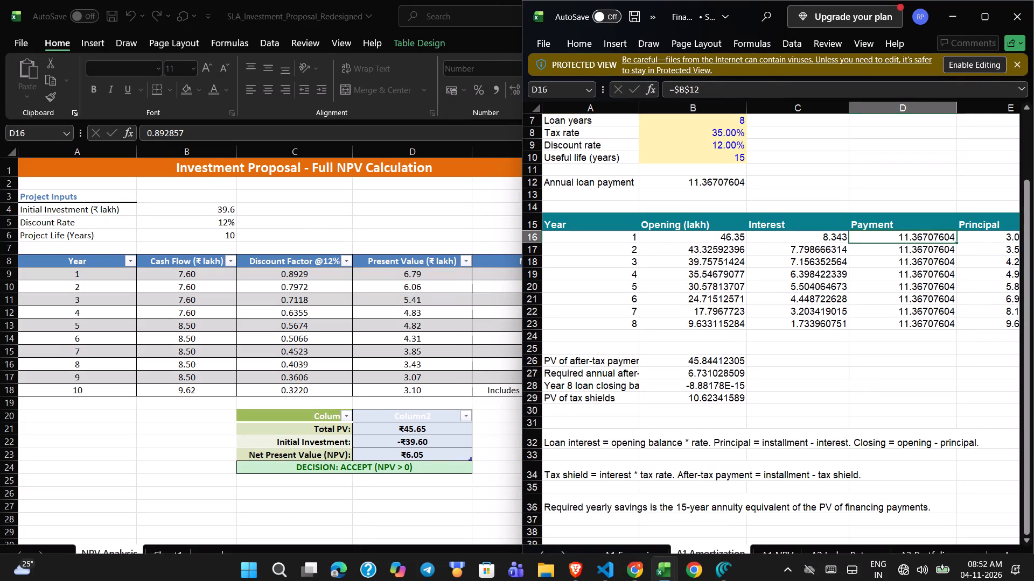
Open a new blank Excel workbook in a separate window and maximize it to fill the screen.
right_click(670, 564)
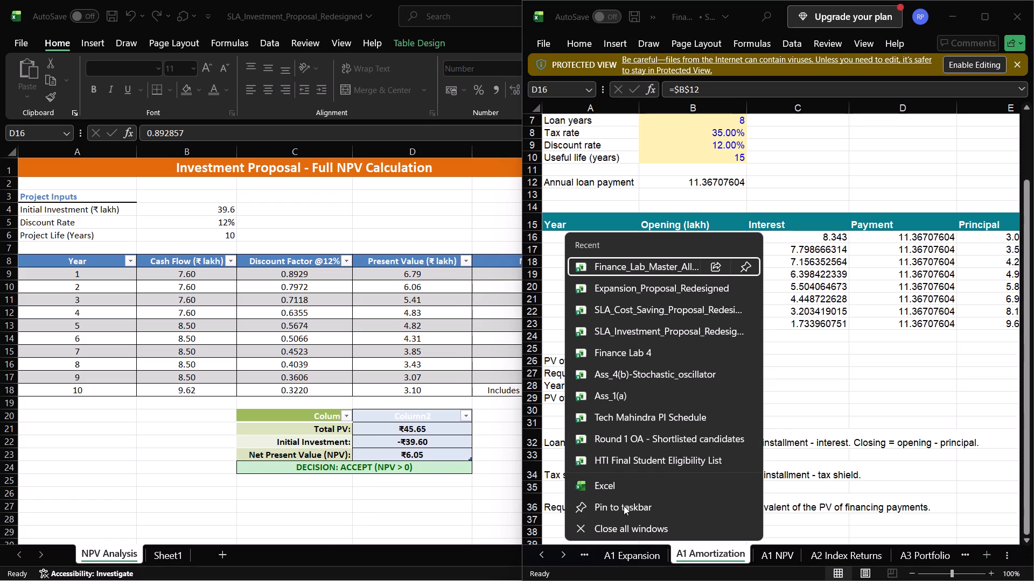
click(586, 492)
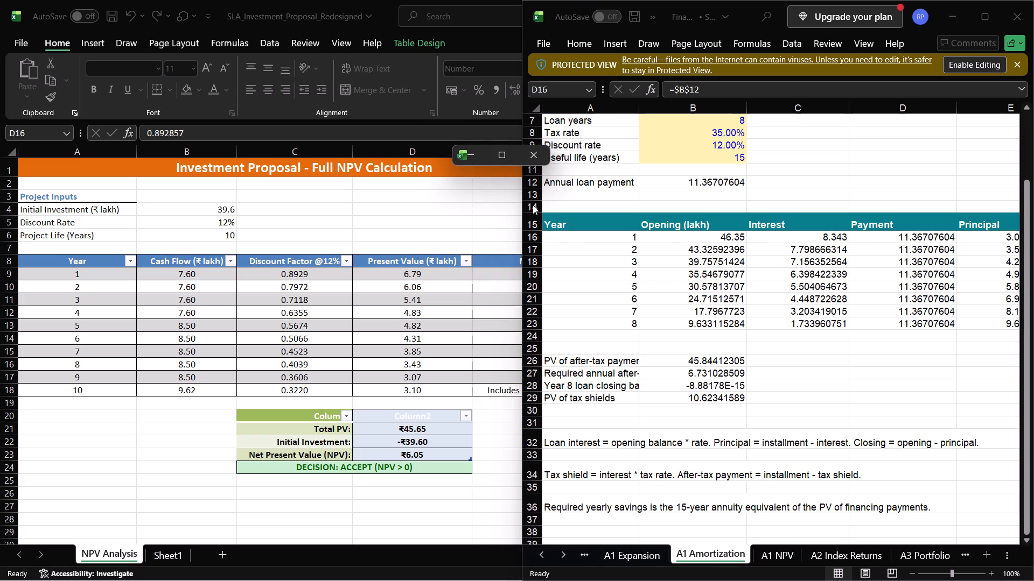
click(494, 156)
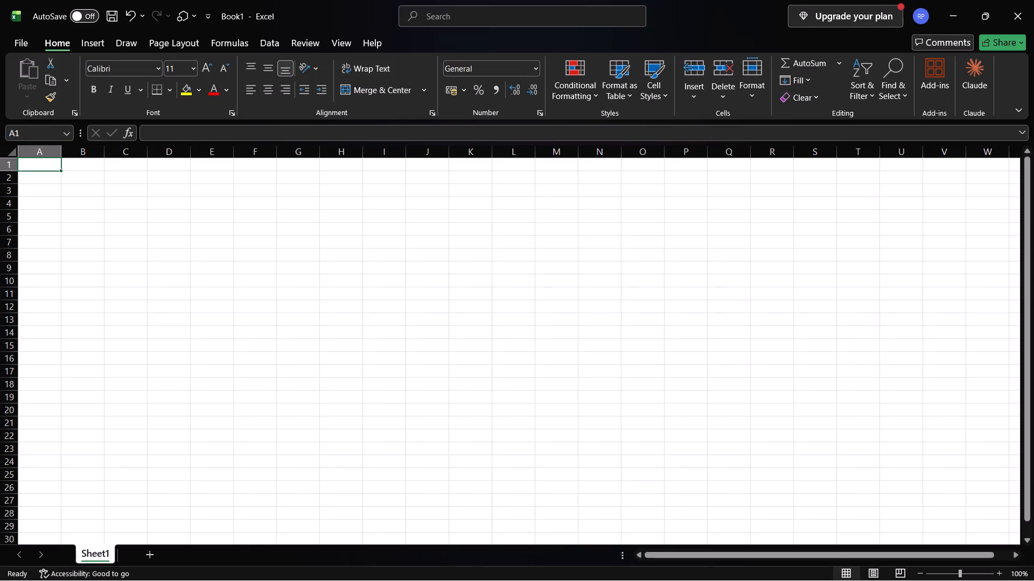
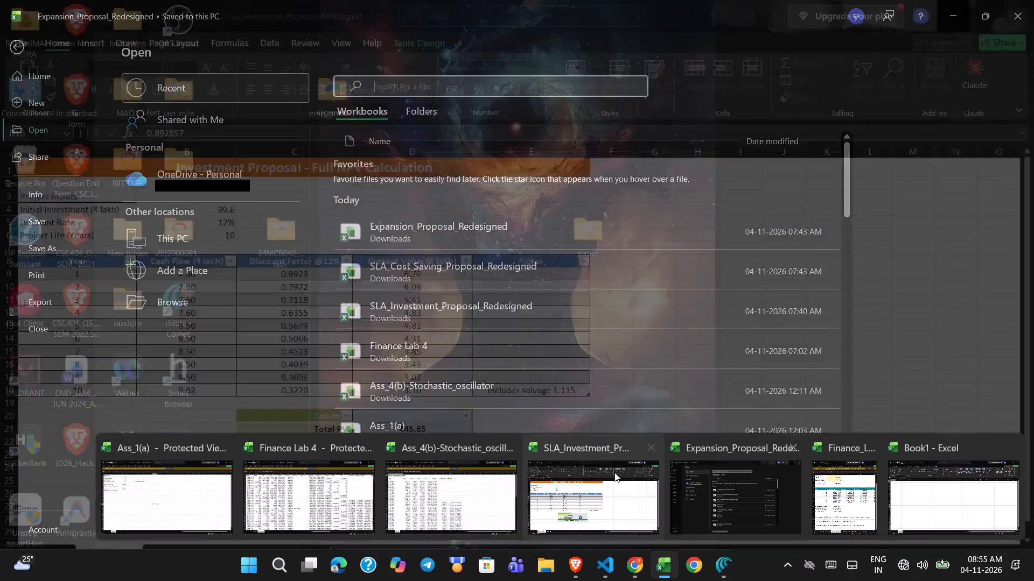
Close the Expansion_Proposal_Redesigned and Ass_4(b)-Stochastic_oscillator workbook windows.
click(799, 440)
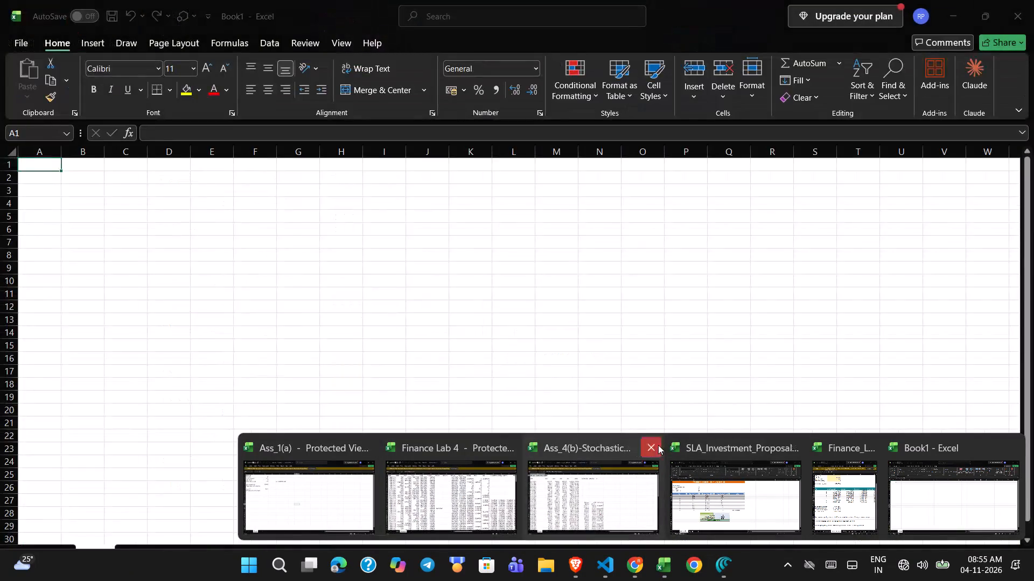
click(653, 447)
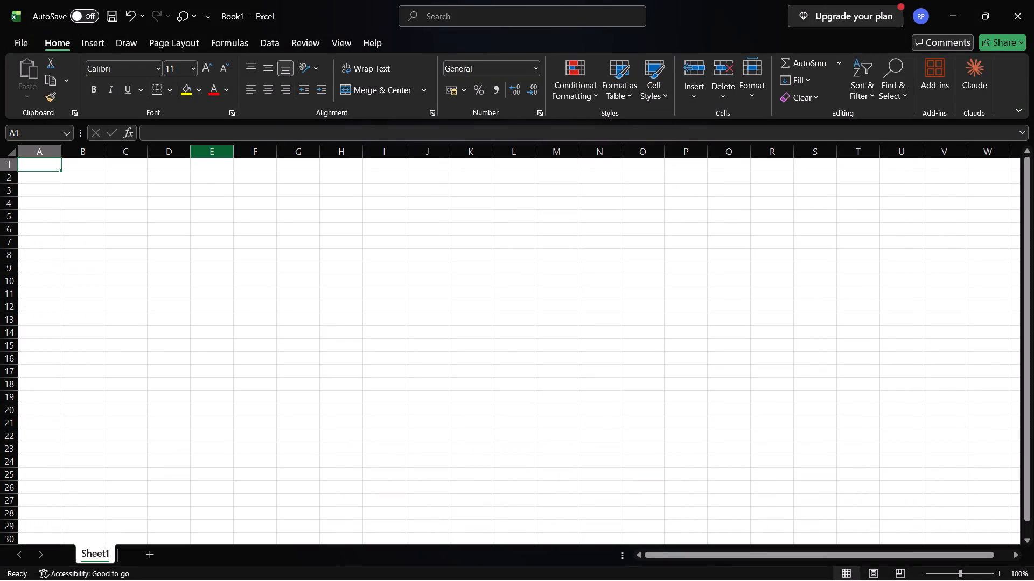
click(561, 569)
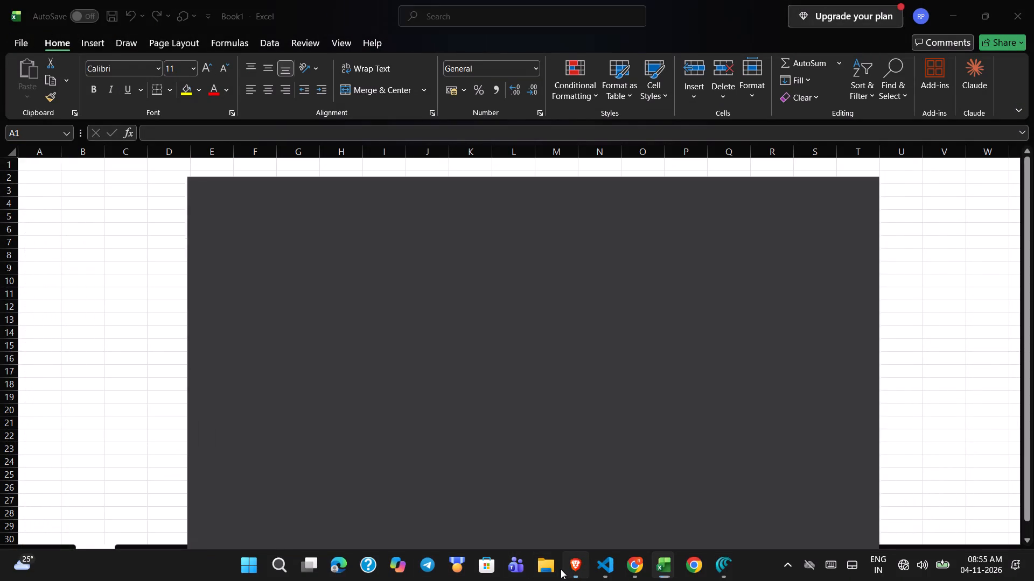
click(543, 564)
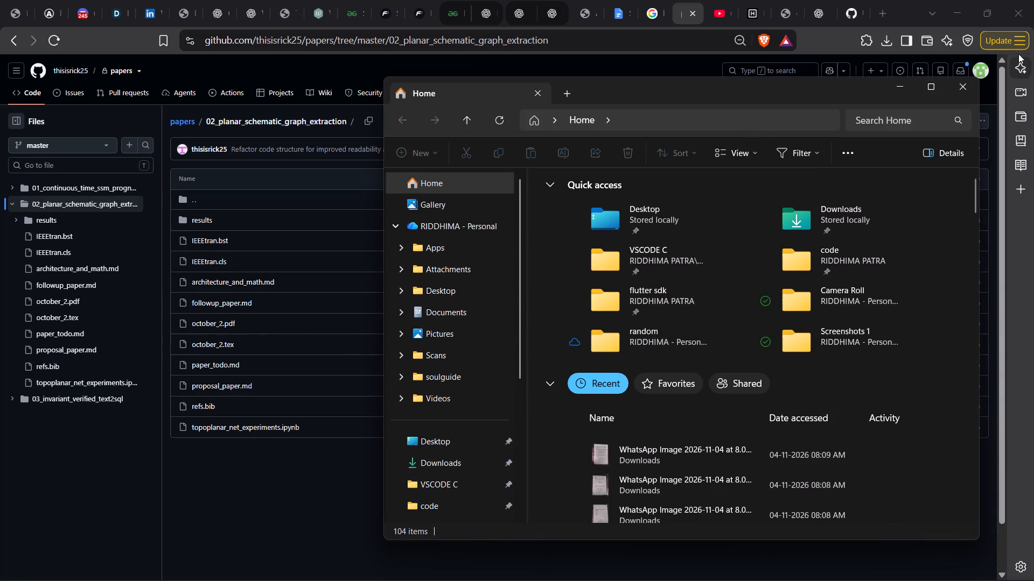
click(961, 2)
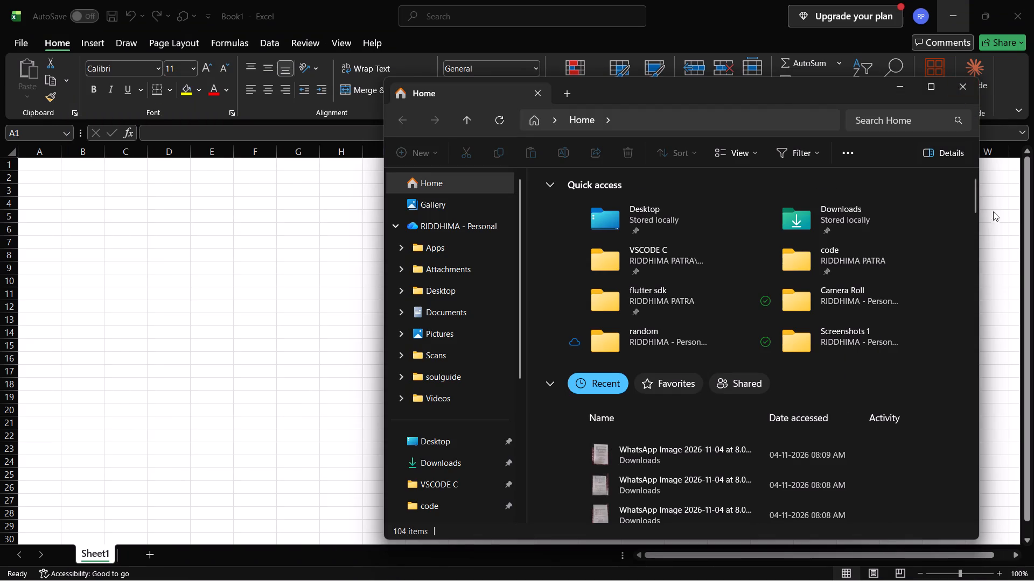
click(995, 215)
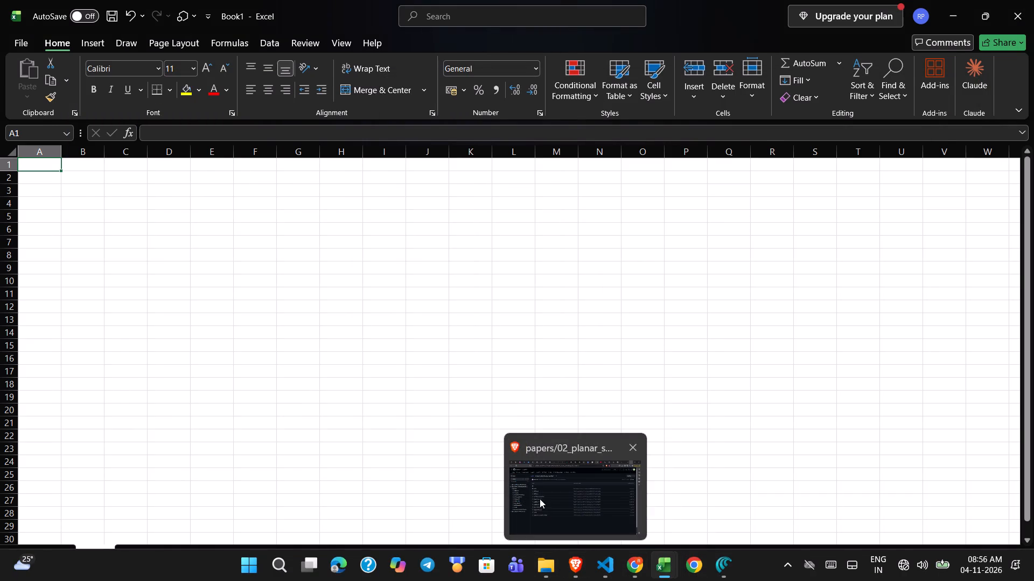
Reorder the taskbar so that File Explorer sits beside Excel.
drag(546, 573, 627, 576)
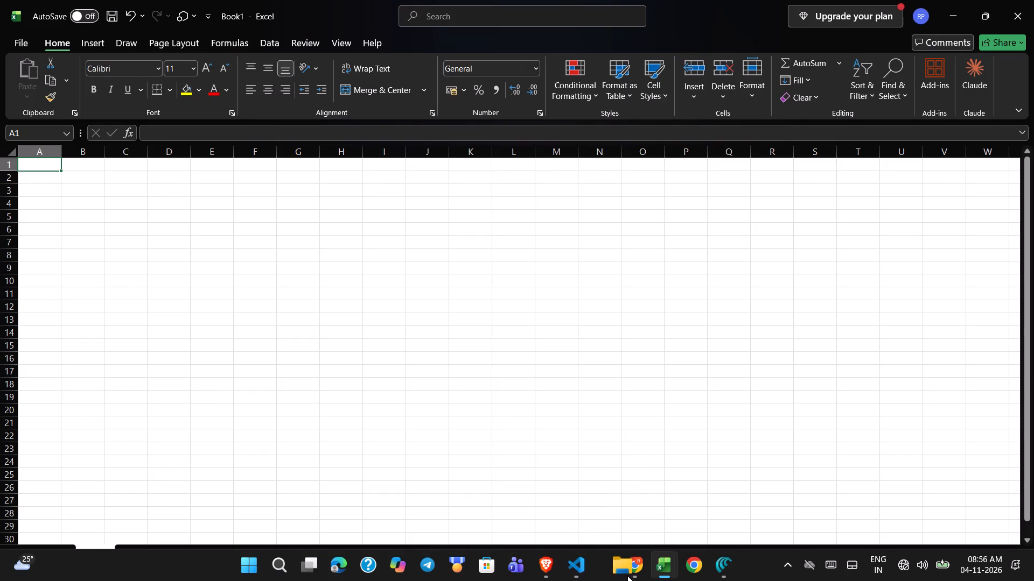
drag(627, 576, 637, 576)
Clear away the other windows, open Finance_Lab_Master_All_Assignments_Excel_Workflows from the Downloads folder and maximize it.
click(635, 571)
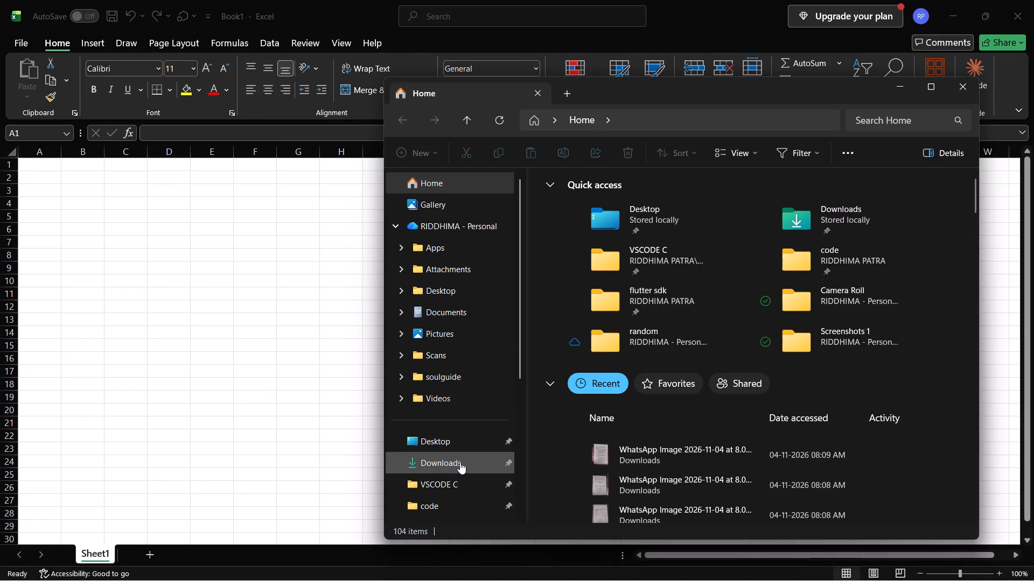
click(459, 463)
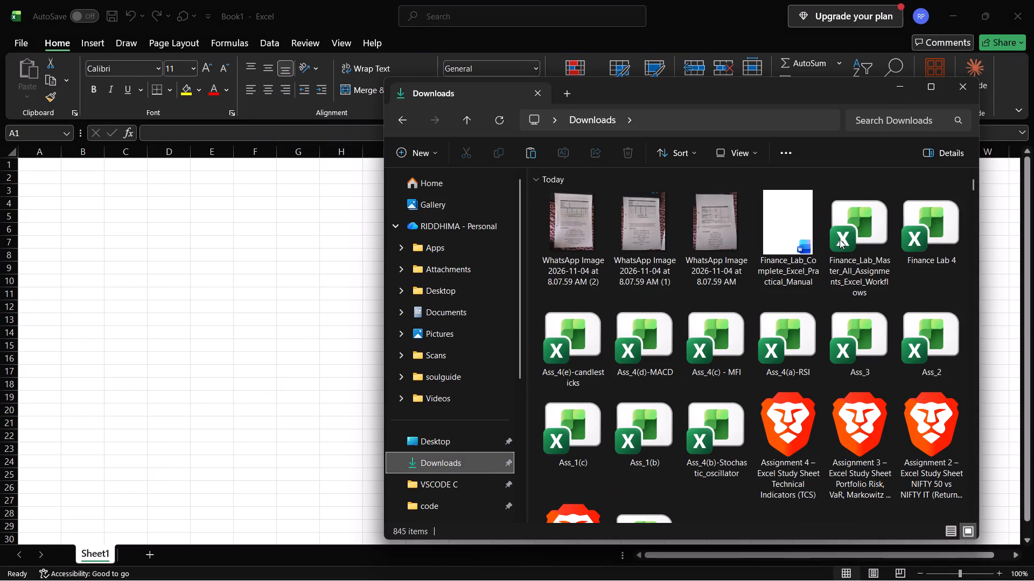
click(885, 247)
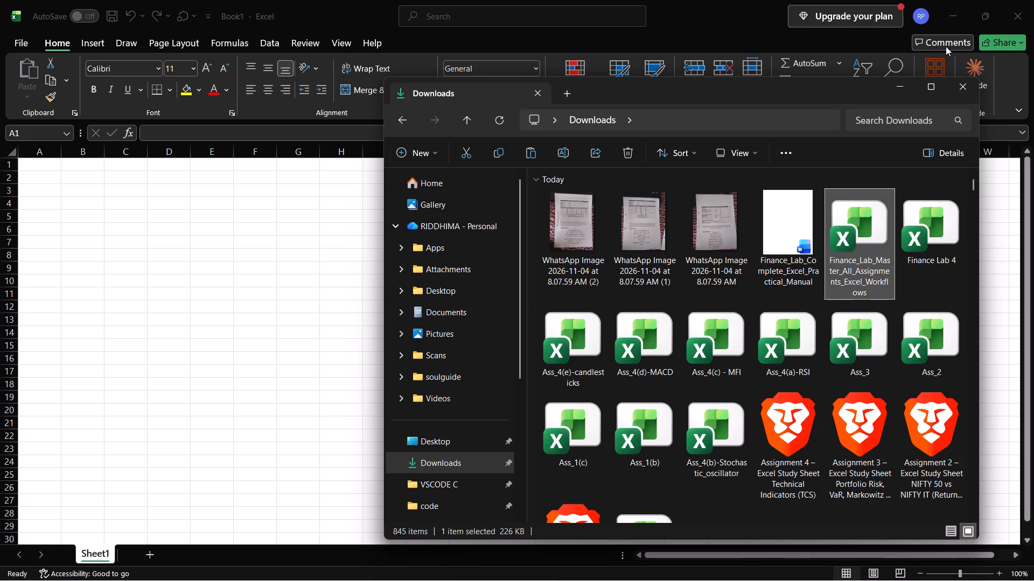
click(887, 89)
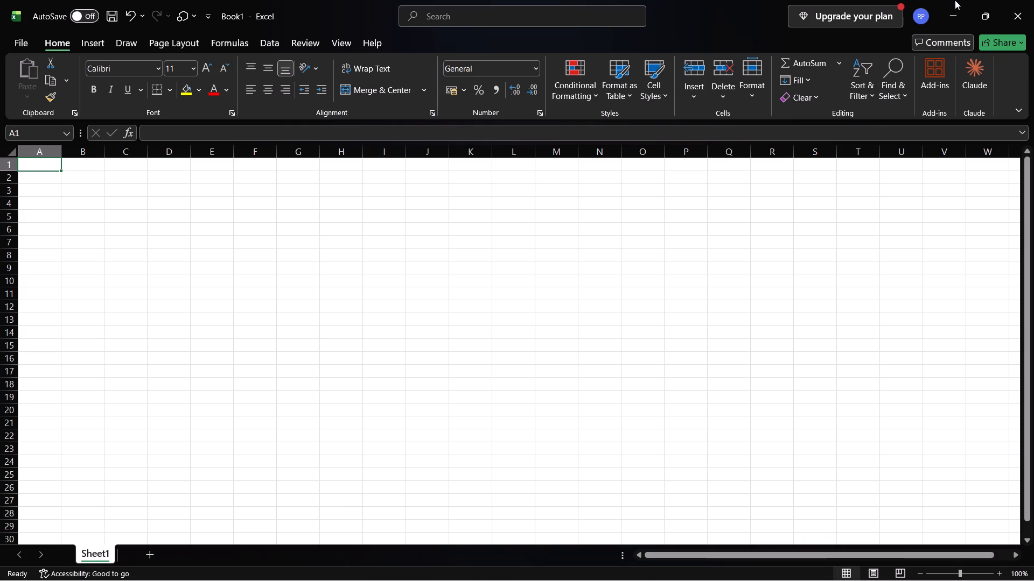
click(955, 0)
click(955, 0)
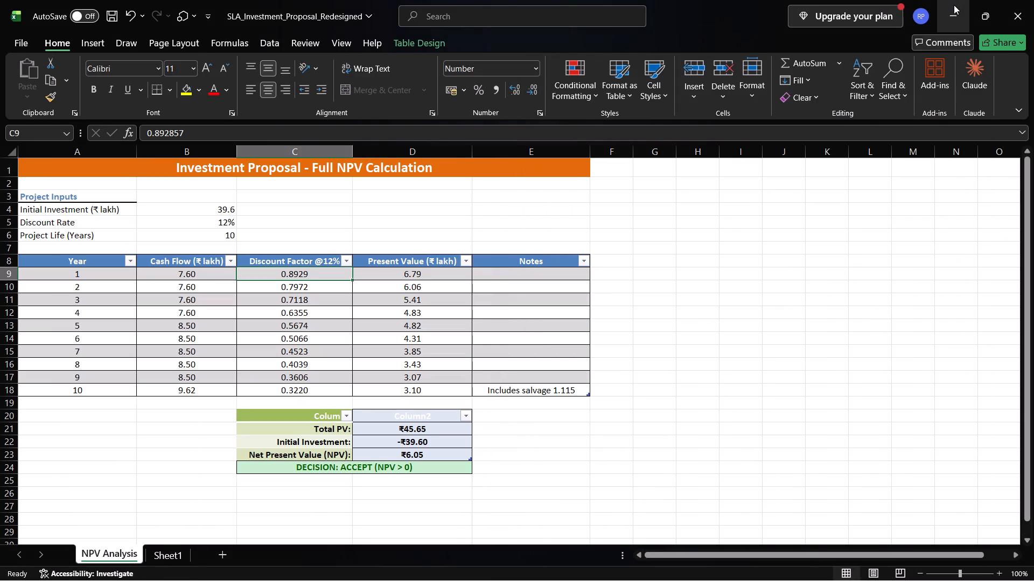
click(954, 5)
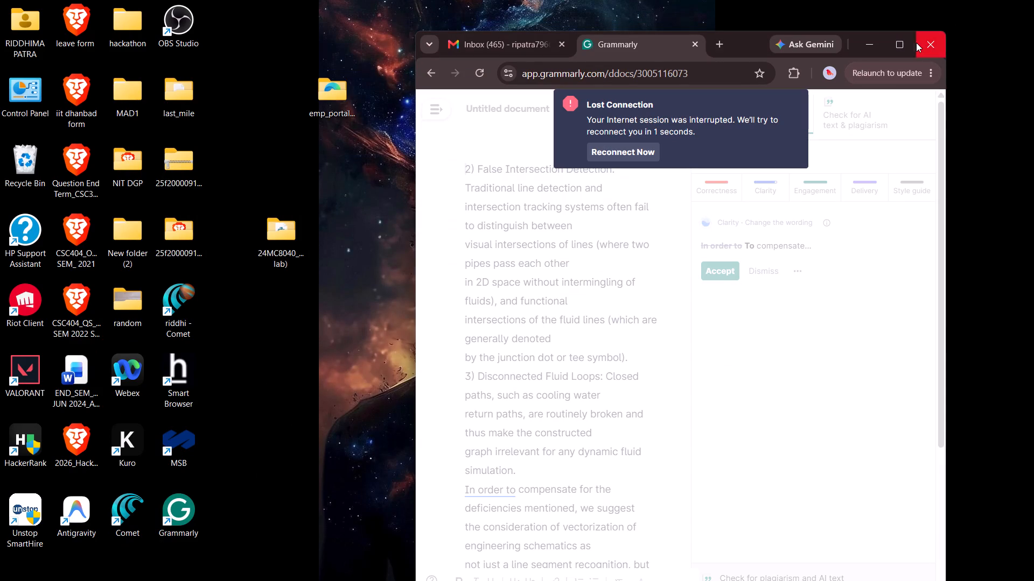
click(863, 44)
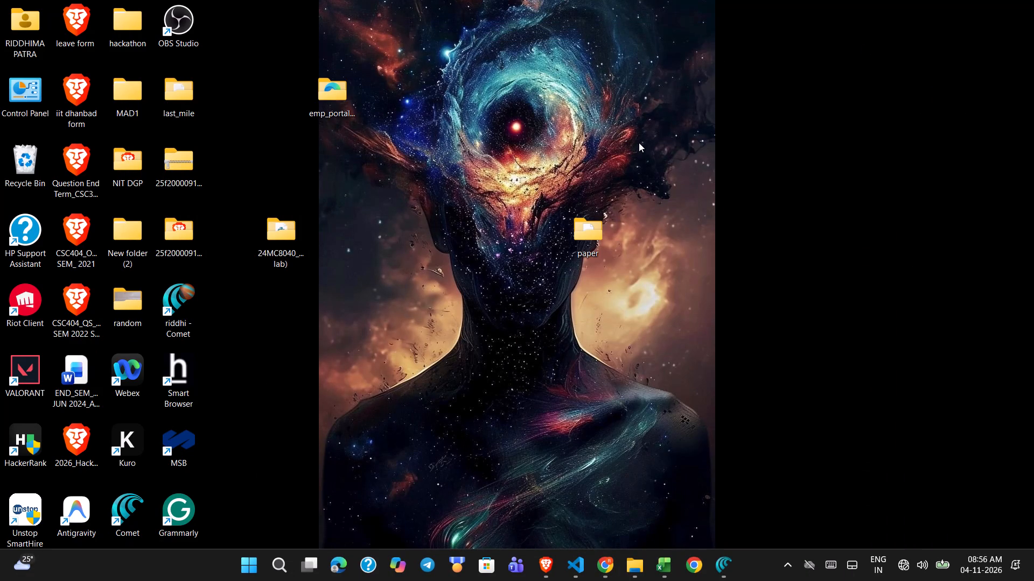
click(633, 579)
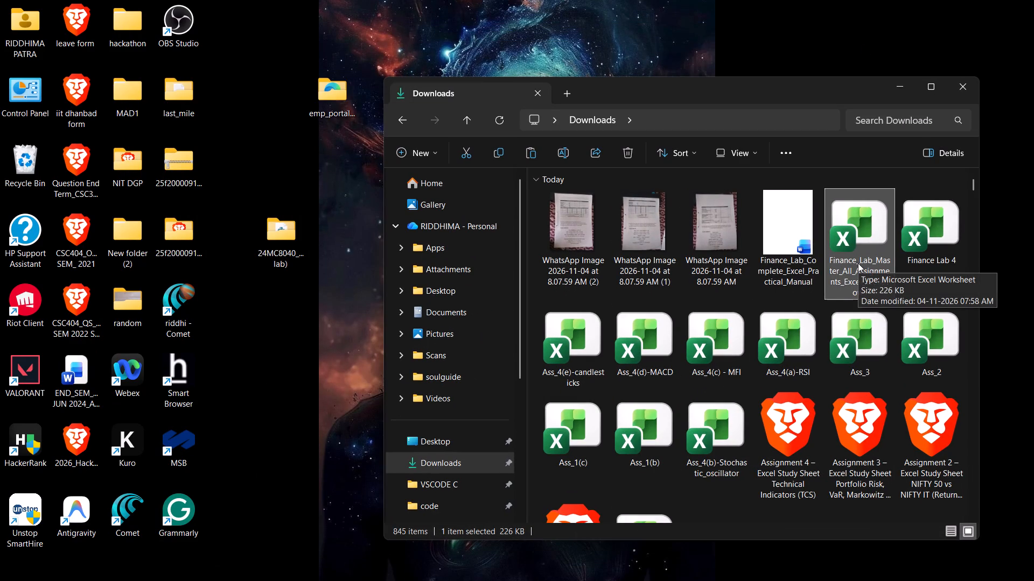
double_click(849, 230)
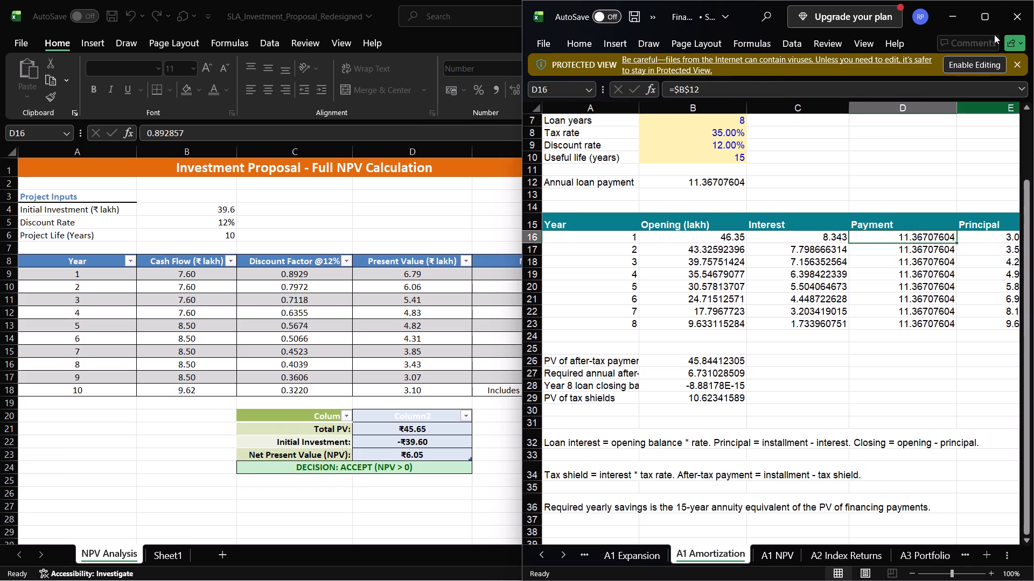
click(976, 4)
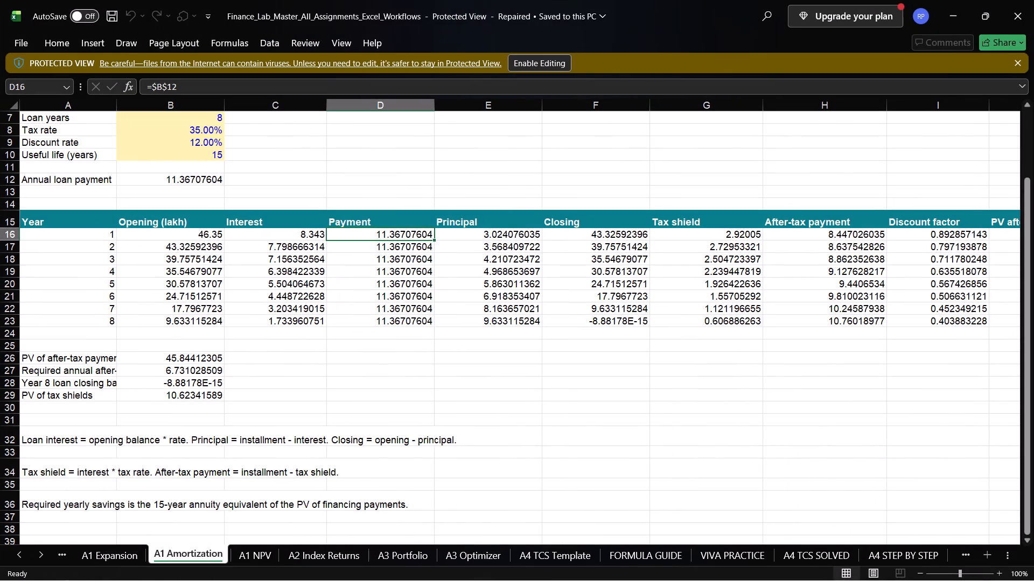
Switch to the A2 Index Returns sheet and enable editing of the protected workbook, dismissing any notices.
click(294, 555)
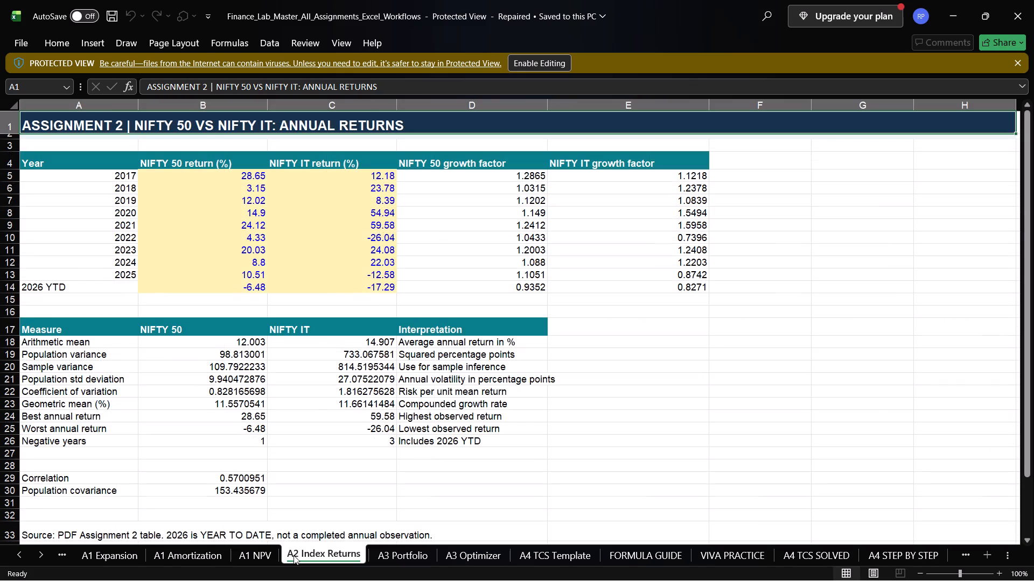
click(519, 53)
click(519, 55)
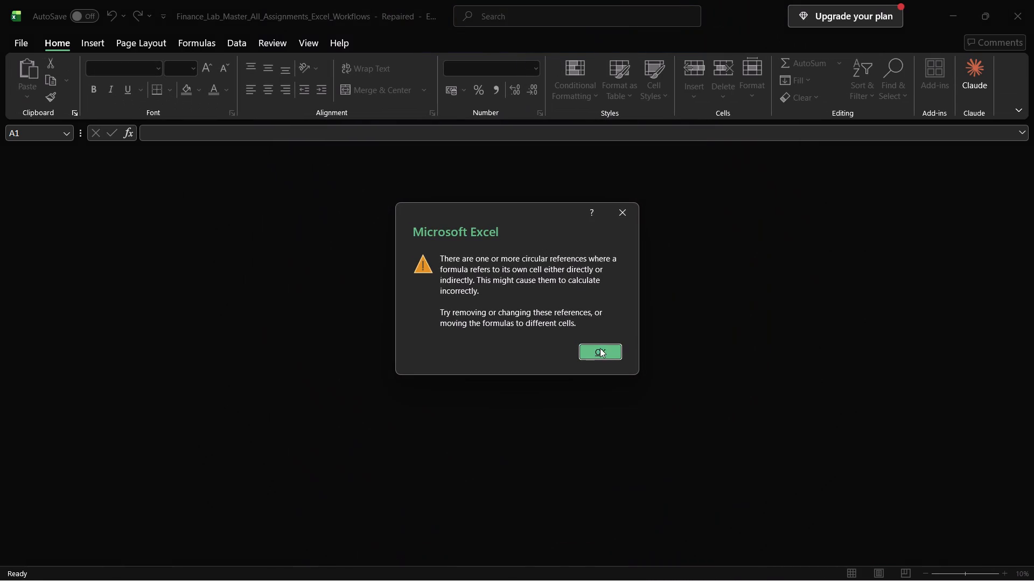
click(600, 349)
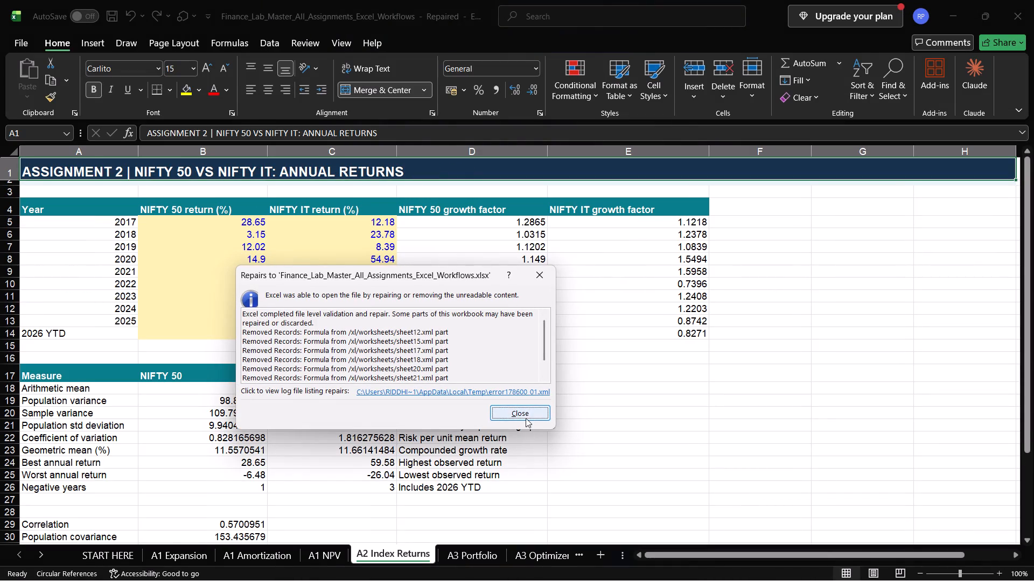
click(522, 420)
Copy the entire A2 Index Returns sheet and clear the windows covering the desktop.
click(607, 433)
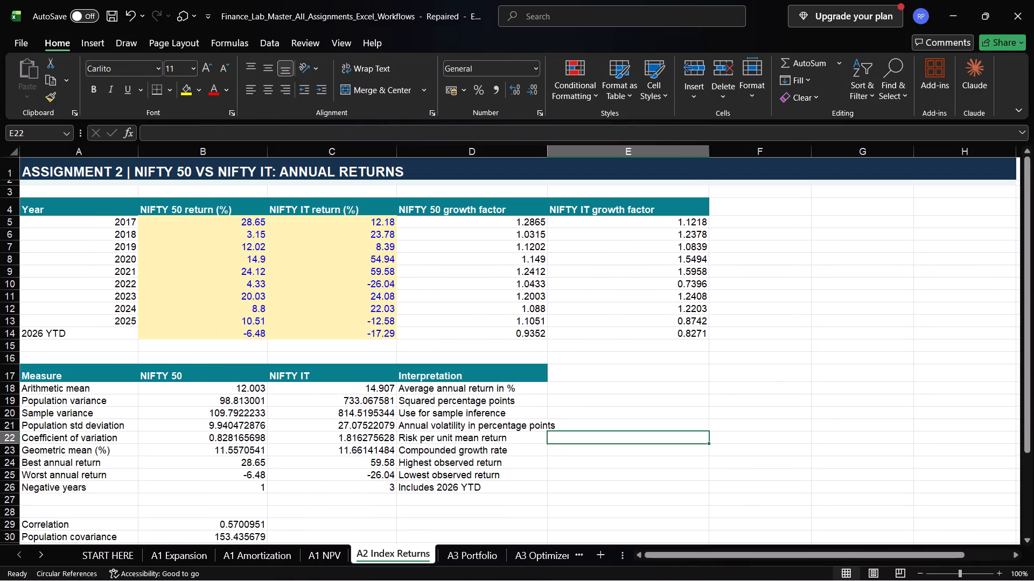
key(ctrl+a)
key(ctrl+c)
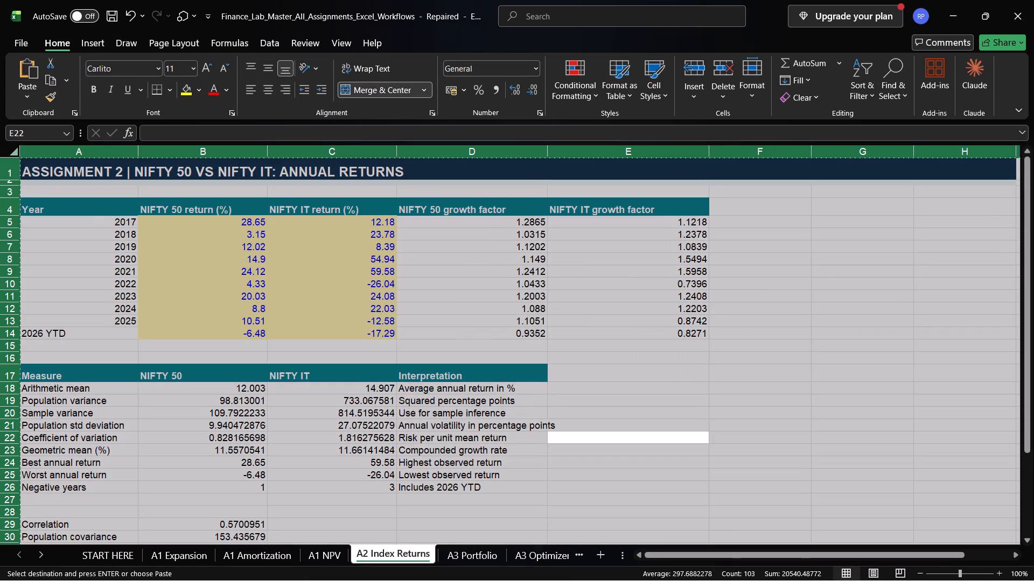
click(944, 7)
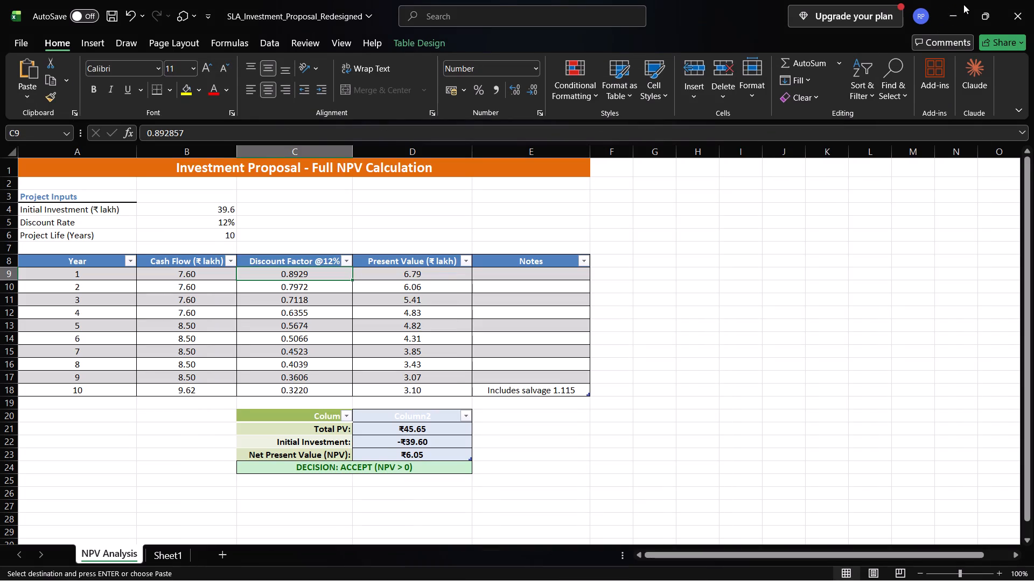
click(963, 4)
click(956, 88)
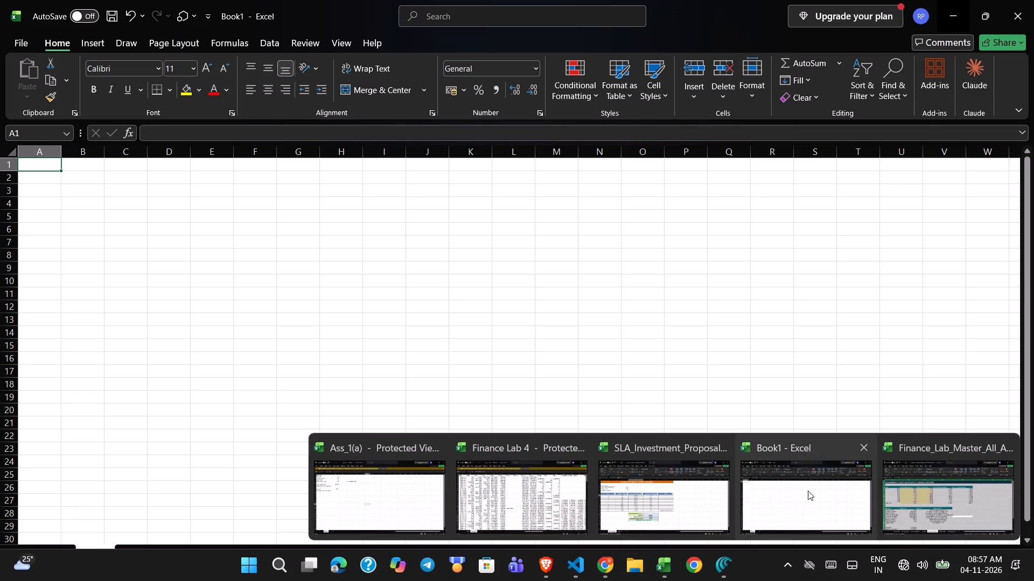
Switch to Book1, paste the copied index returns sheet into Sheet1 from cell A1, and check it down to the notes.
right_click(808, 491)
click(775, 450)
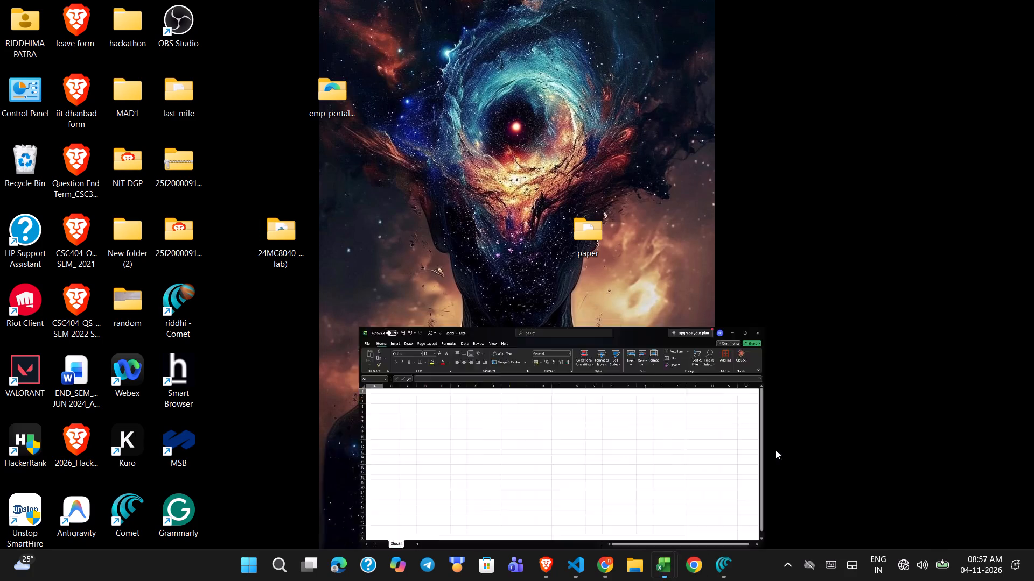
click(708, 350)
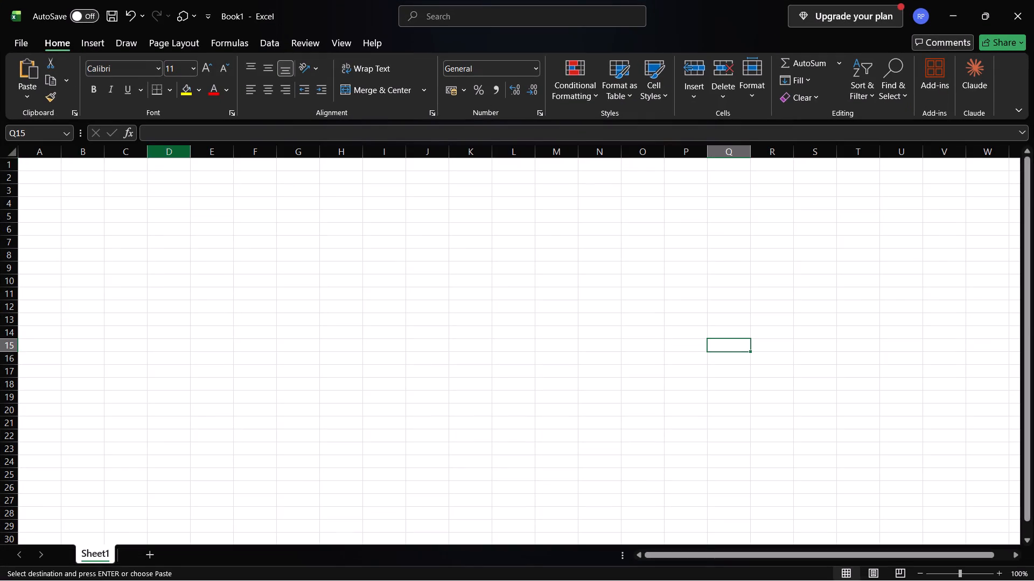
click(34, 167)
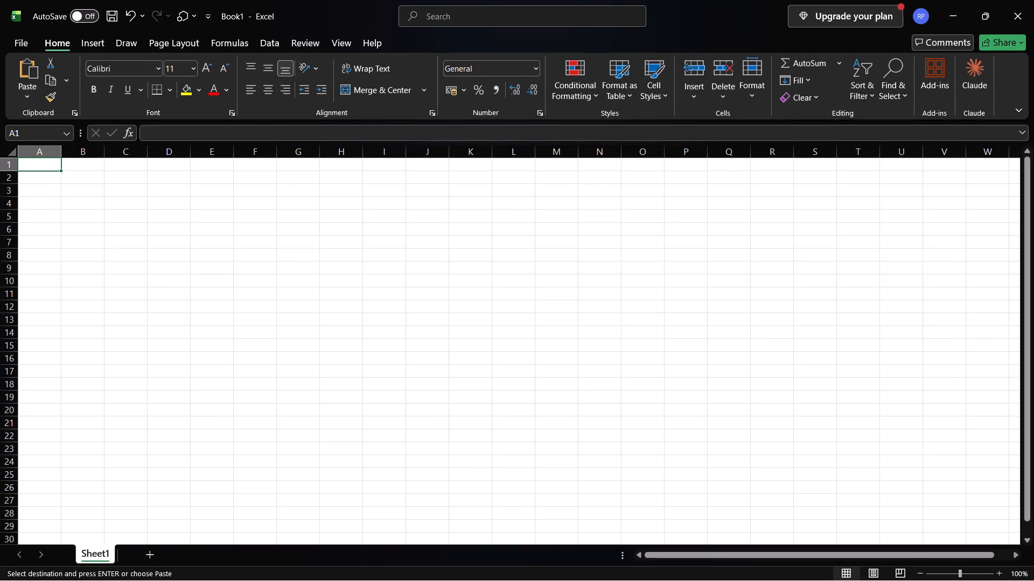
key(ctrl+v)
ctrl+click(34, 167)
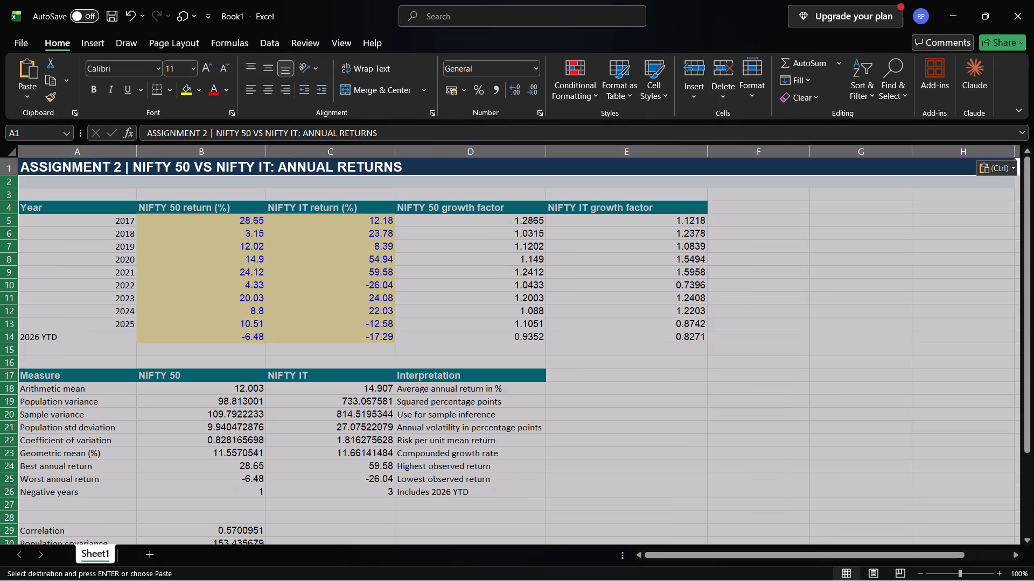
click(833, 359)
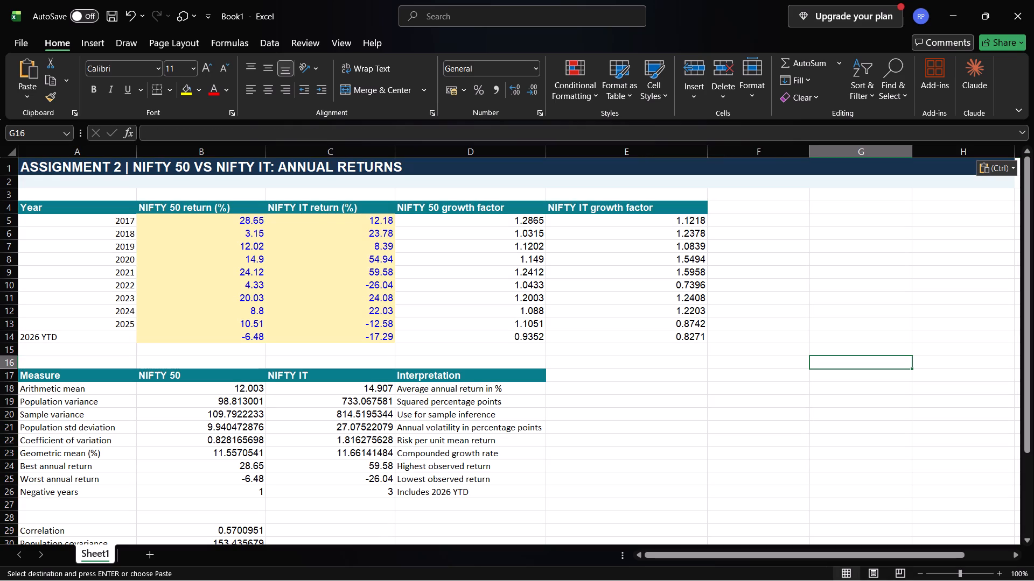
scroll(645, 343, down, 5)
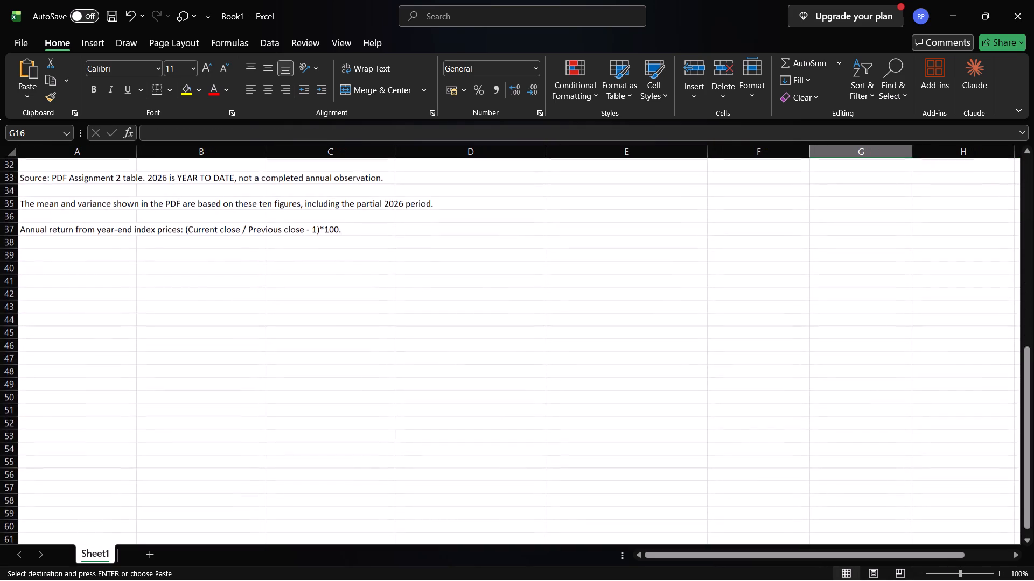
scroll(645, 343, down, 3)
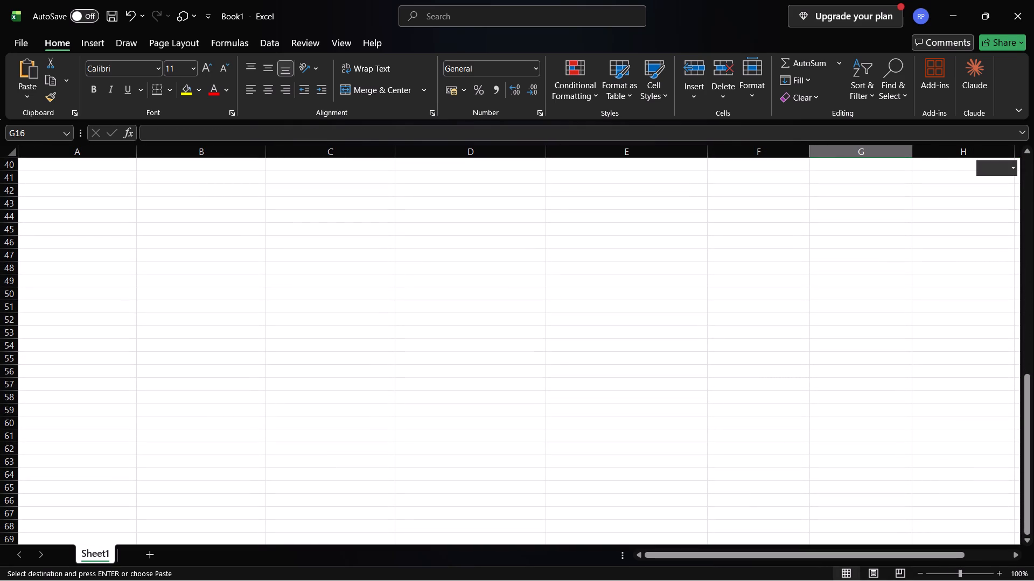
scroll(645, 343, up, 7)
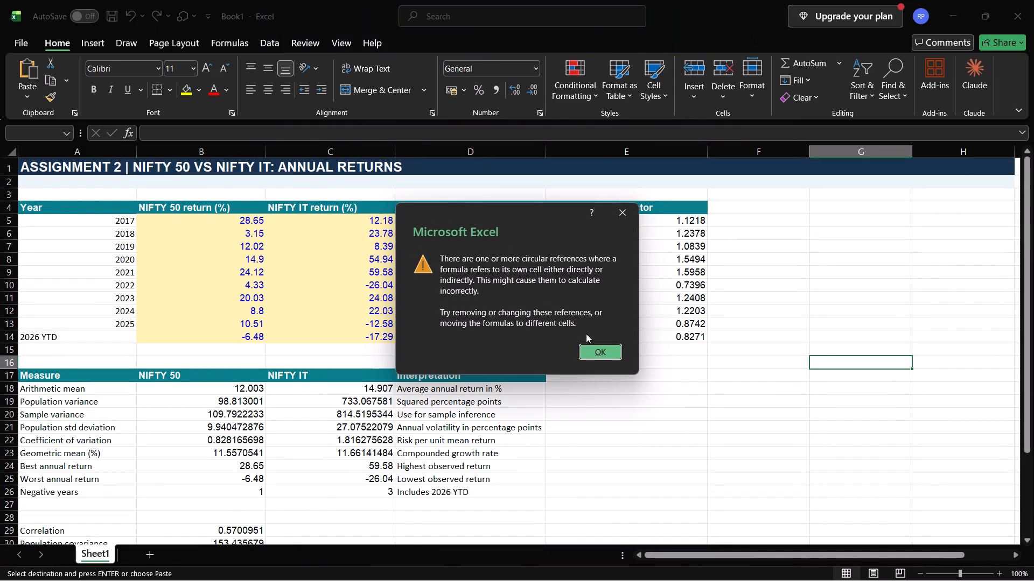
click(598, 359)
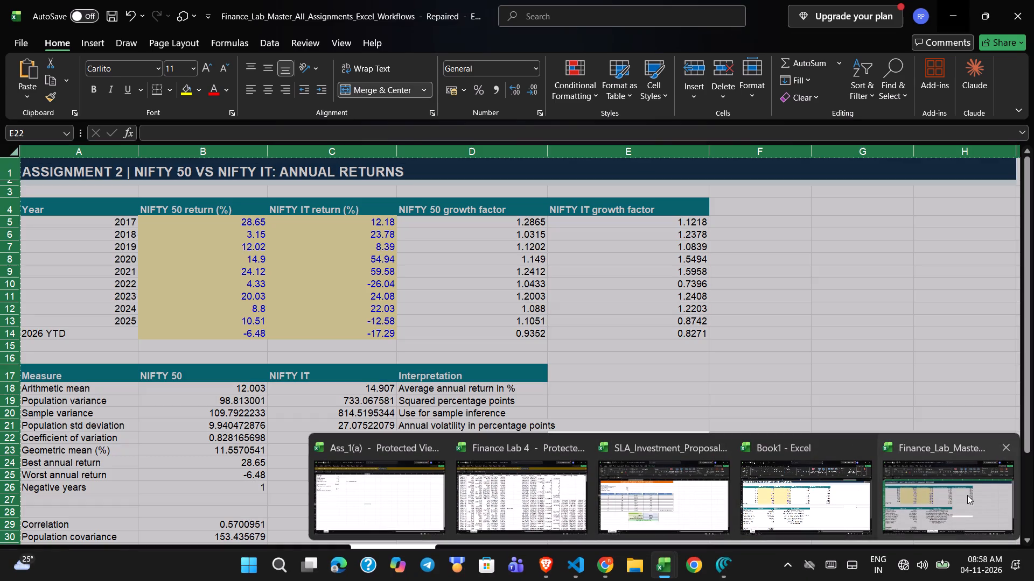
Switch back to Finance_Lab_Master and examine the A3 Portfolio sheet down to its notes and the A3 Optimizer sheet.
click(967, 496)
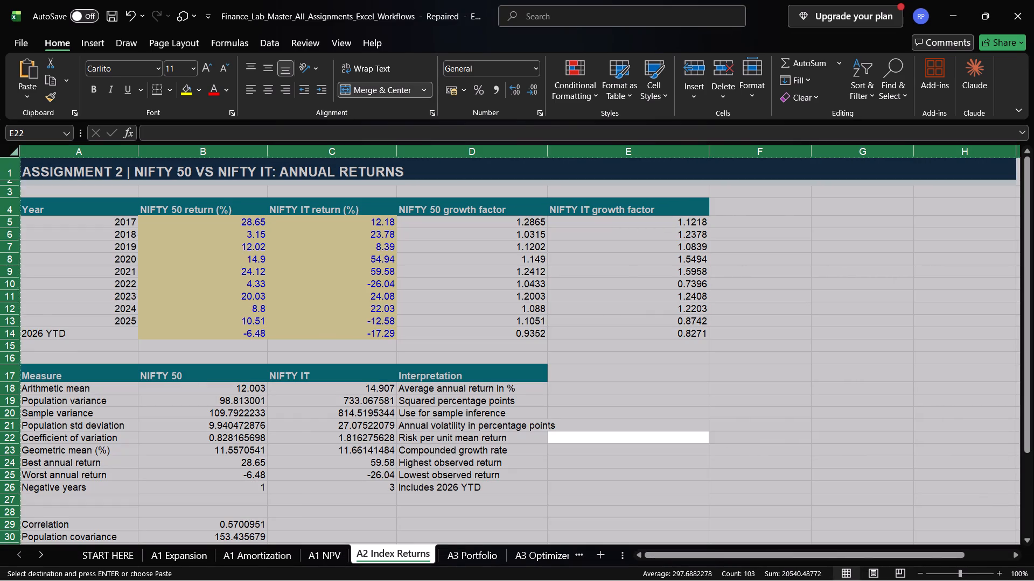
click(460, 561)
click(614, 460)
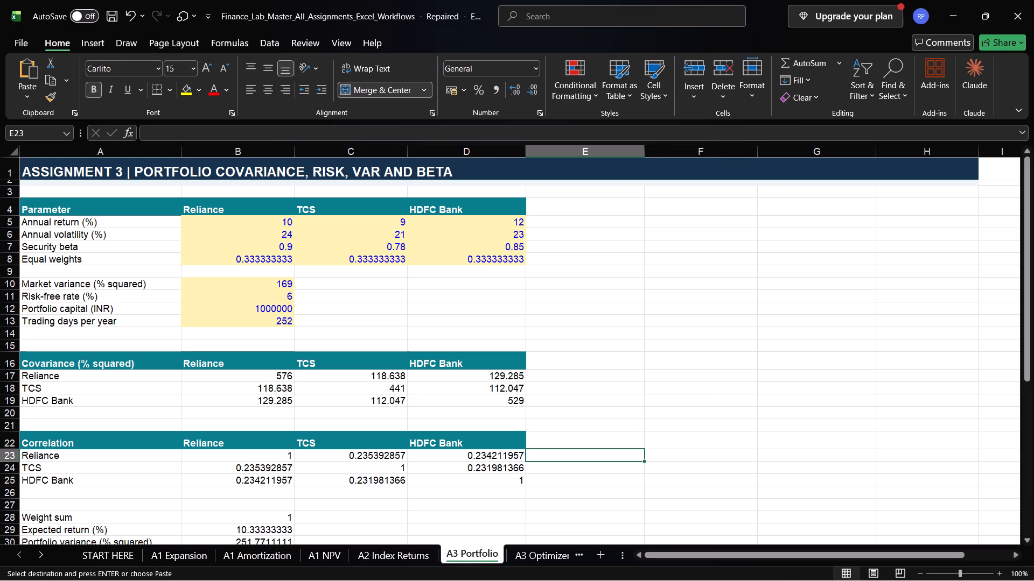
scroll(614, 460, down, 1)
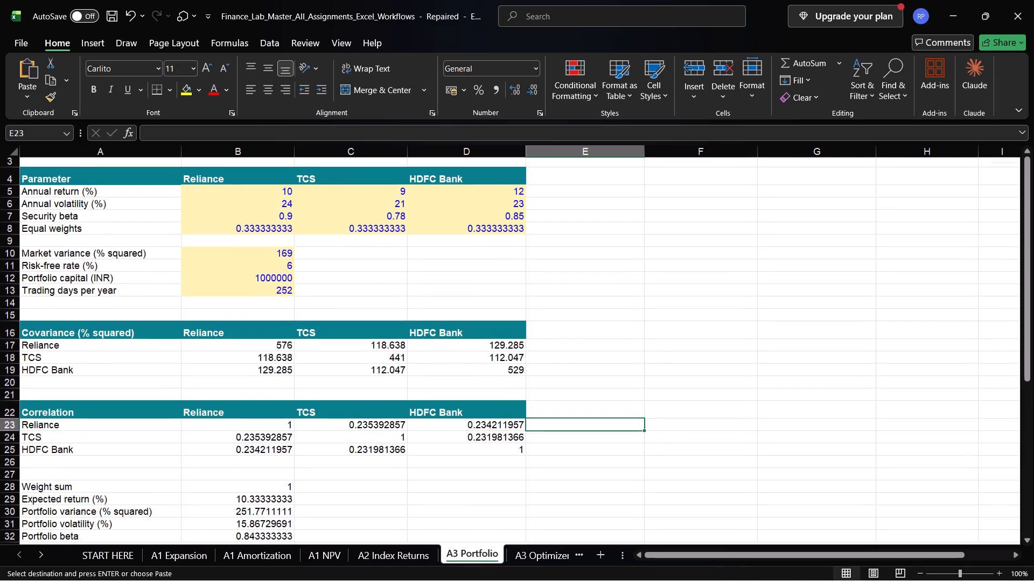
scroll(614, 460, down, 4)
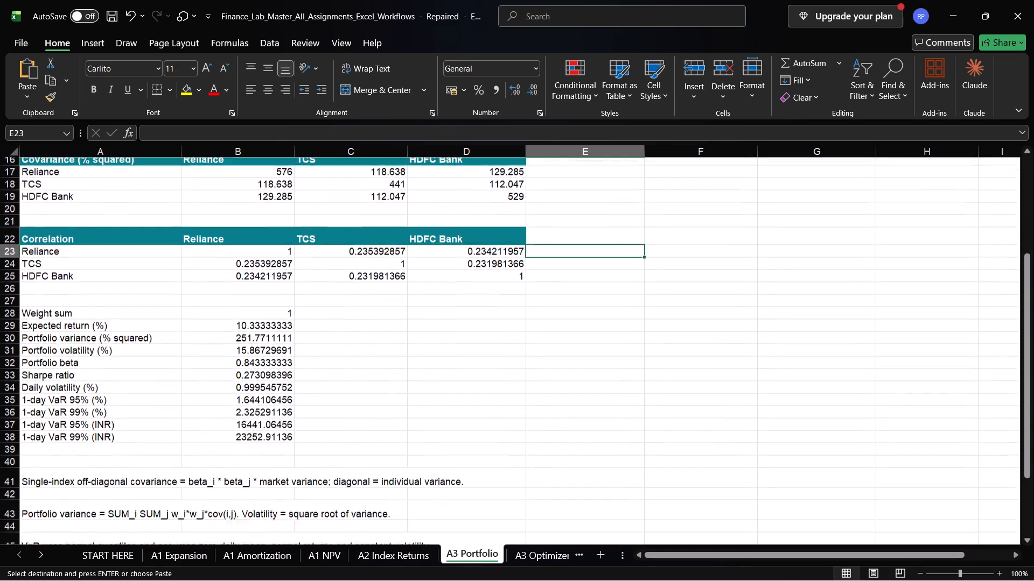
scroll(614, 460, down, 2)
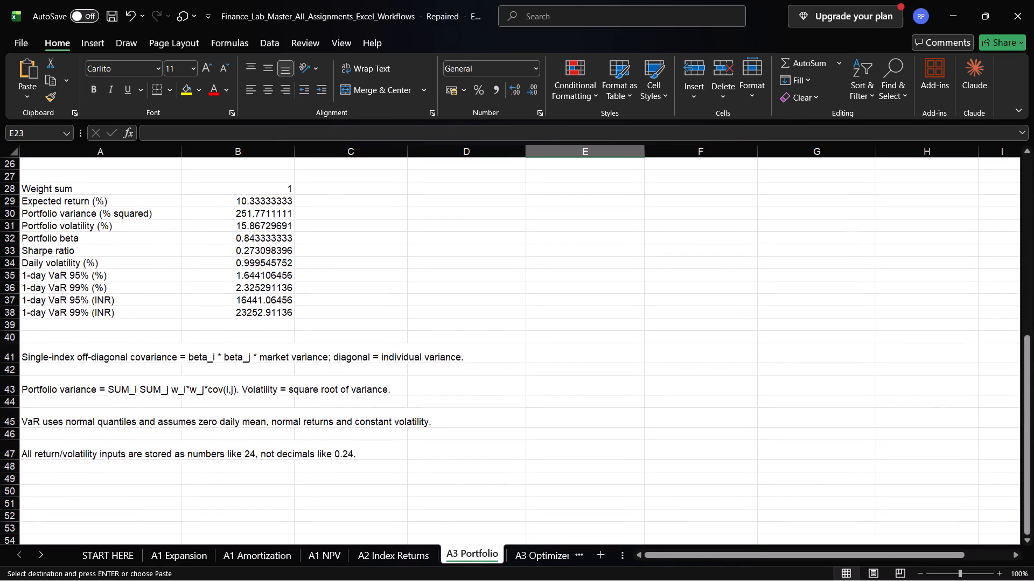
click(542, 562)
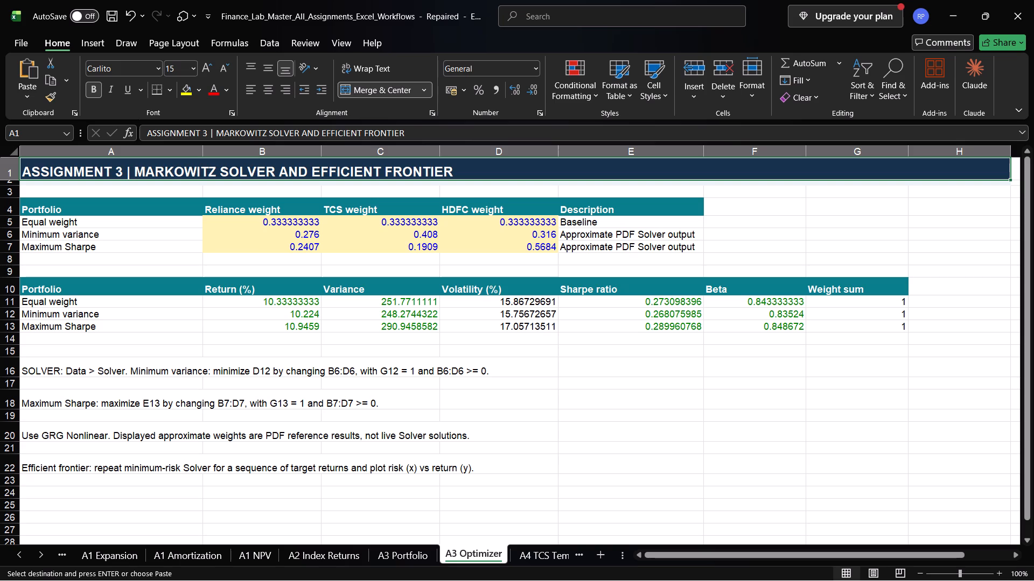
Return to the A3 Portfolio sheet and copy the entire sheet.
click(402, 551)
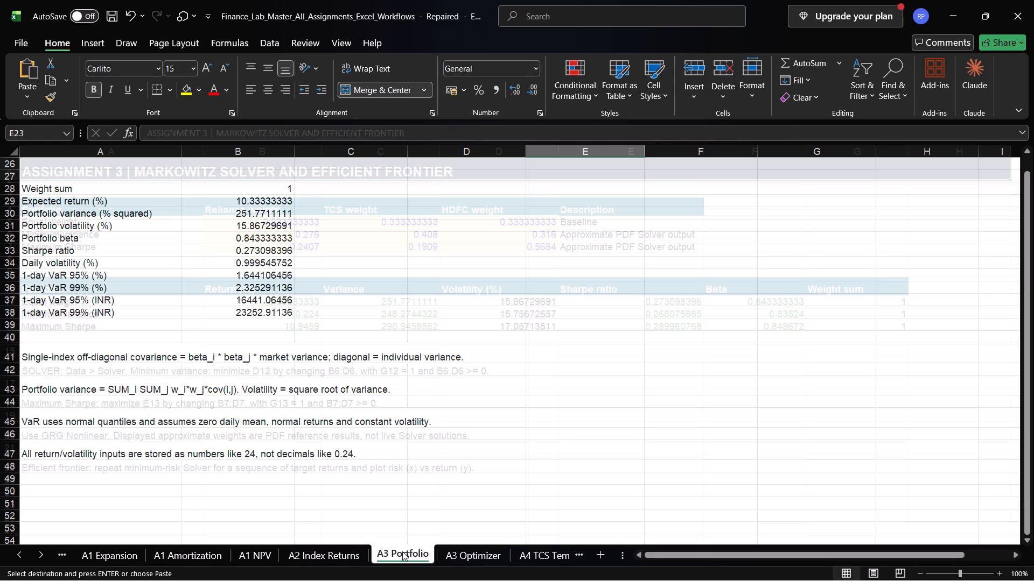
scroll(402, 551, up, 4)
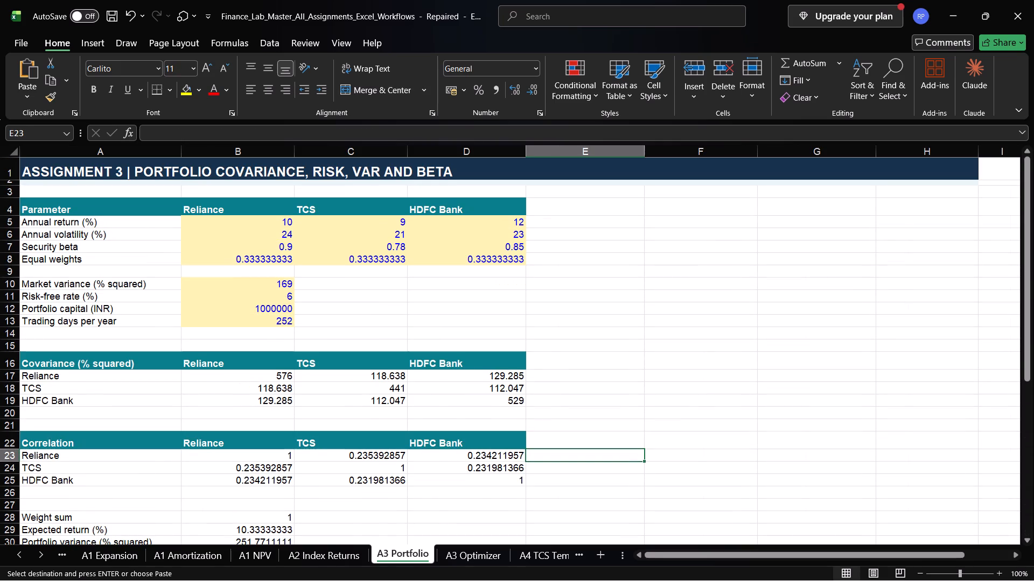
click(558, 277)
key(ctrl+a)
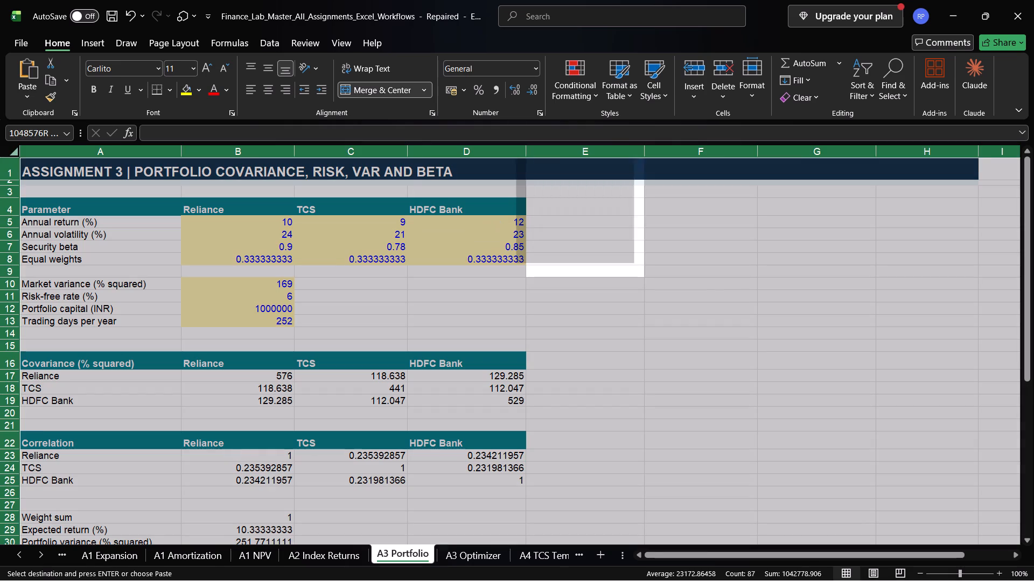
key(ctrl+c)
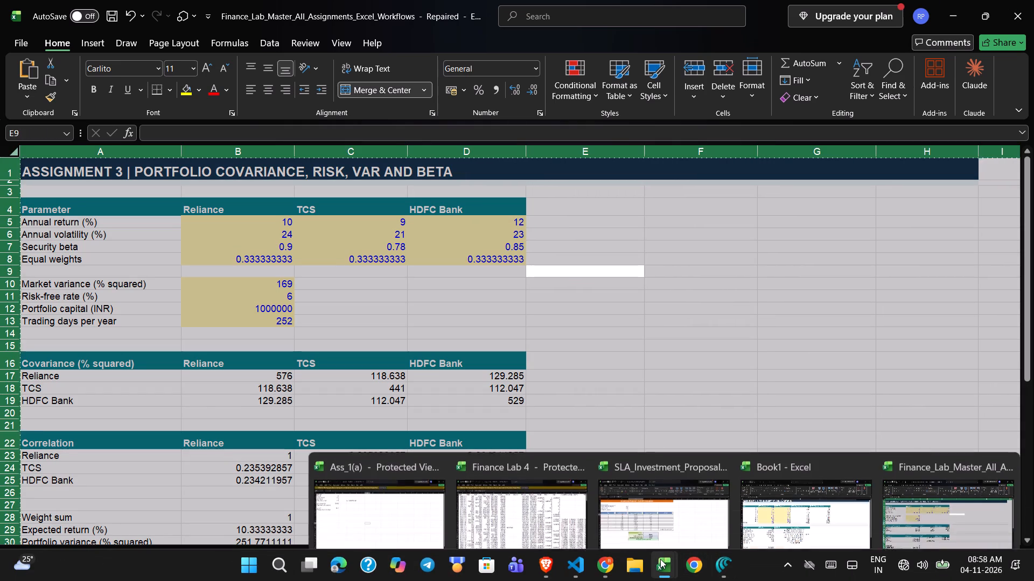
Switch to Book1 and replace the whole contents of Sheet1 with the copied A3 Portfolio sheet.
click(835, 497)
scroll(731, 392, left, 1)
click(697, 366)
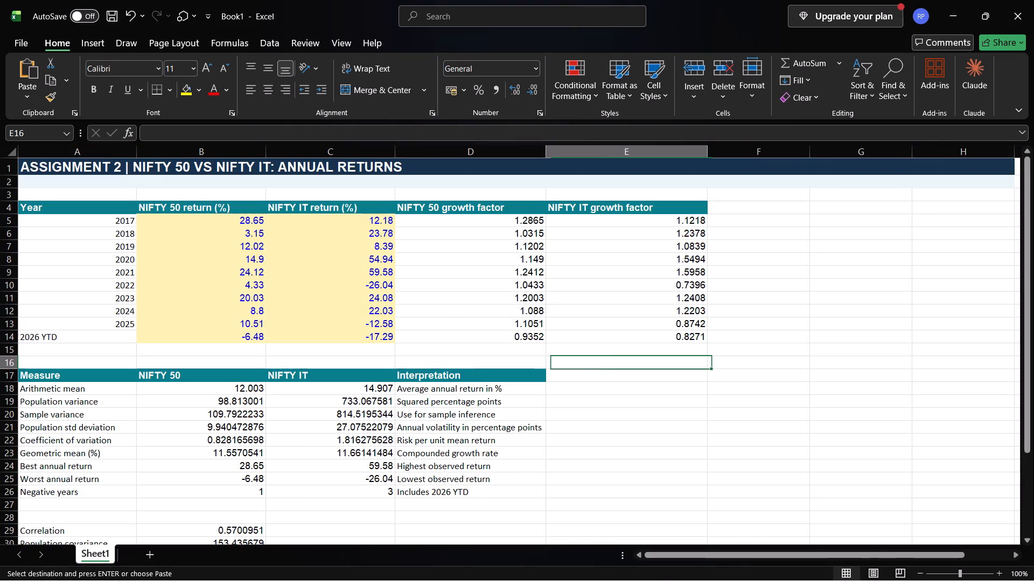
key(ctrl+a)
key(ctrl+v)
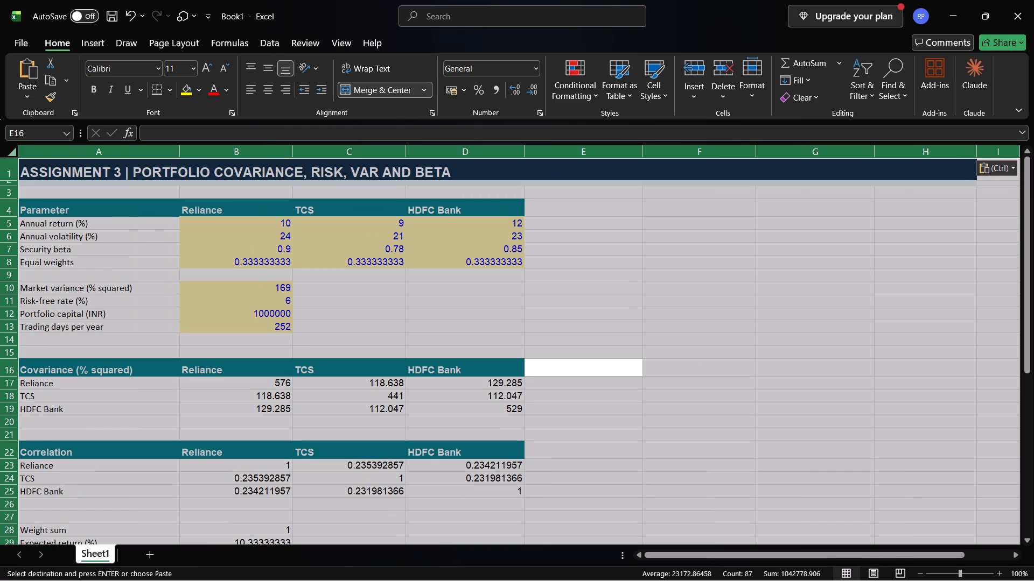
click(827, 329)
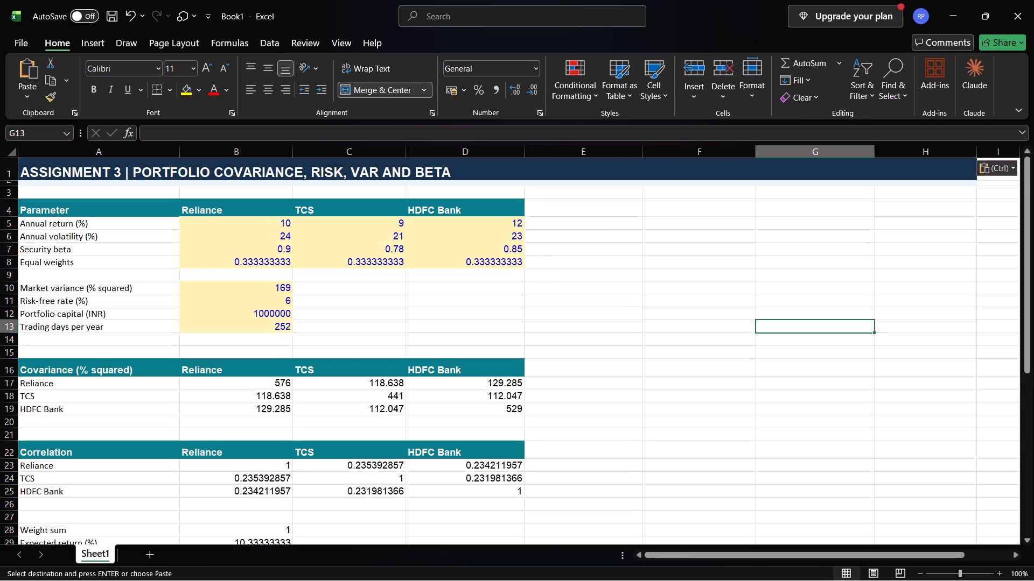
scroll(528, 181, down, 1)
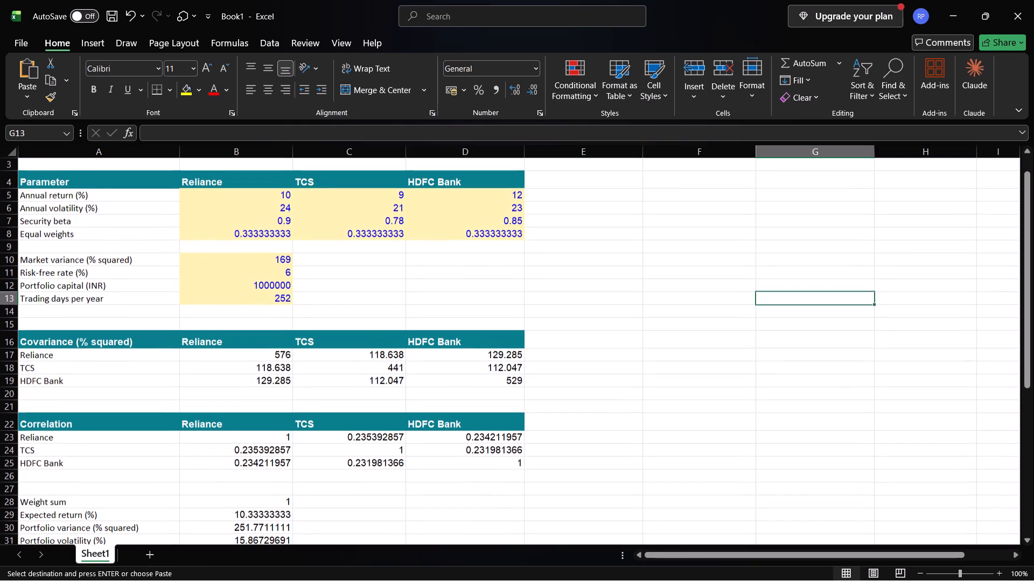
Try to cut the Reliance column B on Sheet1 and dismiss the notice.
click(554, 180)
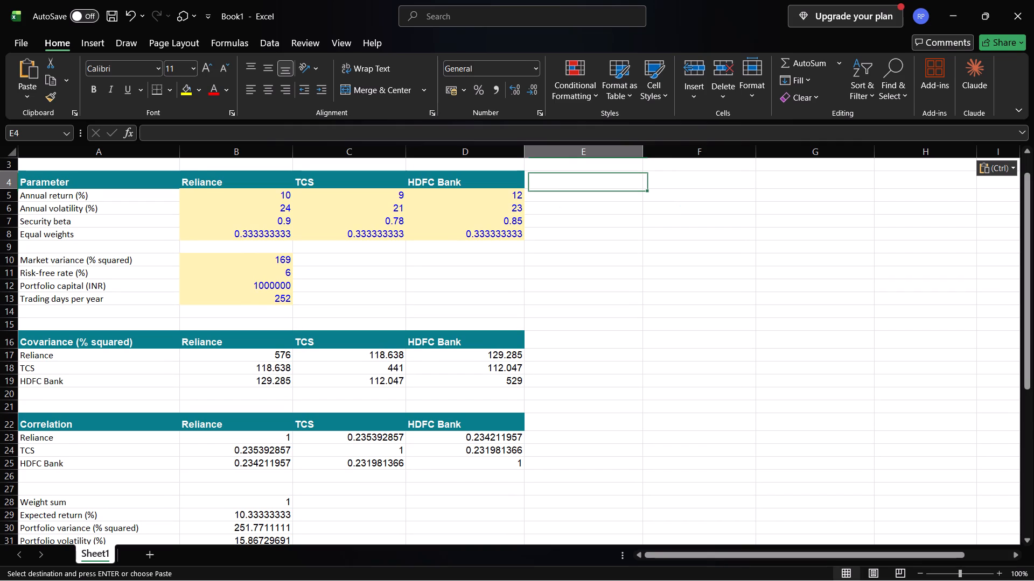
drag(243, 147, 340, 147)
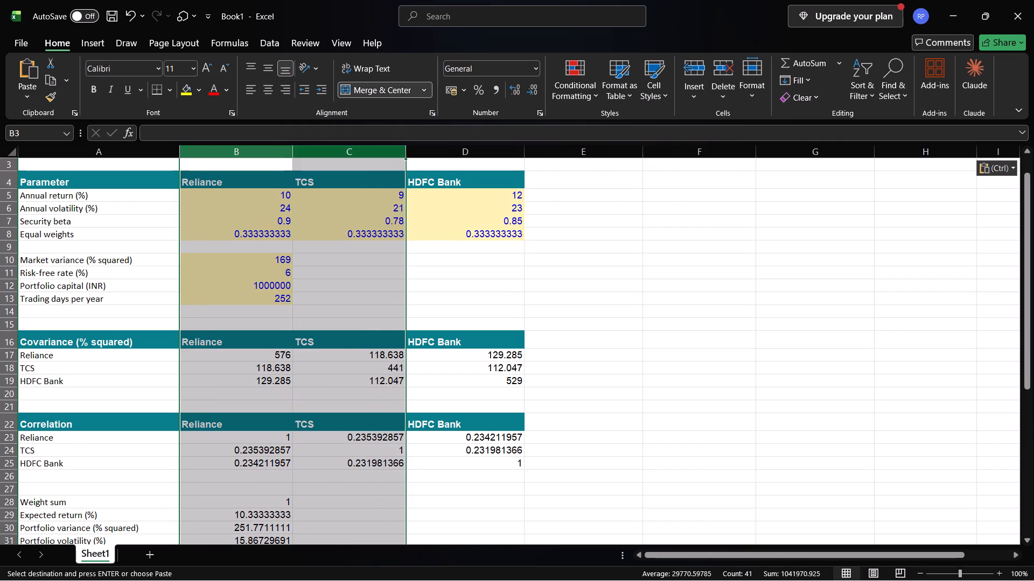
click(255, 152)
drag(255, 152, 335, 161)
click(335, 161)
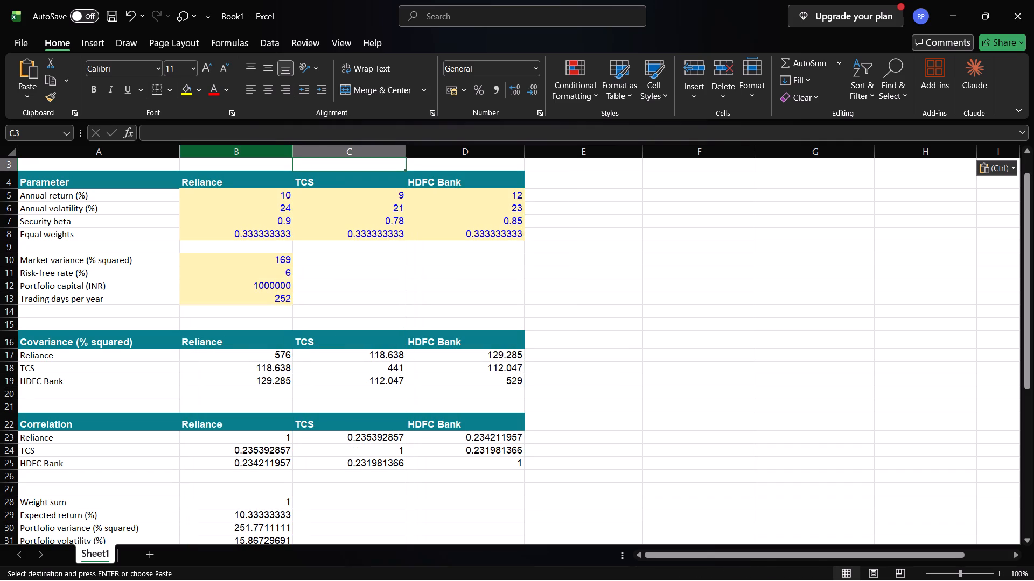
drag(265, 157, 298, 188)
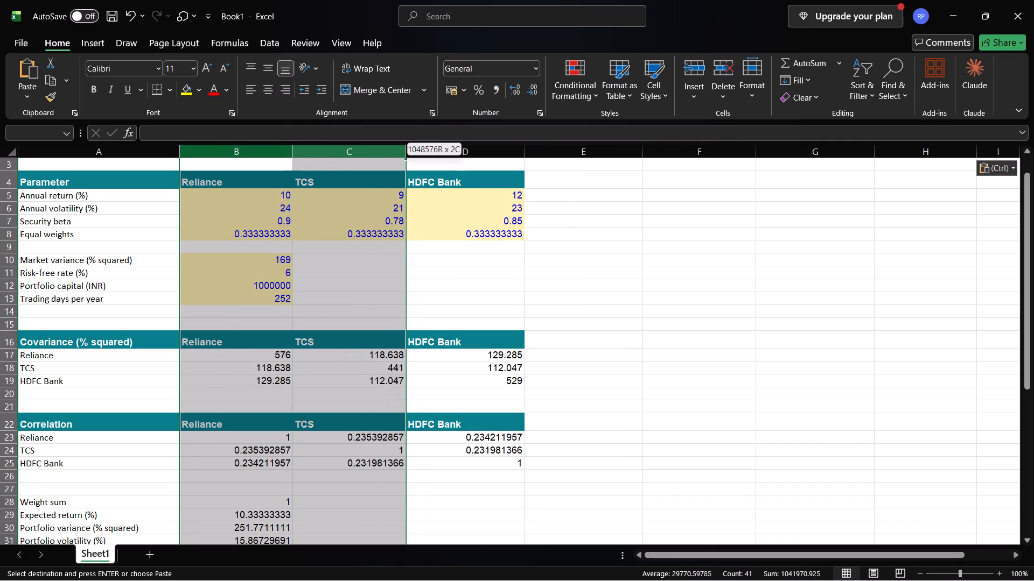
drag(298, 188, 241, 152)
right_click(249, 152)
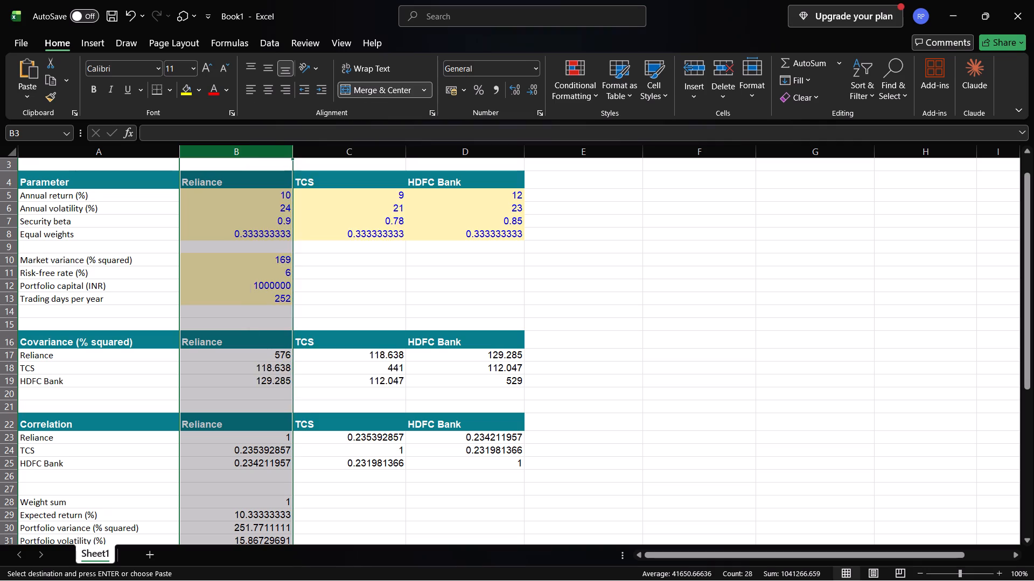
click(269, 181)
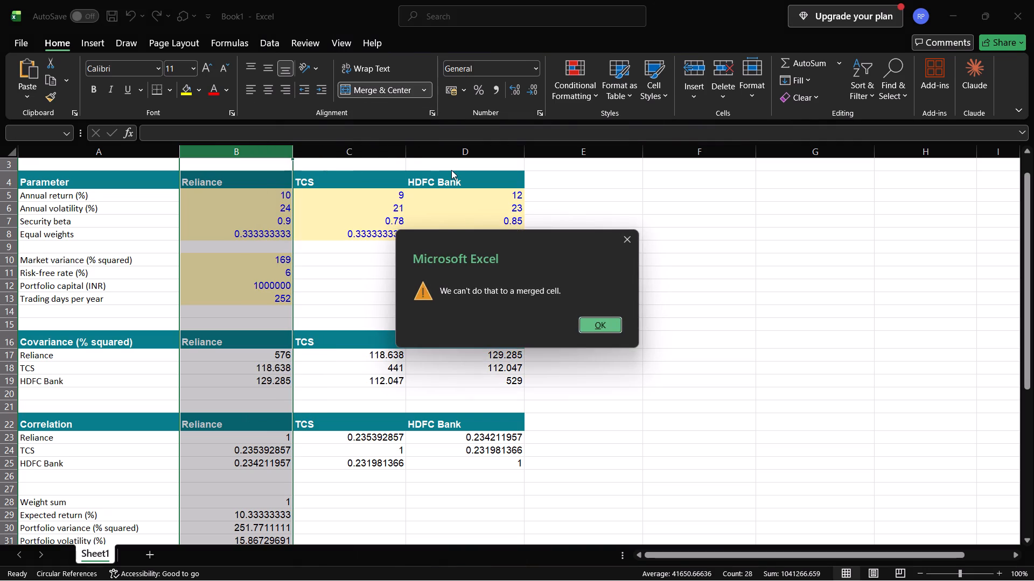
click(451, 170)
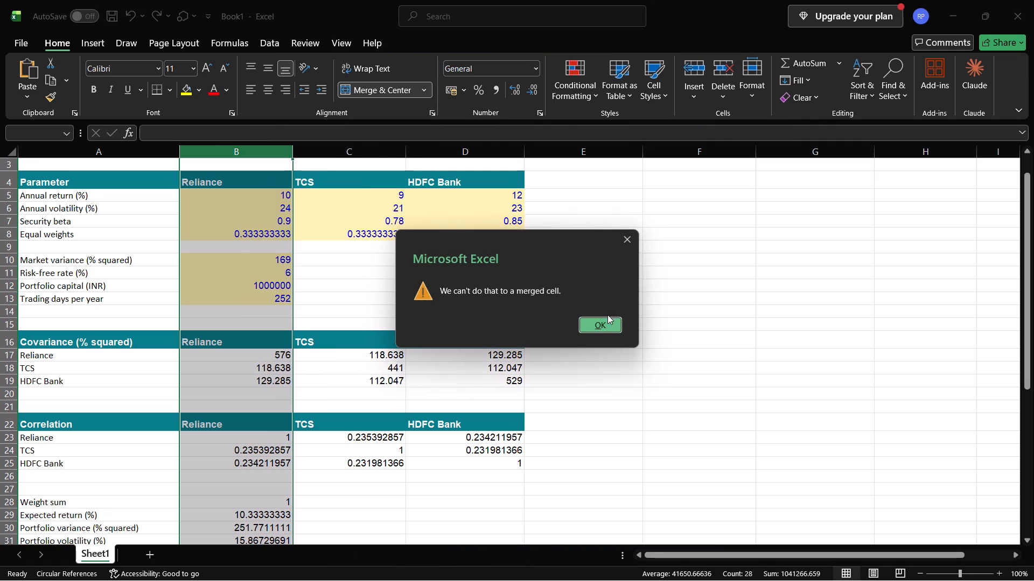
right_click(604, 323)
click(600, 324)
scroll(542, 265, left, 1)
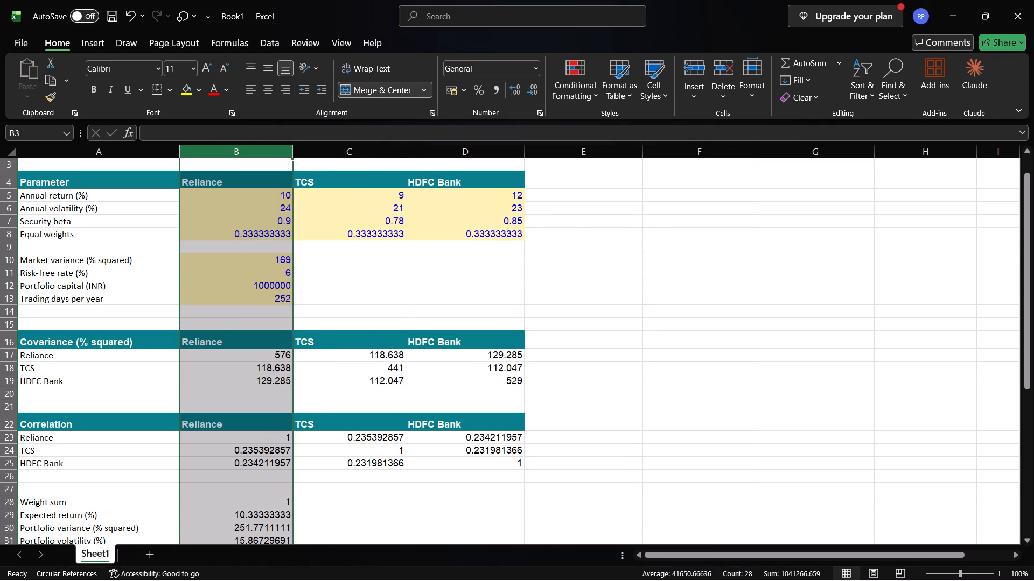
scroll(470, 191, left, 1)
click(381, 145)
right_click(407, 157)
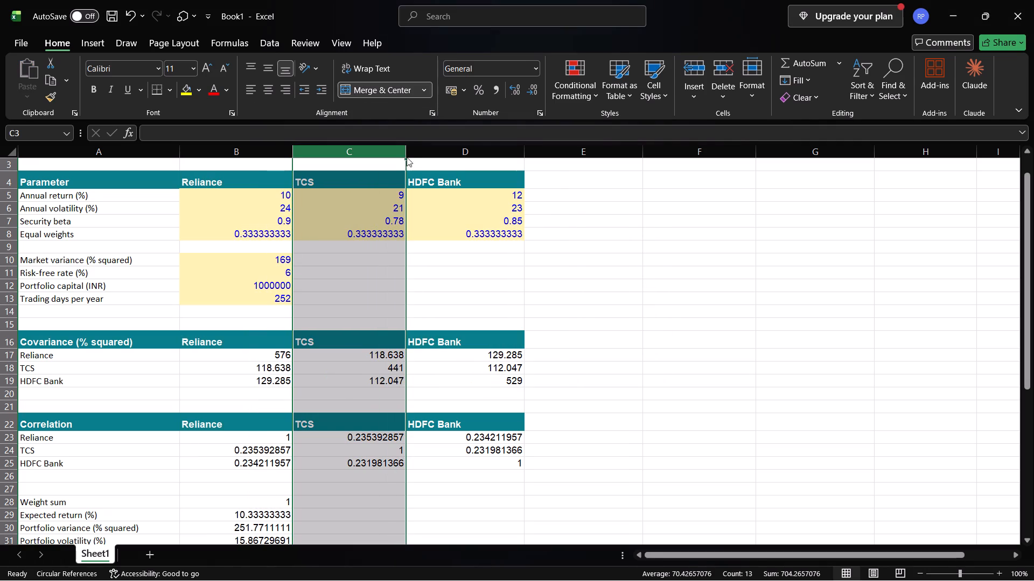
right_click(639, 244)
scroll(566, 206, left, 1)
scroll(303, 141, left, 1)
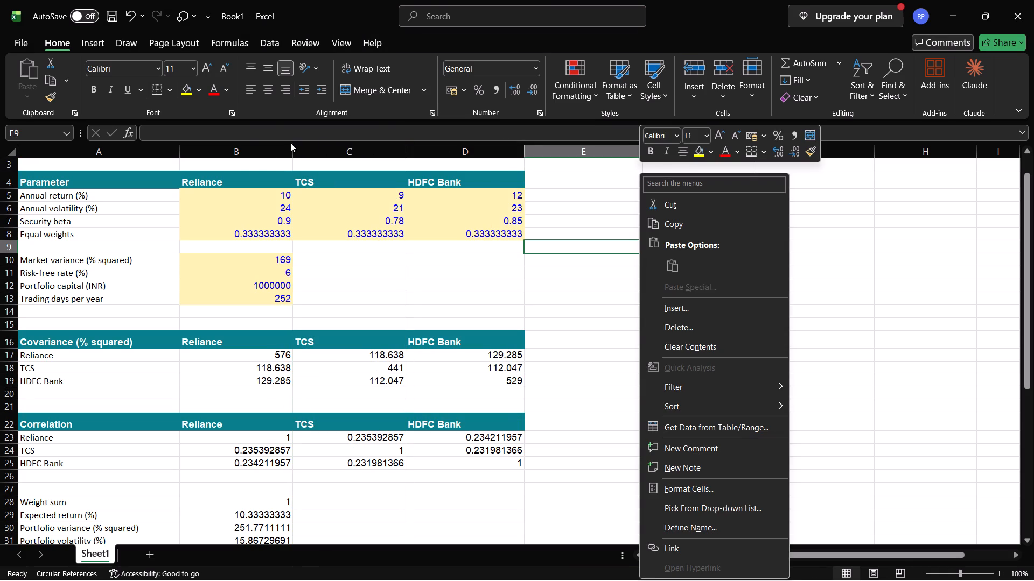
Move the Reliance column after HDFC Bank by copying column B into column E and deleting the original column B.
click(247, 164)
click(245, 159)
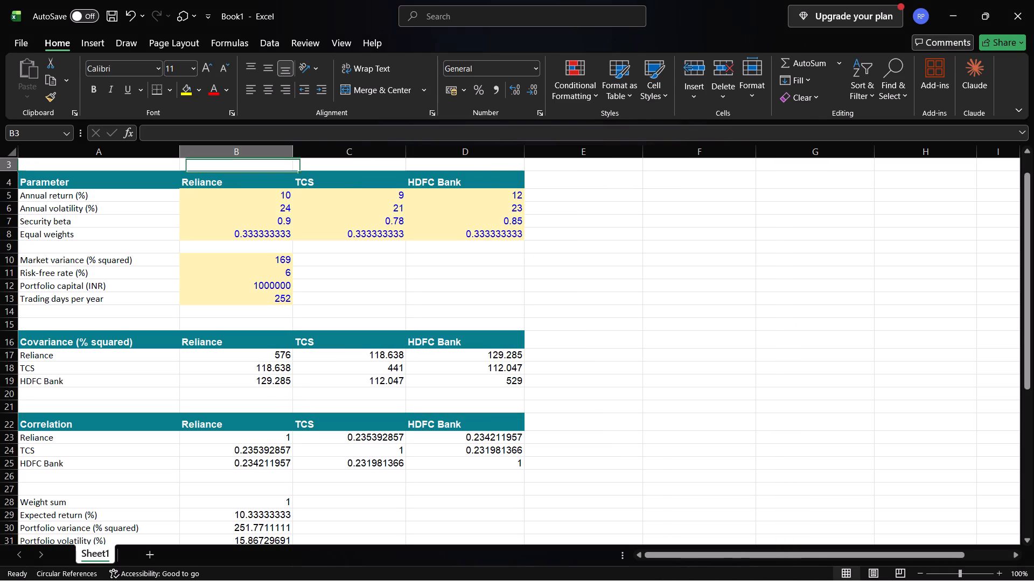
click(243, 155)
right_click(243, 155)
click(280, 197)
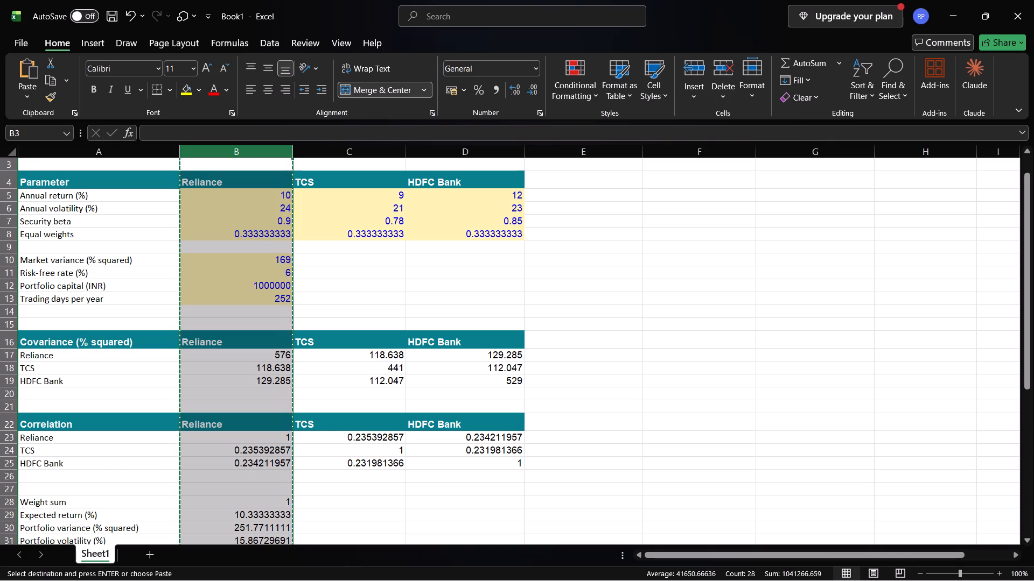
click(567, 154)
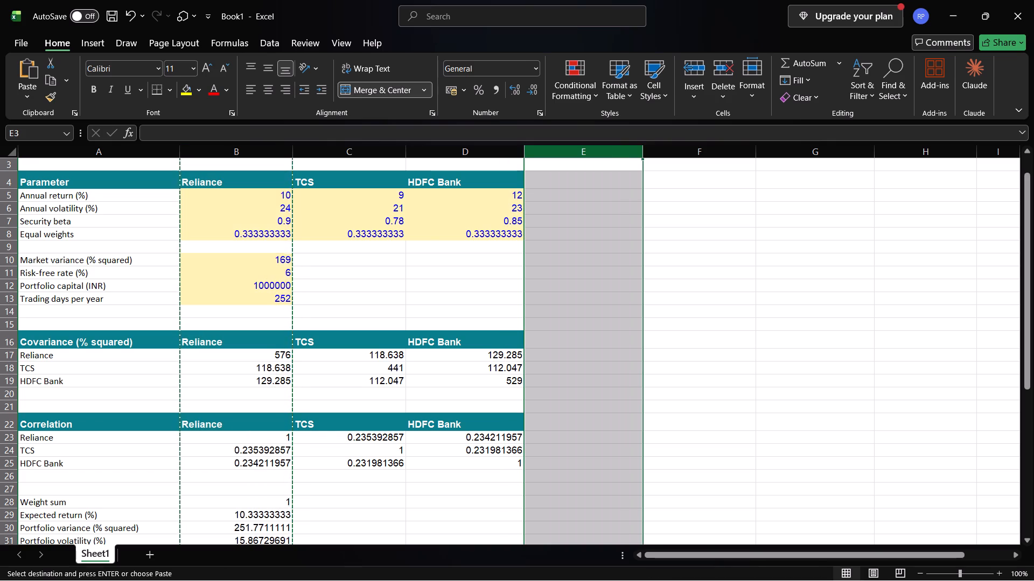
key(ctrl+v)
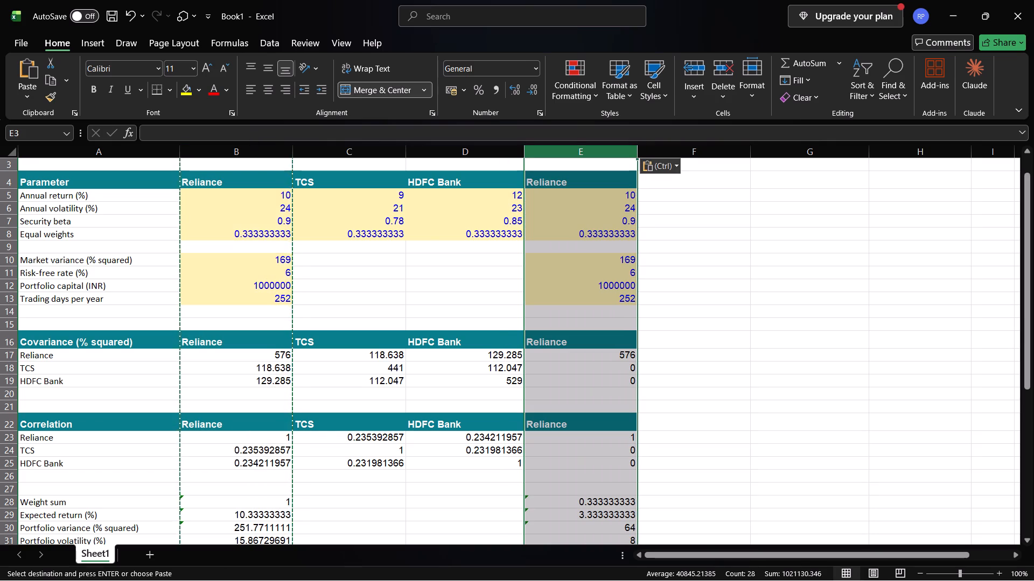
click(253, 148)
key(Delete)
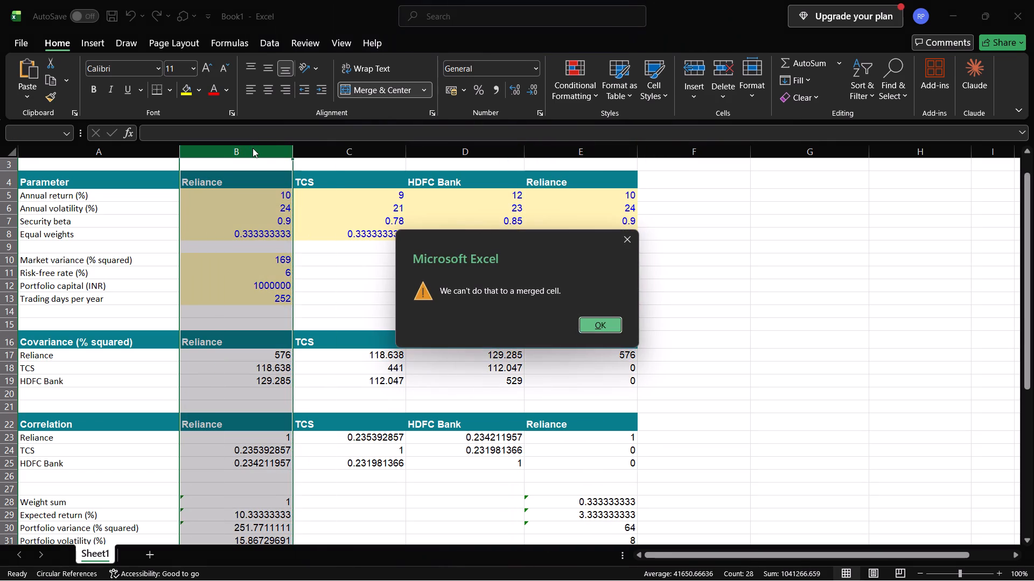
click(592, 327)
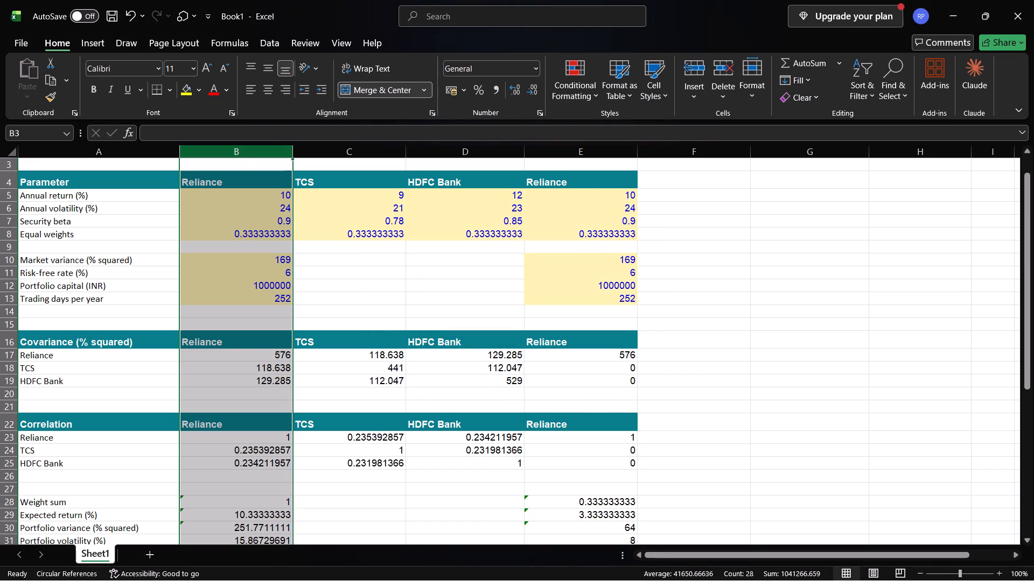
right_click(248, 148)
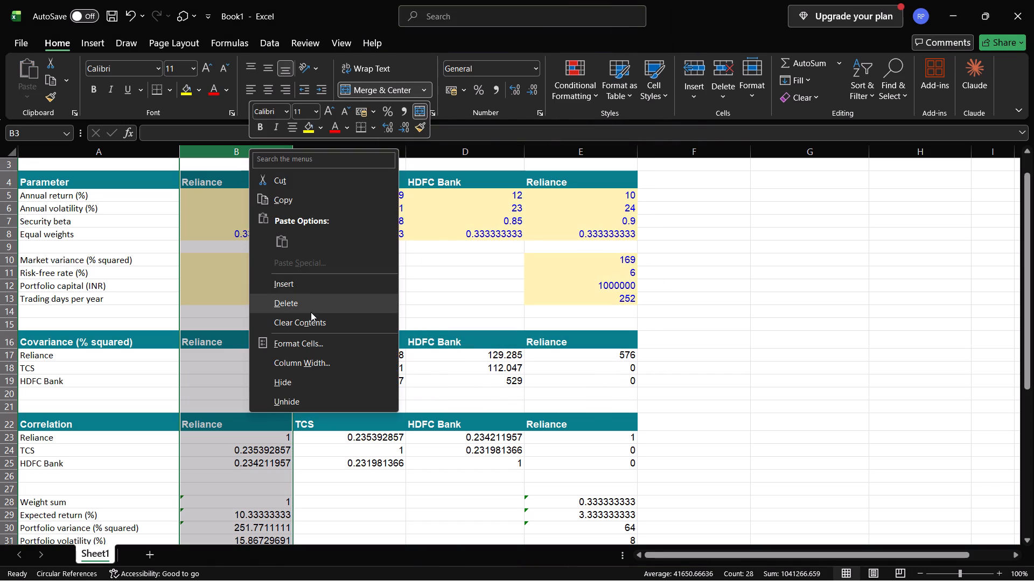
click(311, 312)
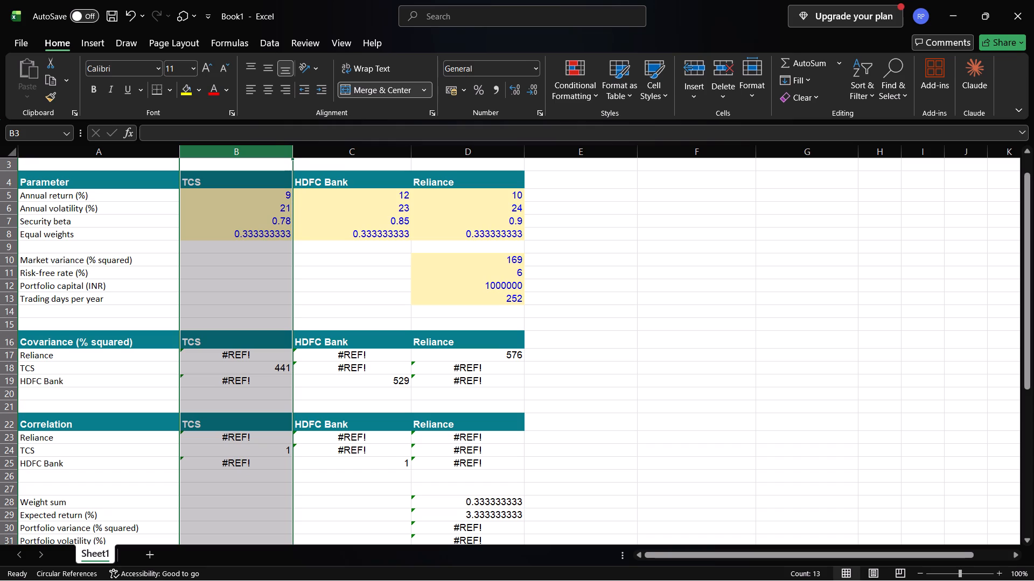
Move the HDFC Bank column after Reliance by copying column C into column E and deleting the original column C.
right_click(369, 148)
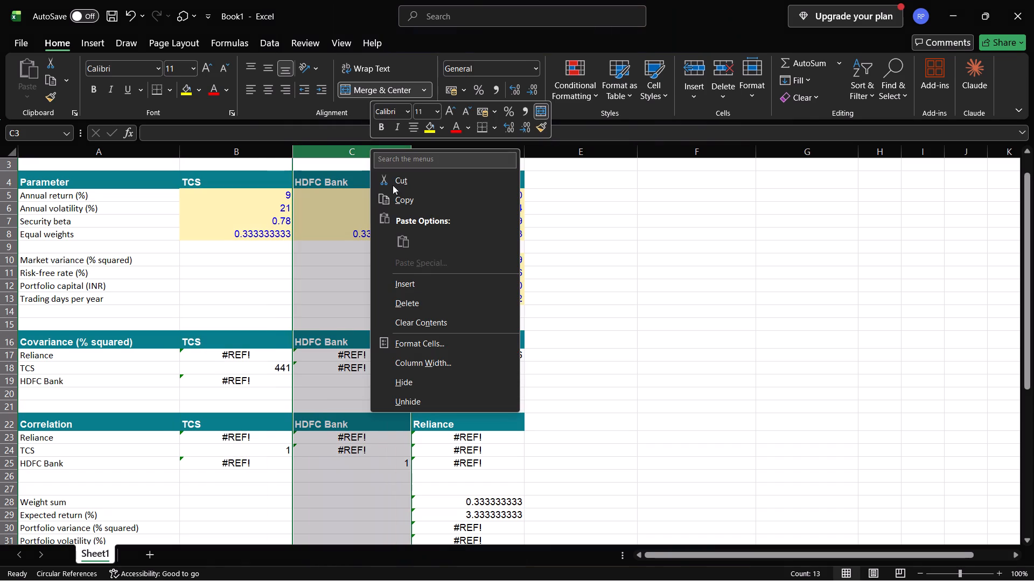
click(392, 200)
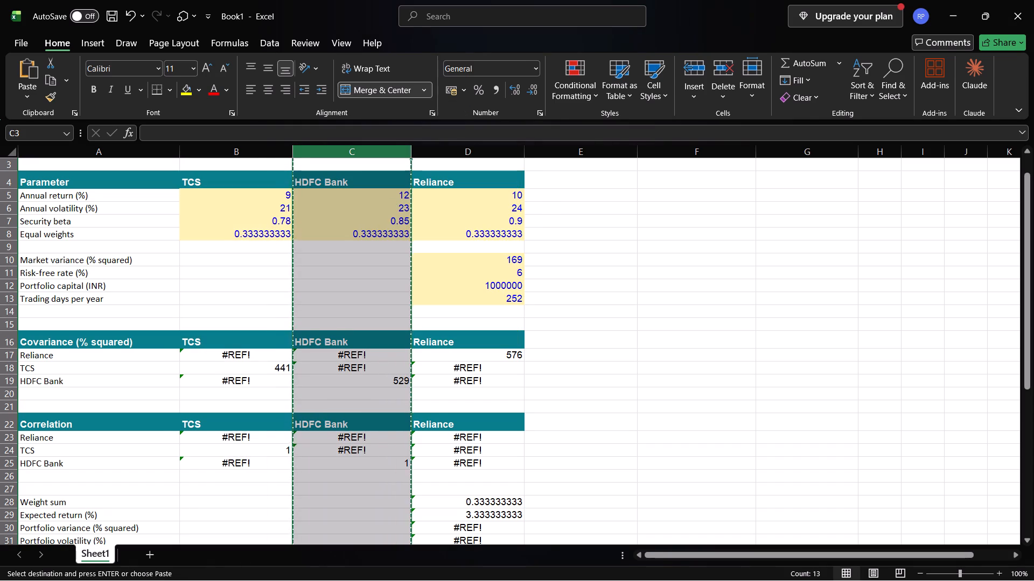
click(560, 149)
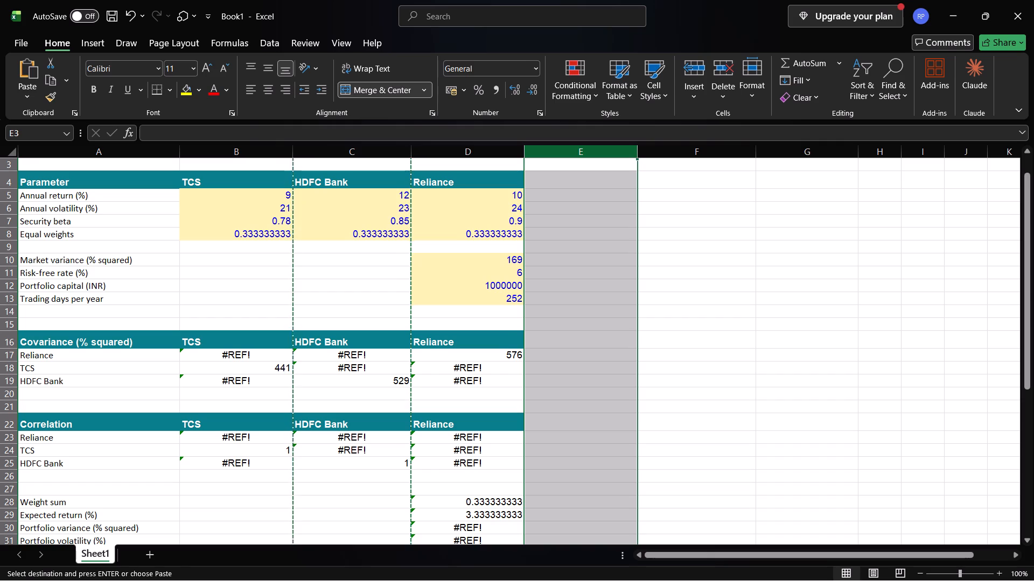
key(ctrl+v)
click(350, 160)
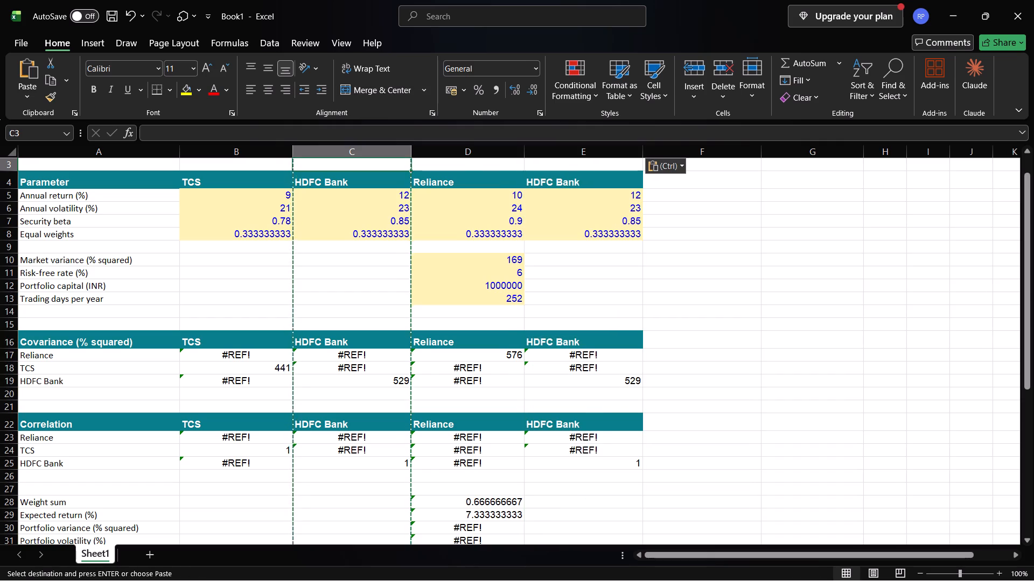
click(345, 151)
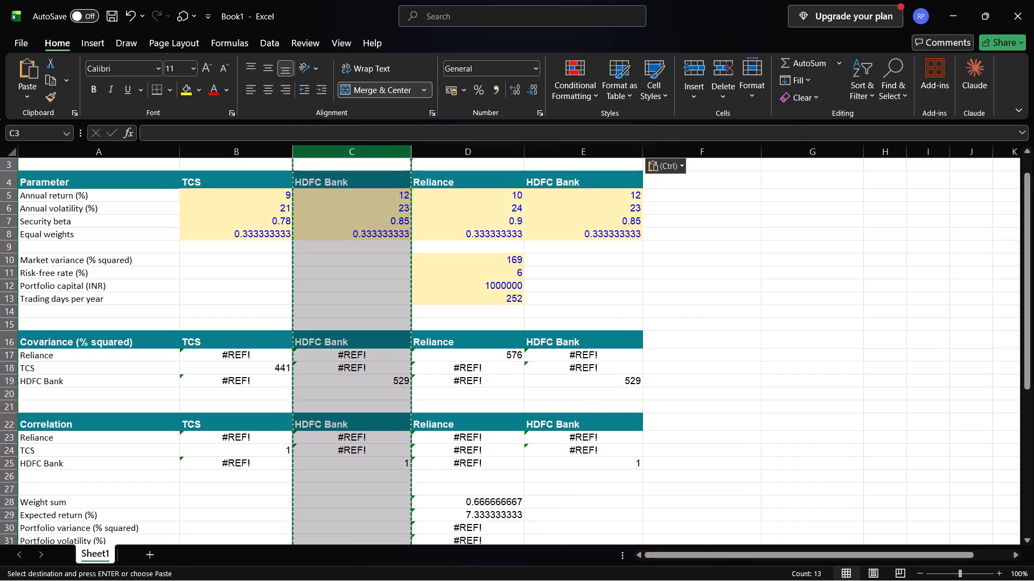
right_click(345, 151)
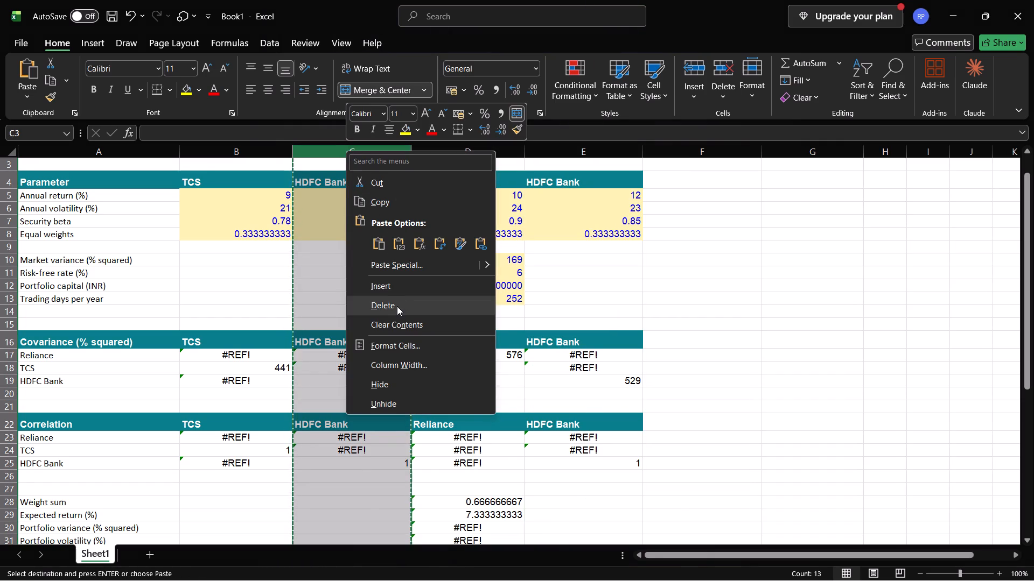
click(396, 306)
click(618, 288)
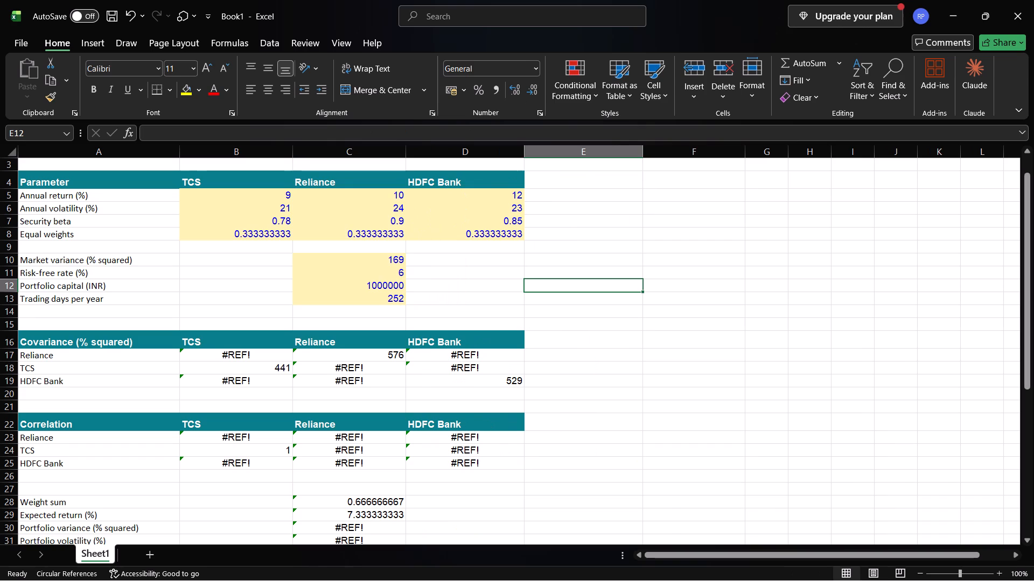
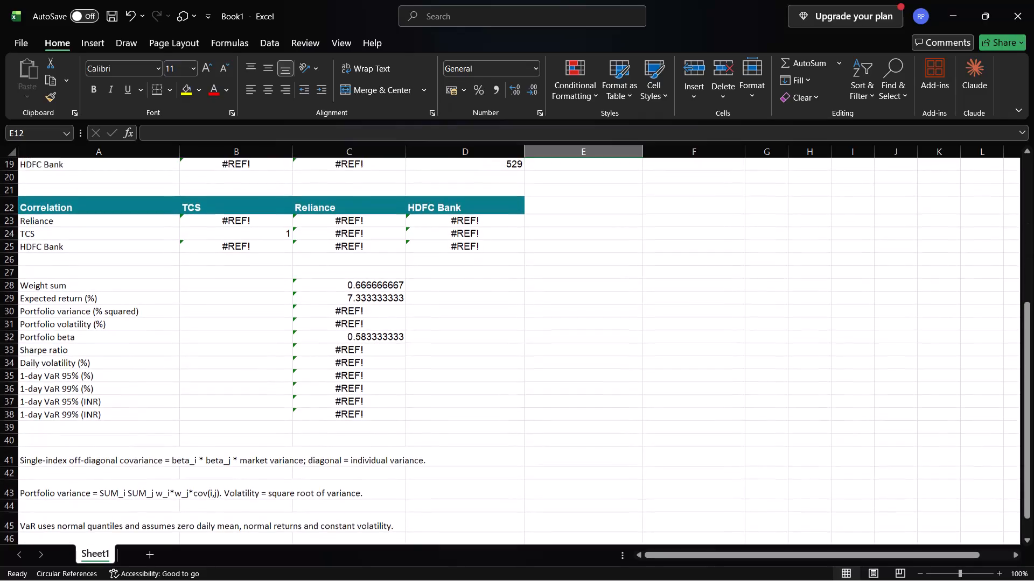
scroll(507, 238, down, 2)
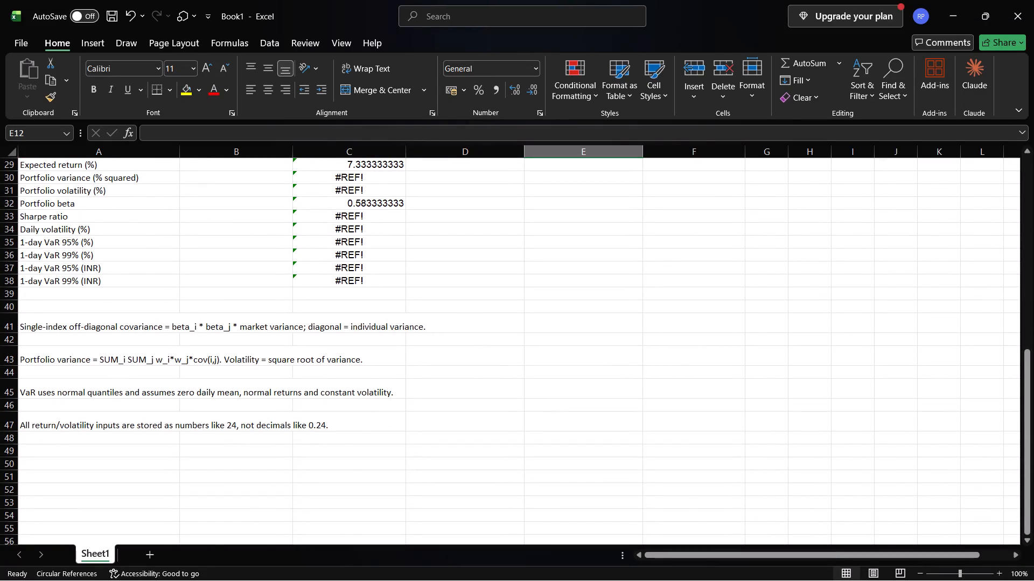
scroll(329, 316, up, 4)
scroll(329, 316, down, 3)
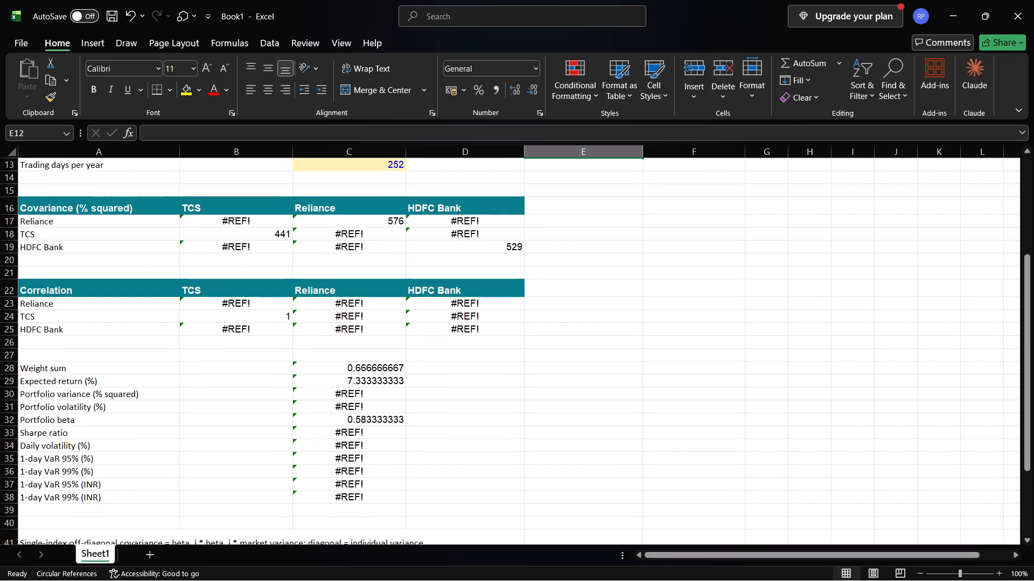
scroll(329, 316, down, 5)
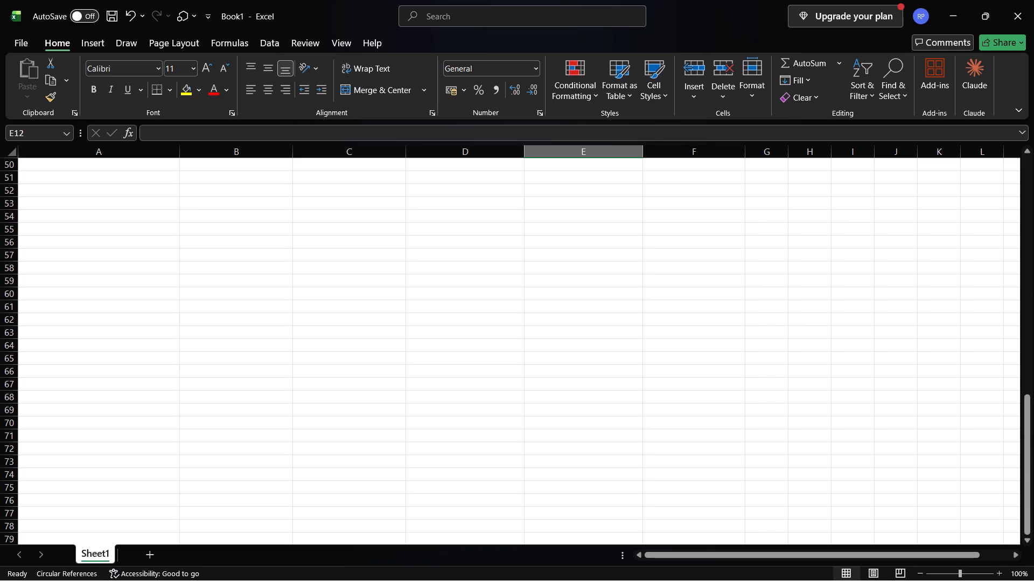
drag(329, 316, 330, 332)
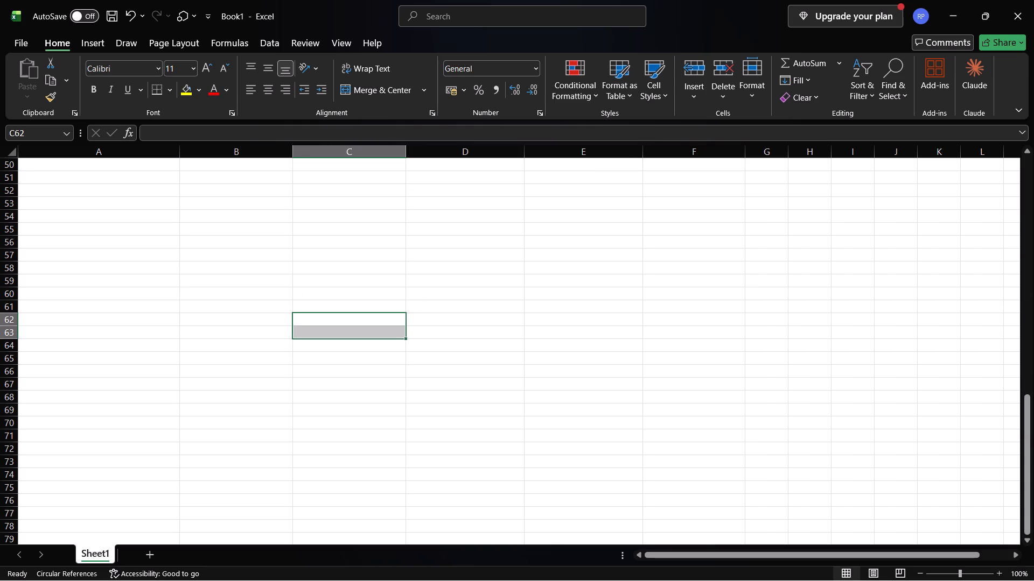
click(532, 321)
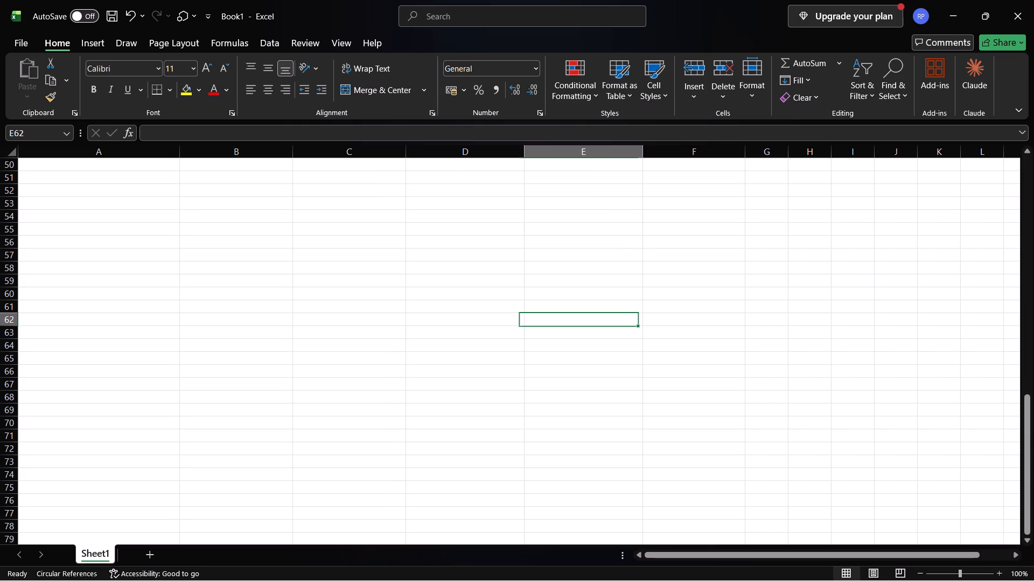
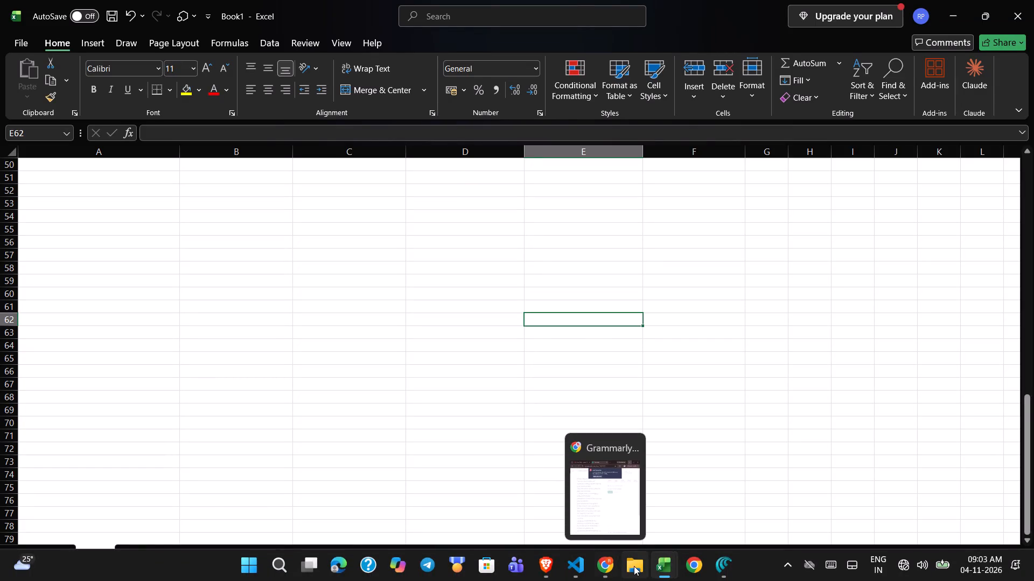
Open the Finance_Lab_Complete_Excel_Practical_Manual document from the Downloads folder in Word.
click(537, 564)
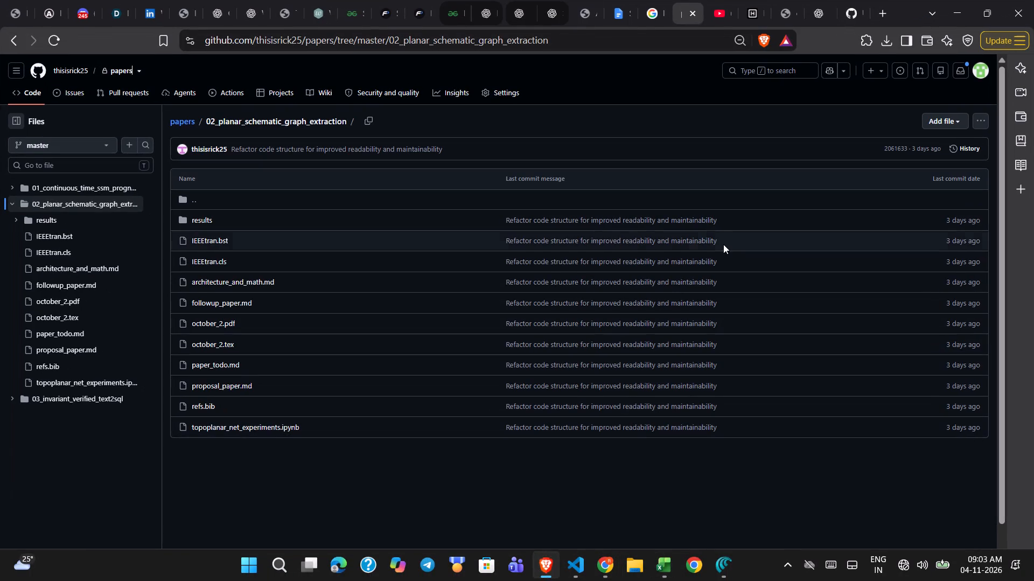
click(887, 6)
right_click(622, 557)
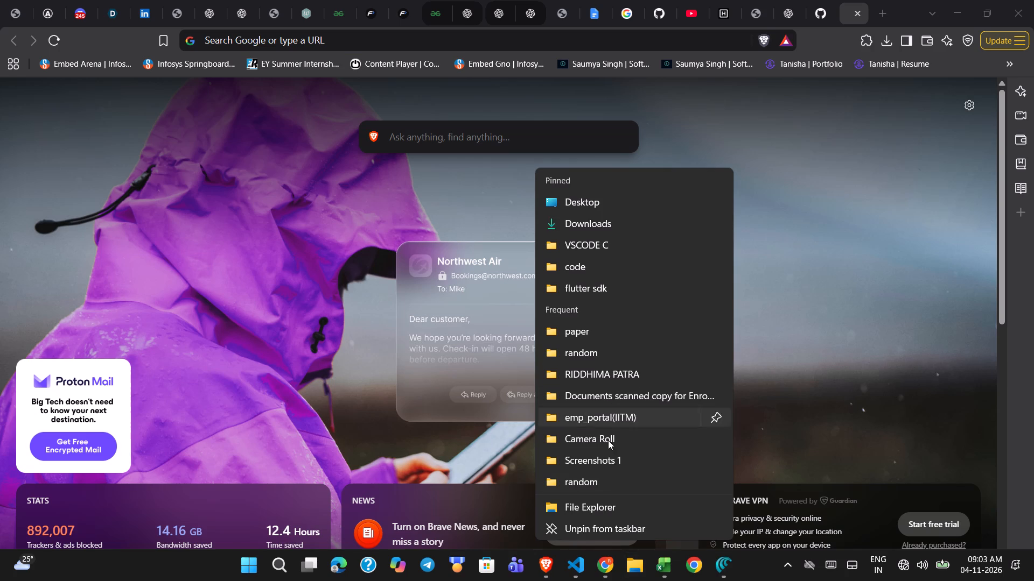
click(640, 573)
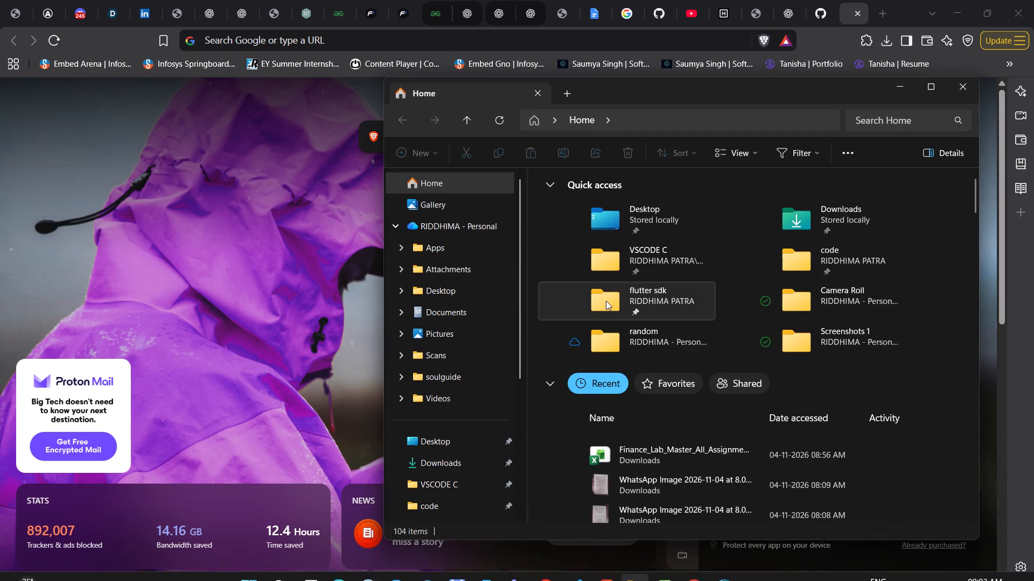
click(448, 458)
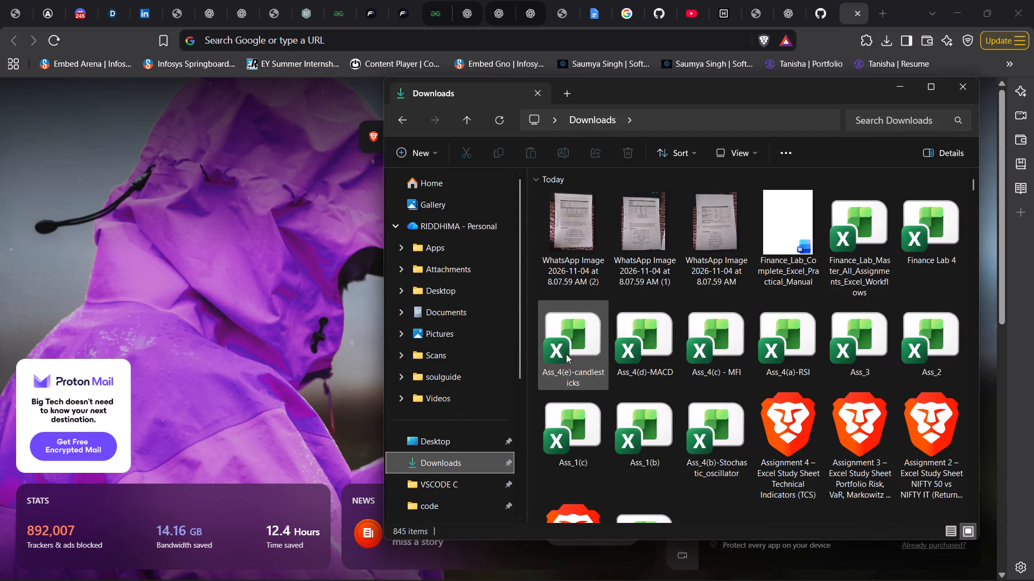
double_click(809, 221)
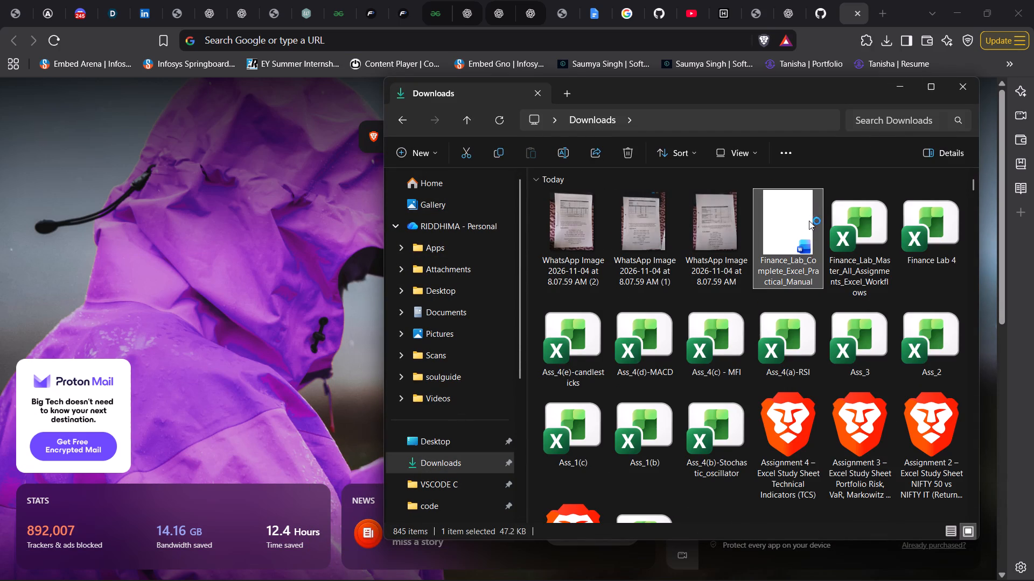
click(949, 0)
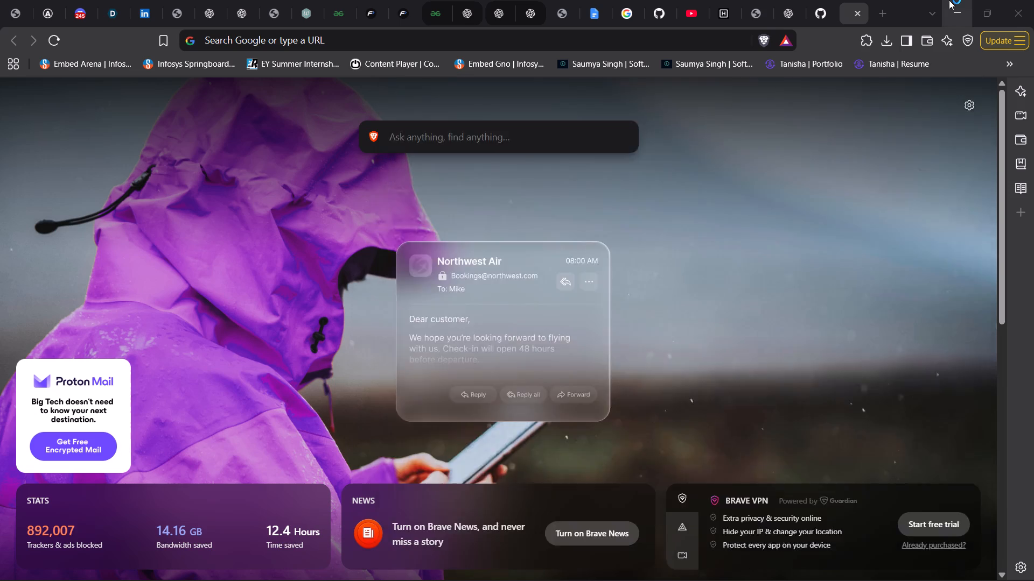
click(900, 90)
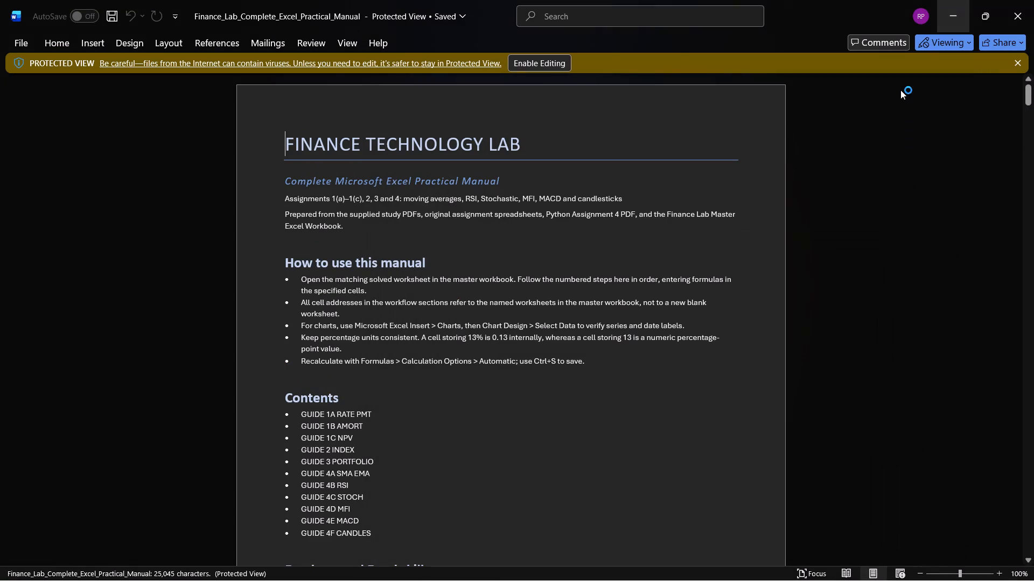
Search the manual for "market" and review the Assignment 3 PORTFOLIO instructions on inputs, covariance, correlation and portfolio risk.
scroll(623, 290, down, 4)
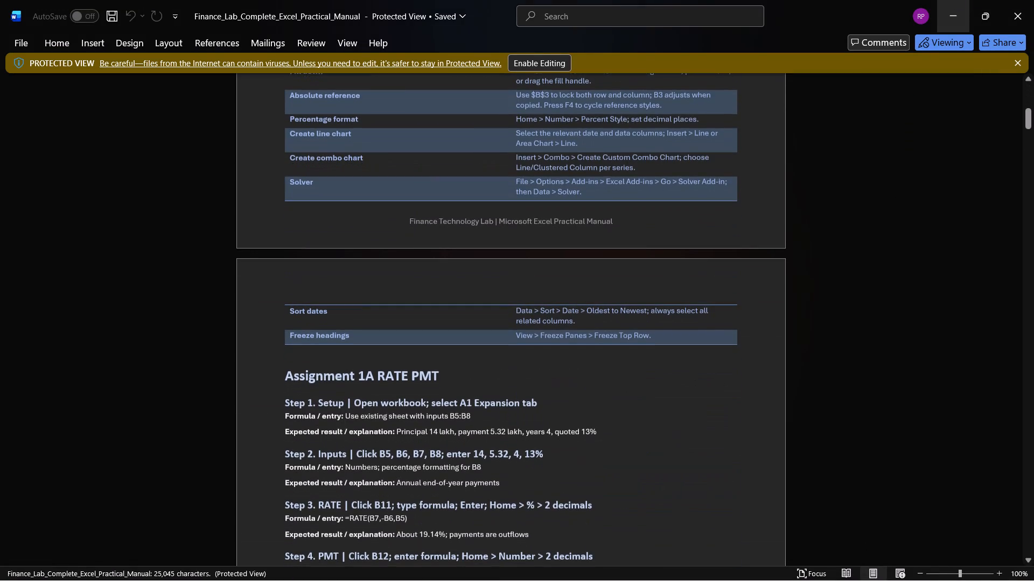
scroll(623, 290, down, 2)
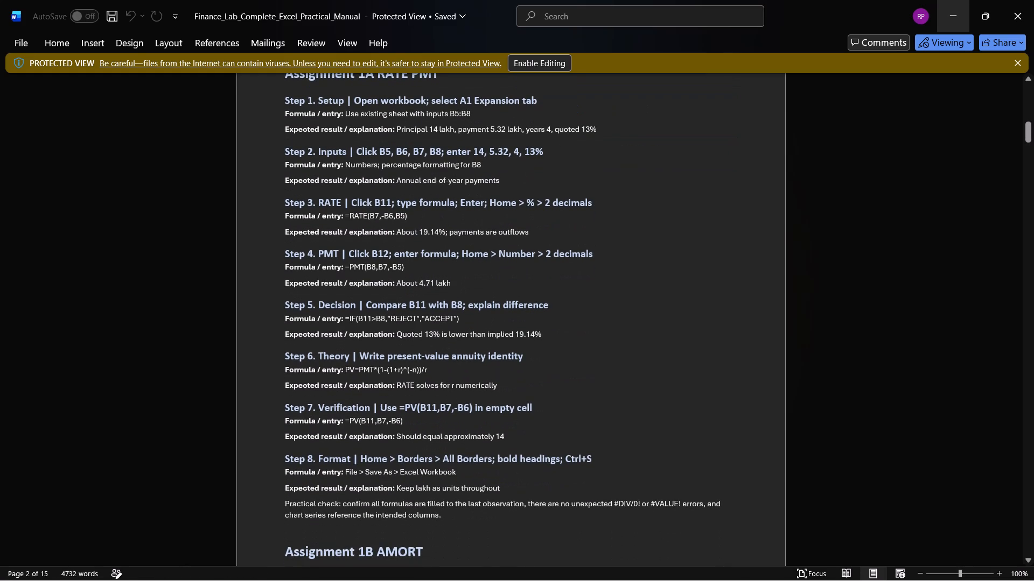
scroll(594, 417, down, 3)
key(ctrl+f)
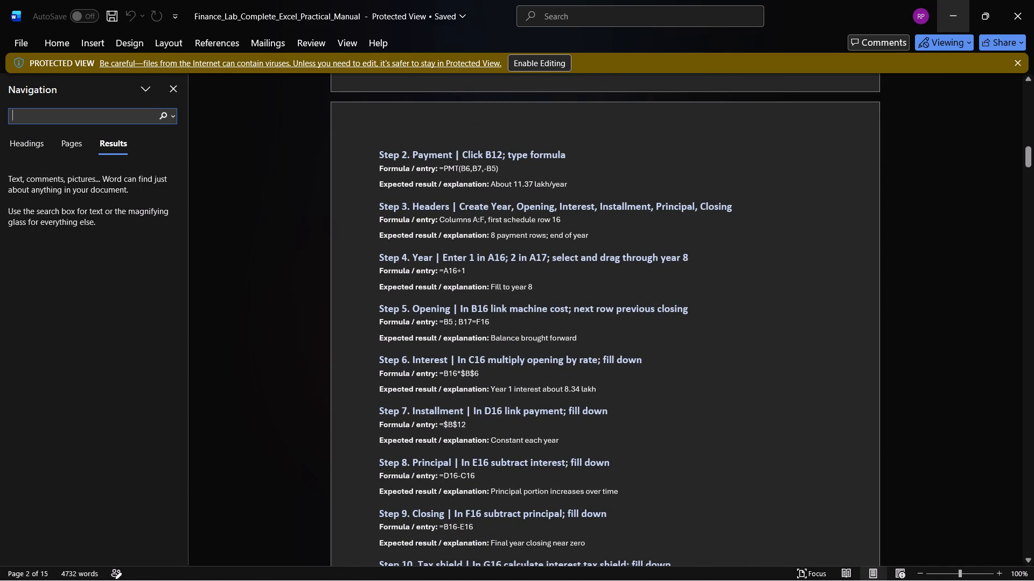
text(market)
key(Return)
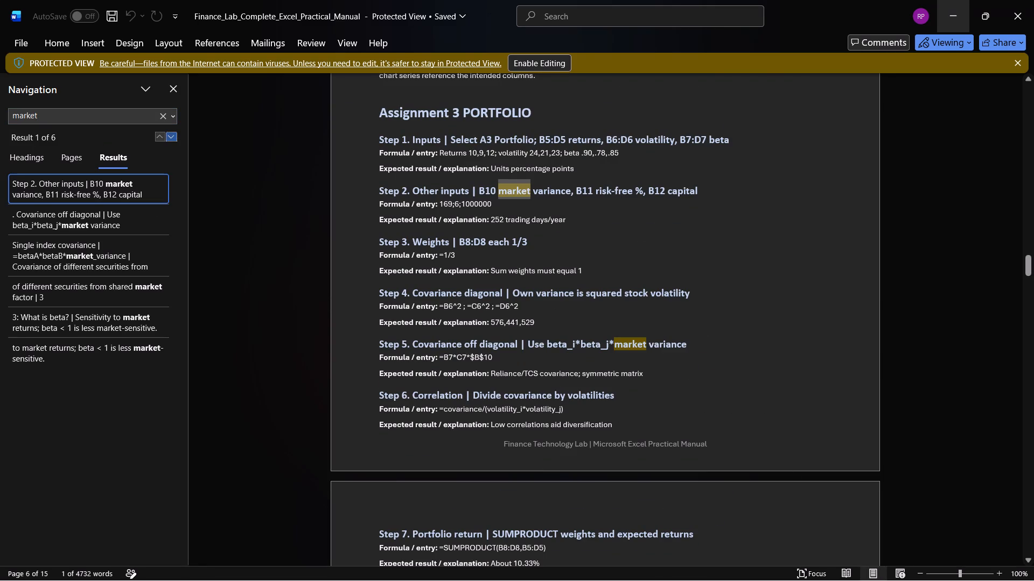
scroll(551, 168, down, 6)
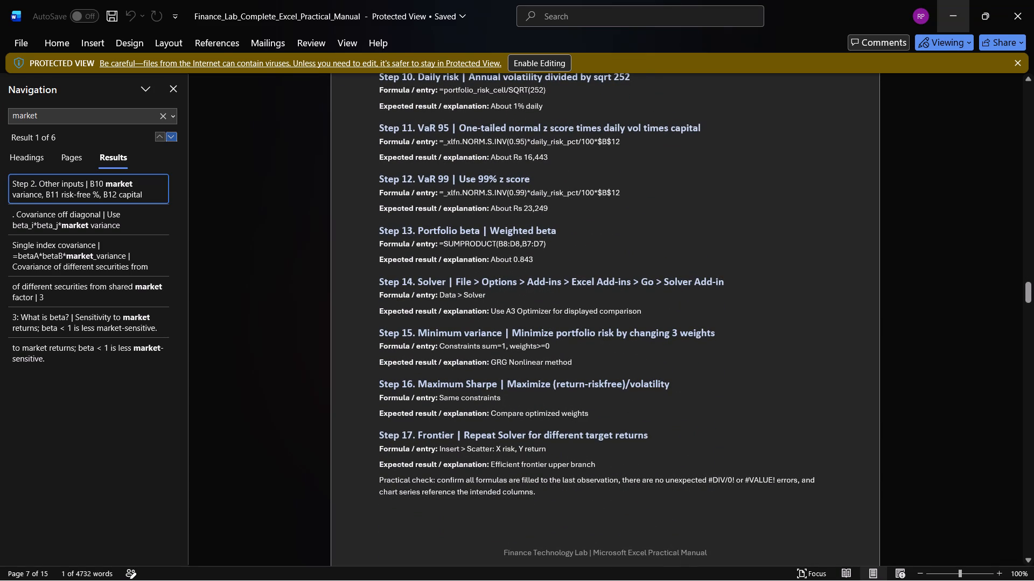
scroll(551, 168, up, 3)
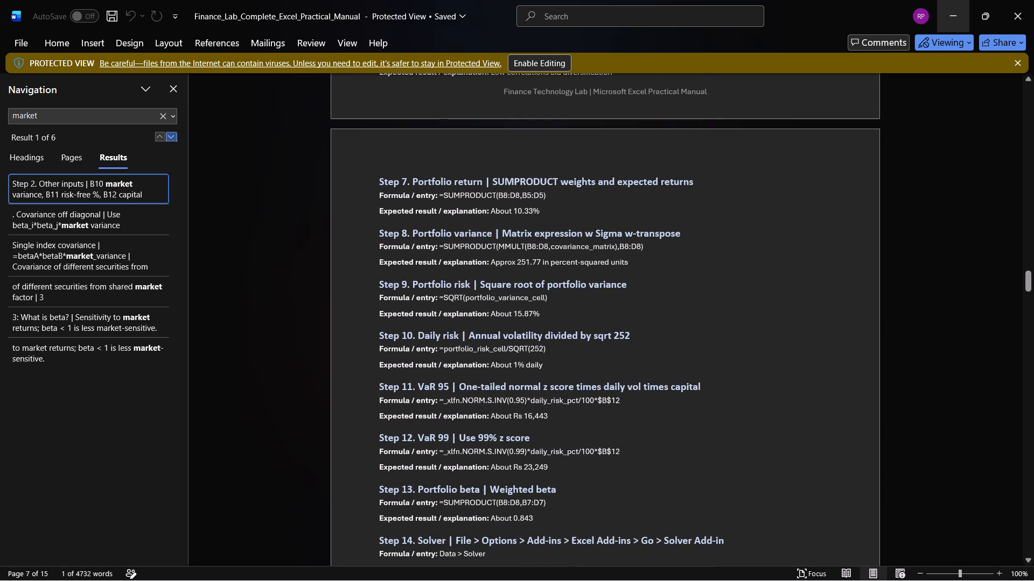
scroll(551, 168, up, 2)
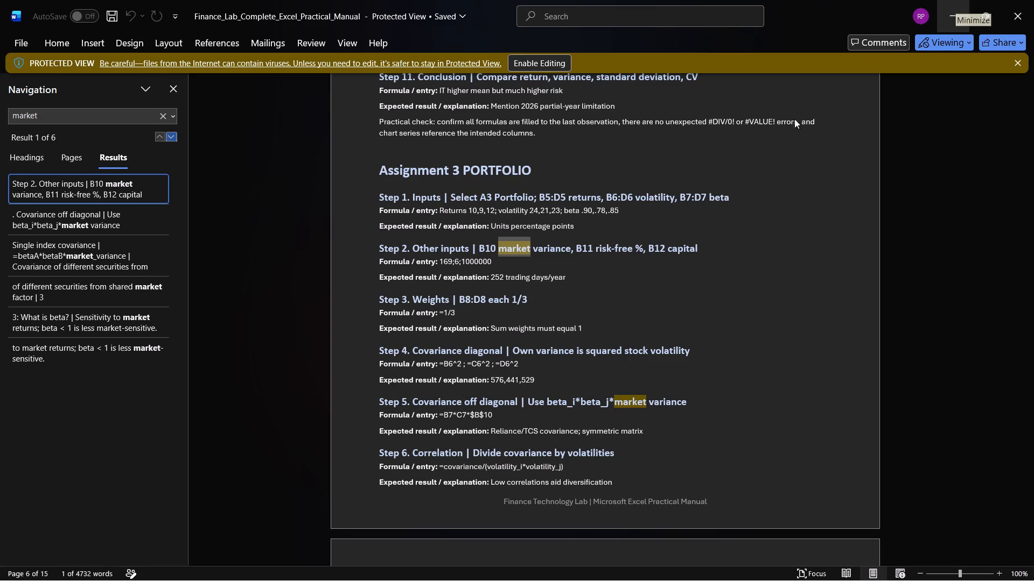
Switch back to the Book1 workbook in Excel and select the TCS security beta in cell B7.
click(960, 1)
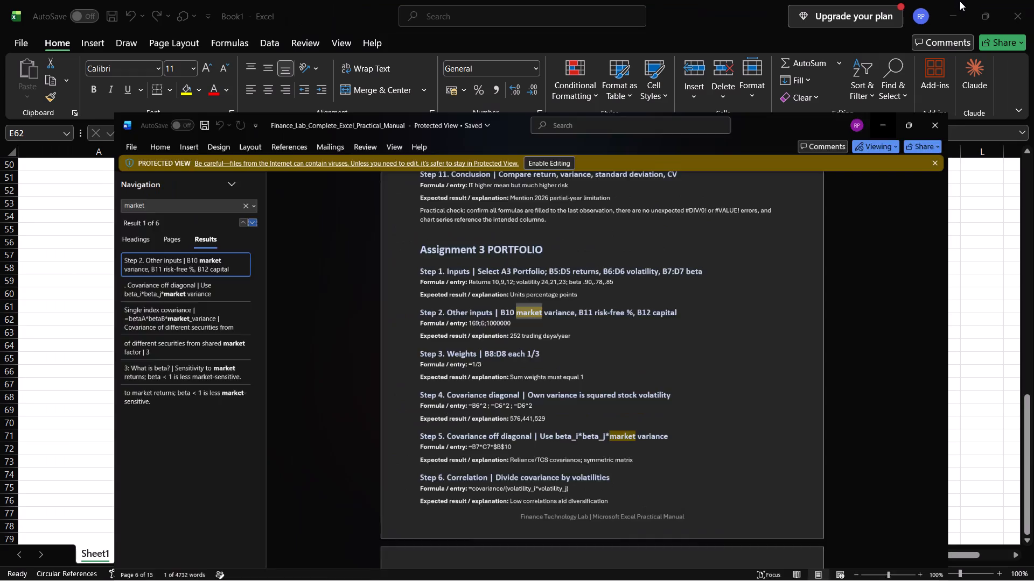
scroll(544, 399, up, 1)
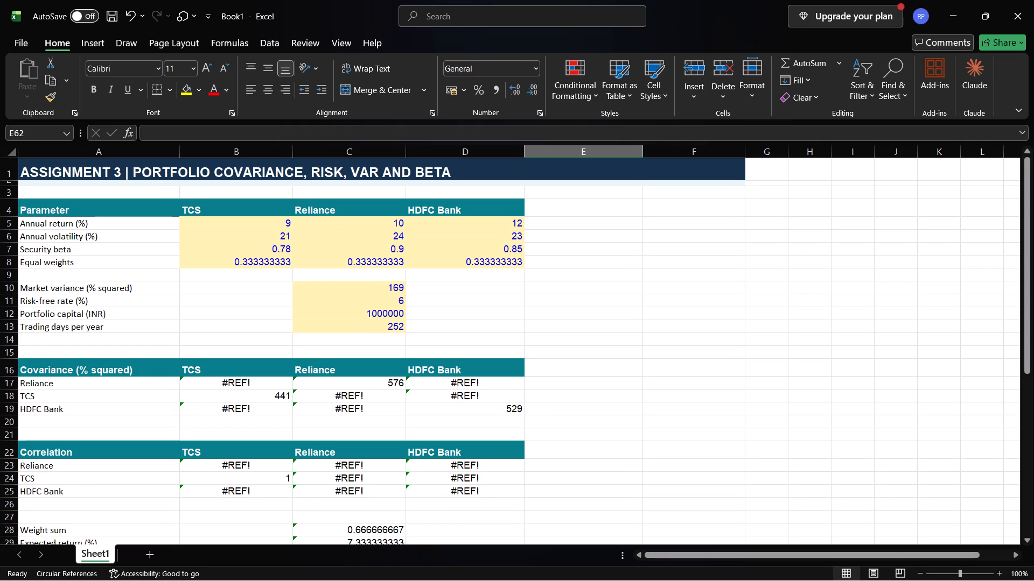
click(277, 247)
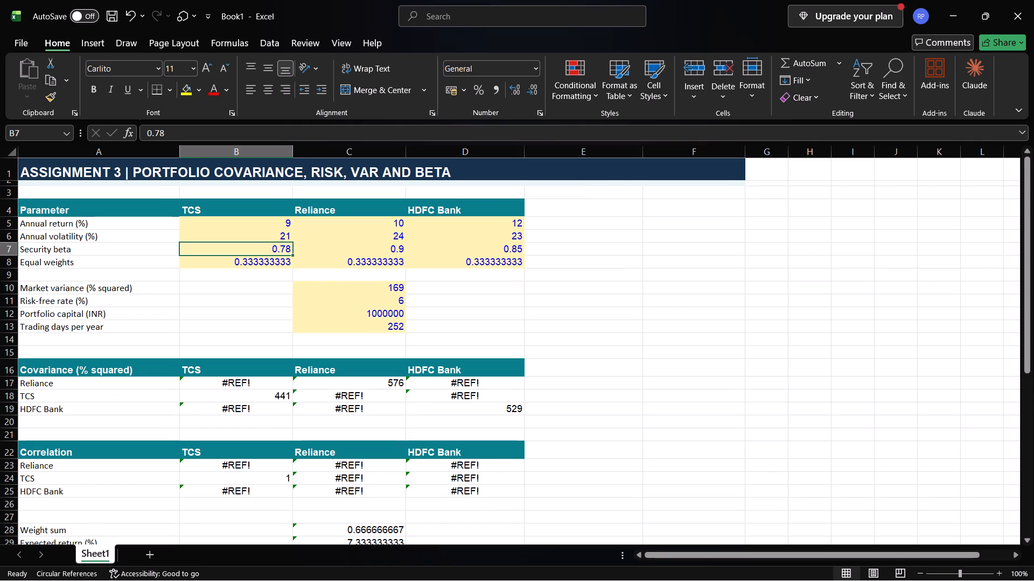
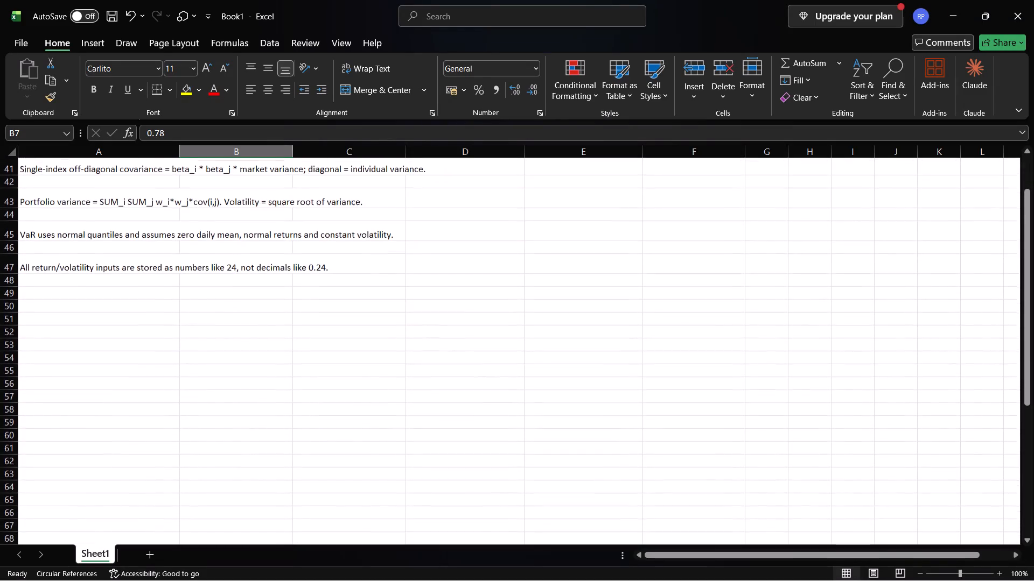
Rename the Sheet1 worksheet as "Q2.".
scroll(277, 247, down, 2)
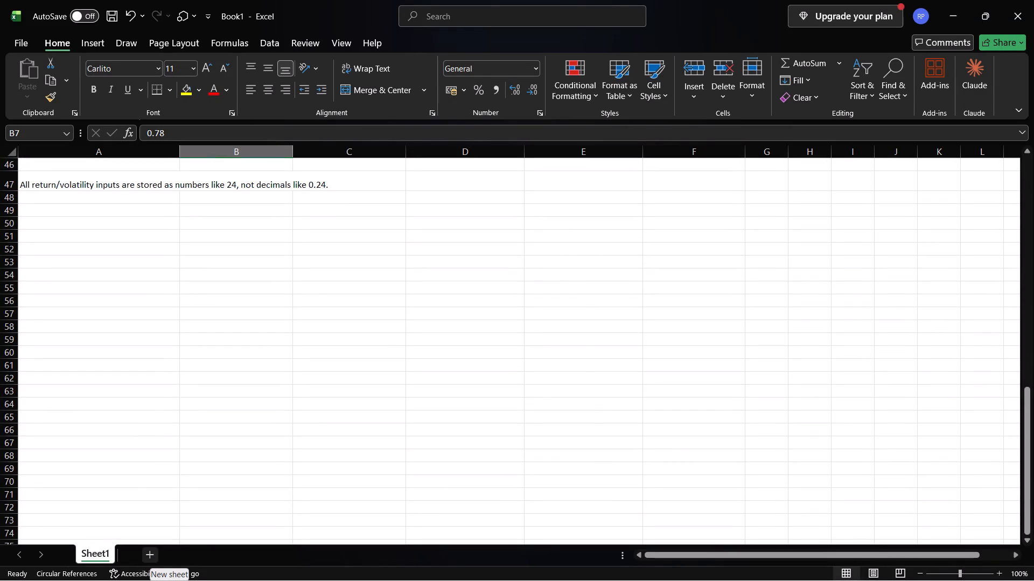
right_click(103, 556)
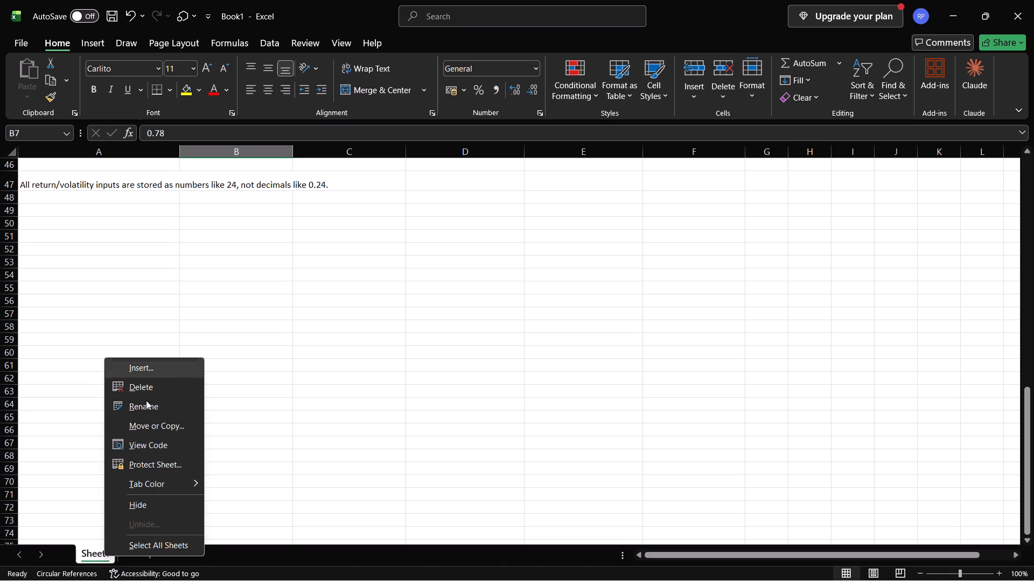
click(141, 413)
key(BackSpace)
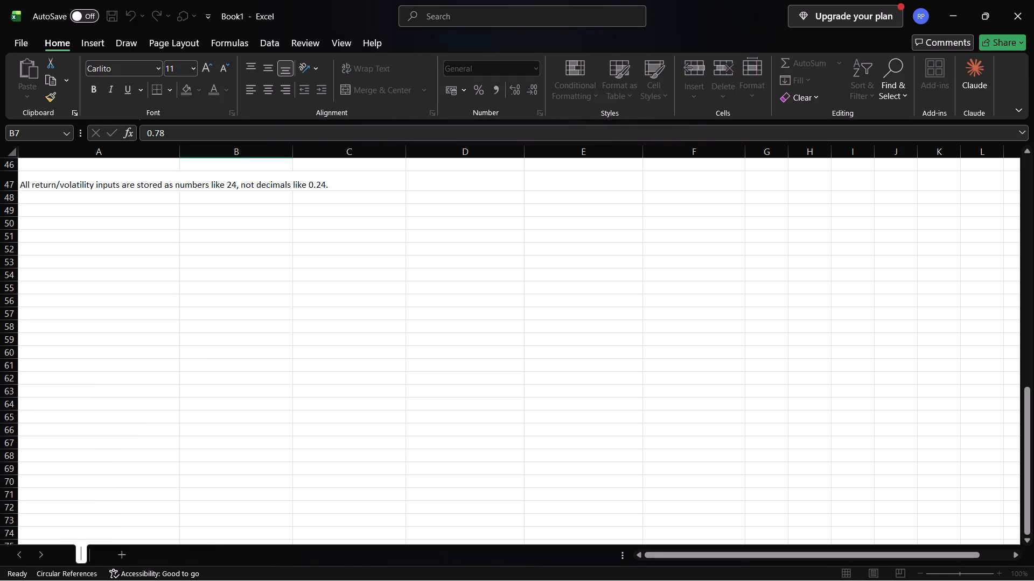
text(Q2)
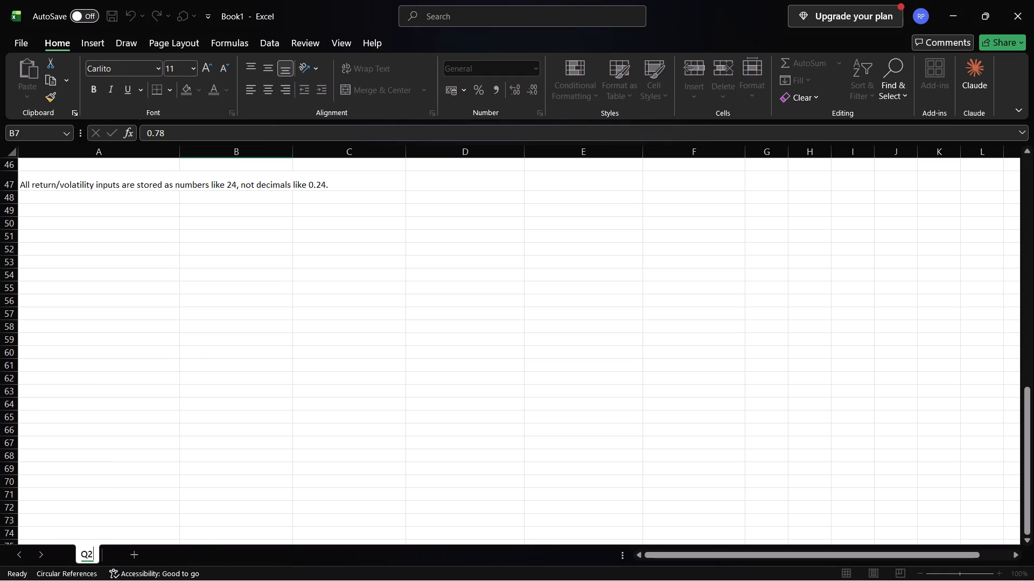
key(period)
key(Return)
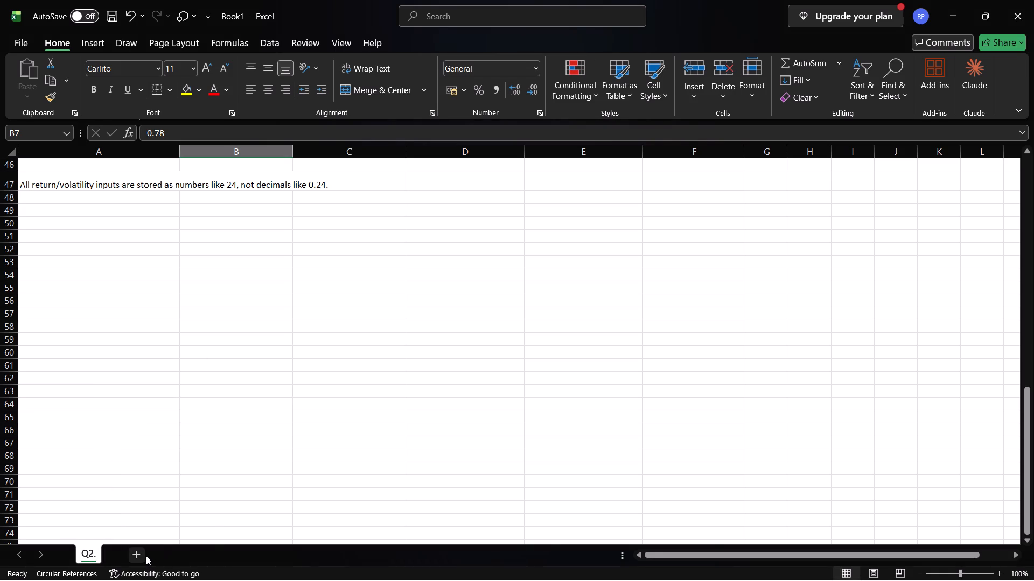
Add a new blank worksheet after the Q2. sheet.
click(144, 554)
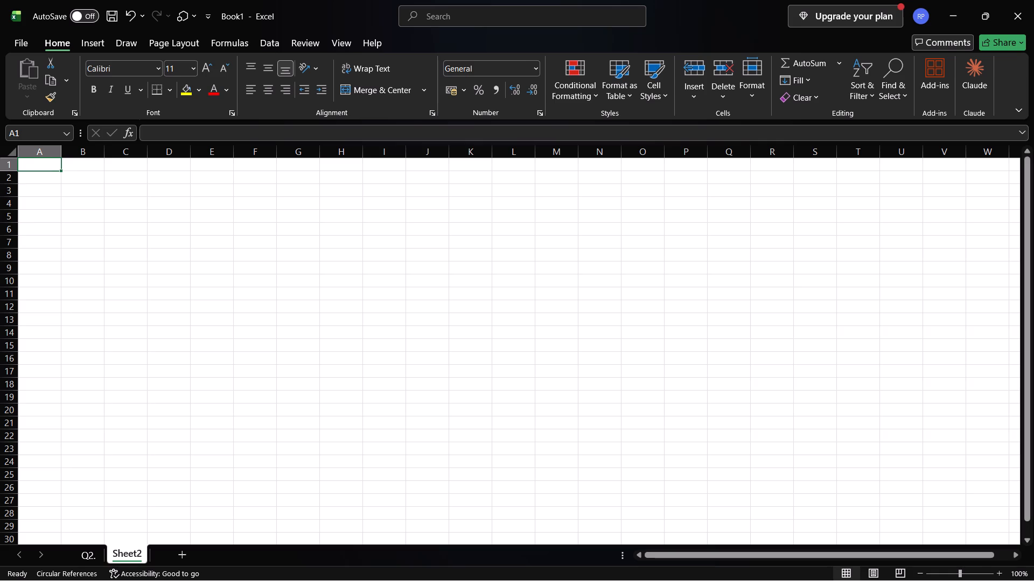
Open the new Sheet2 worksheet's name for editing and clear it.
right_click(134, 550)
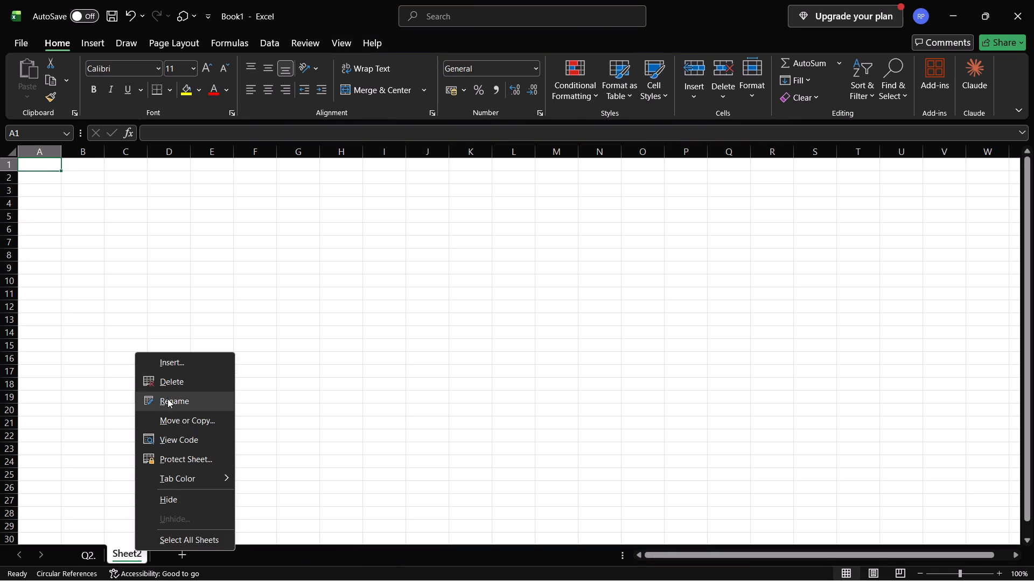
click(167, 400)
key(BackSpace)
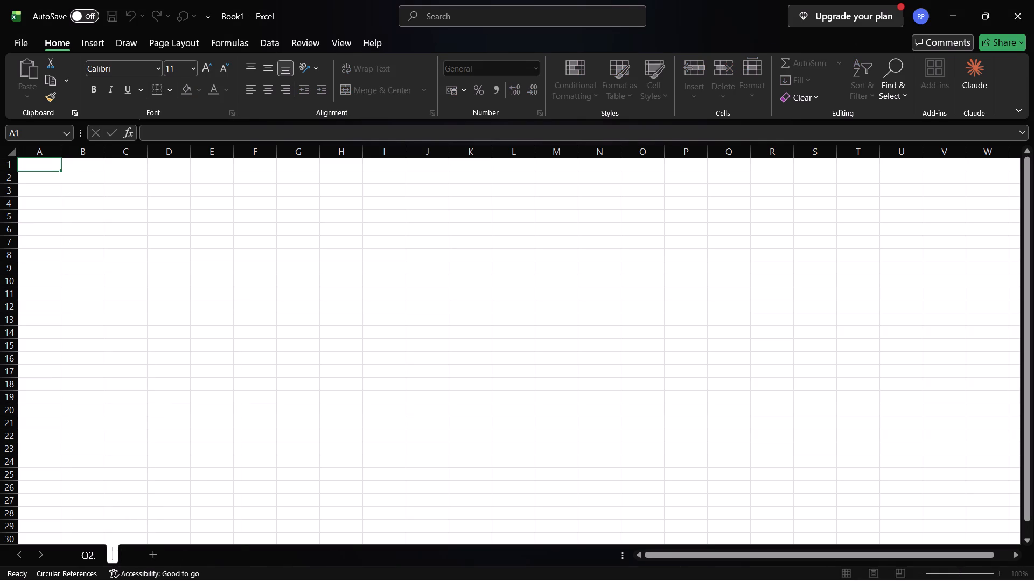
click(167, 400)
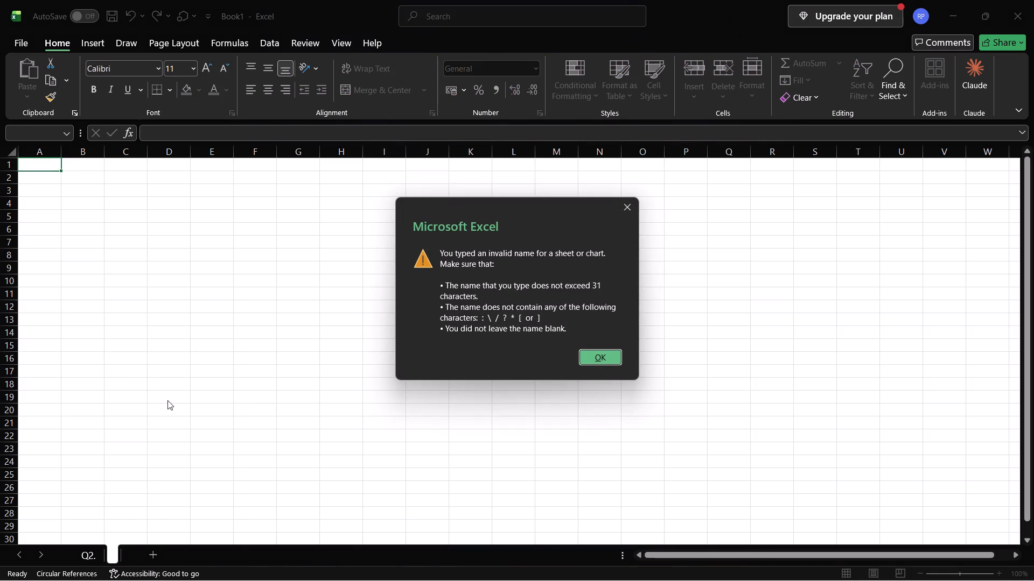
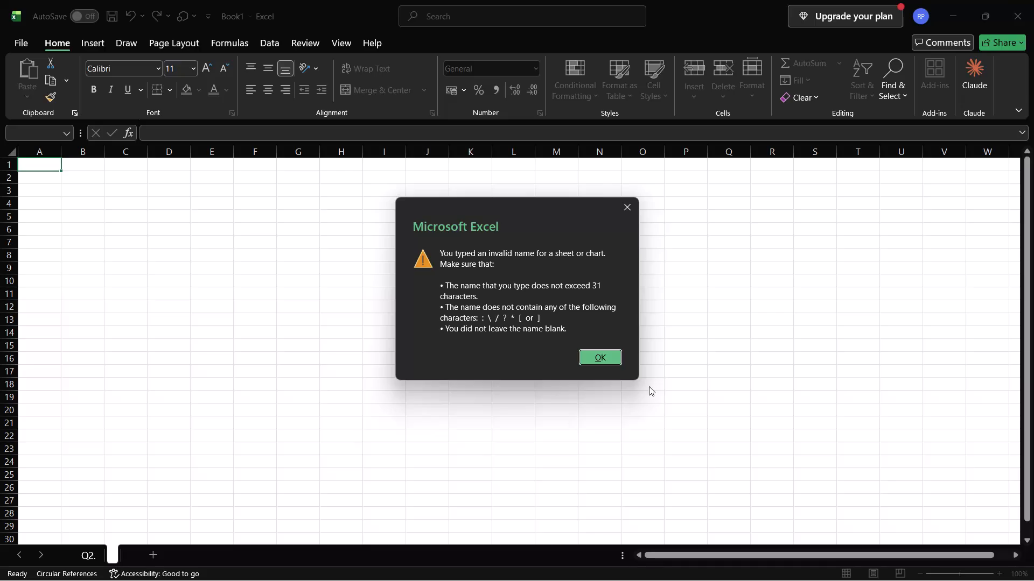
Dismiss the invalid-name warning and name the new worksheet "Q1".
click(615, 356)
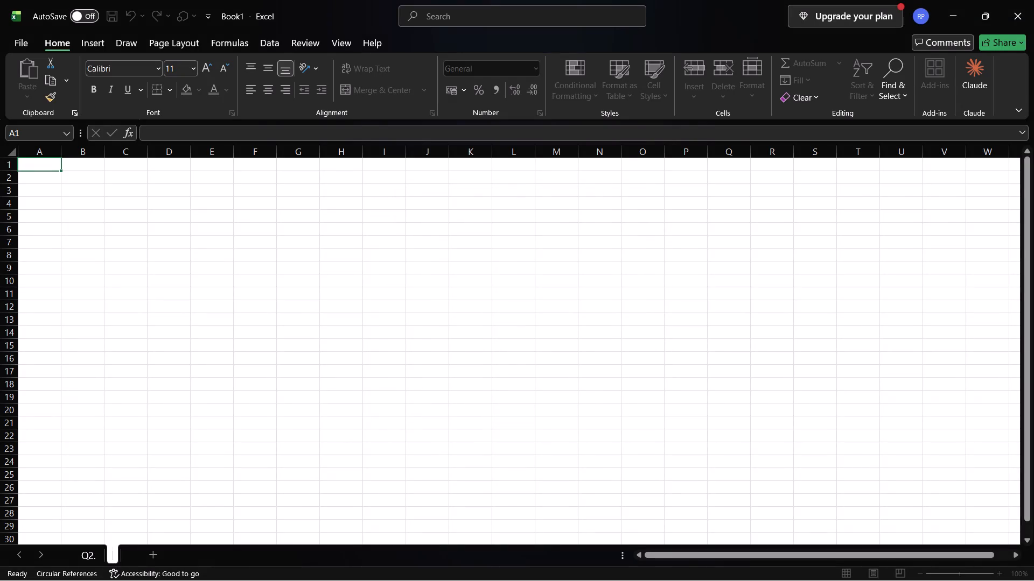
key(q)
key(BackSpace)
key(1)
key(Return)
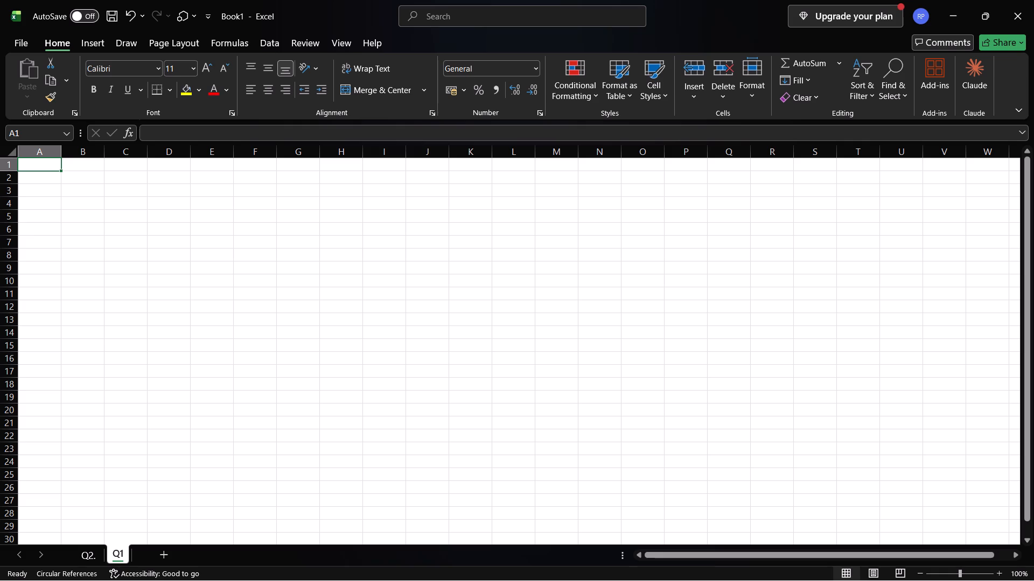
Enter the headers month, open, high, low and close across cells A1 to E1 of the Q1 sheet.
text(month)
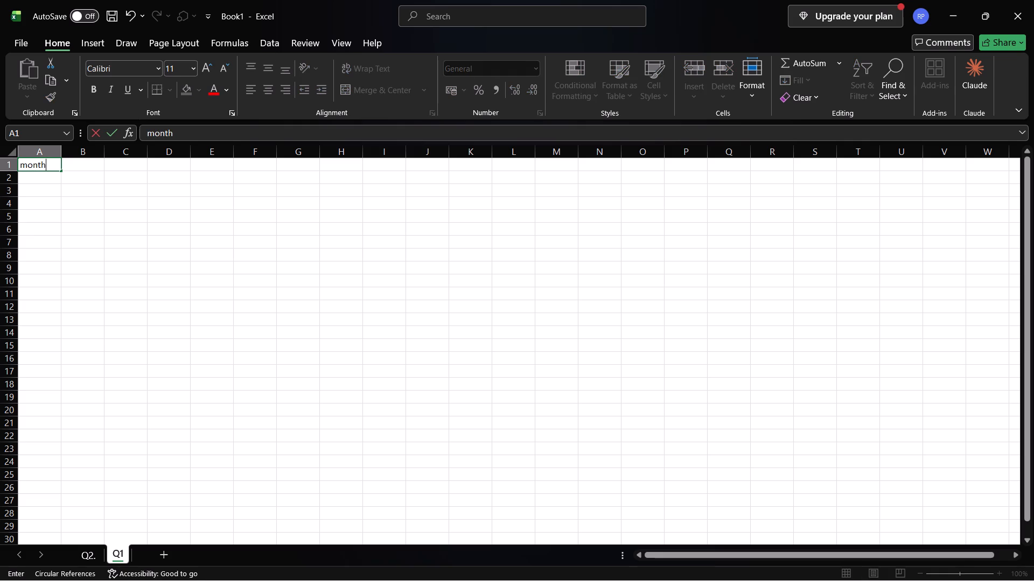
key(Right)
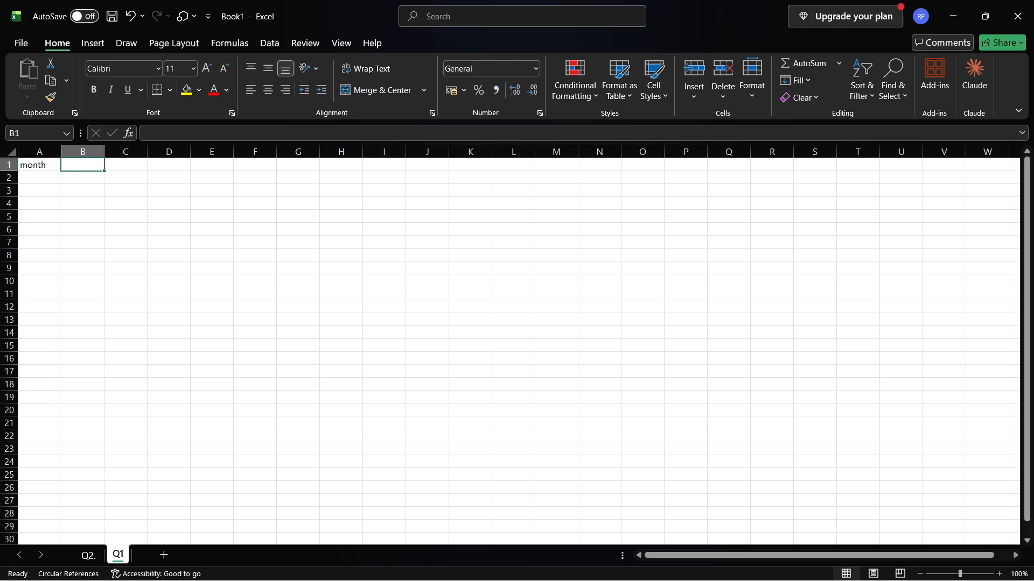
text(open)
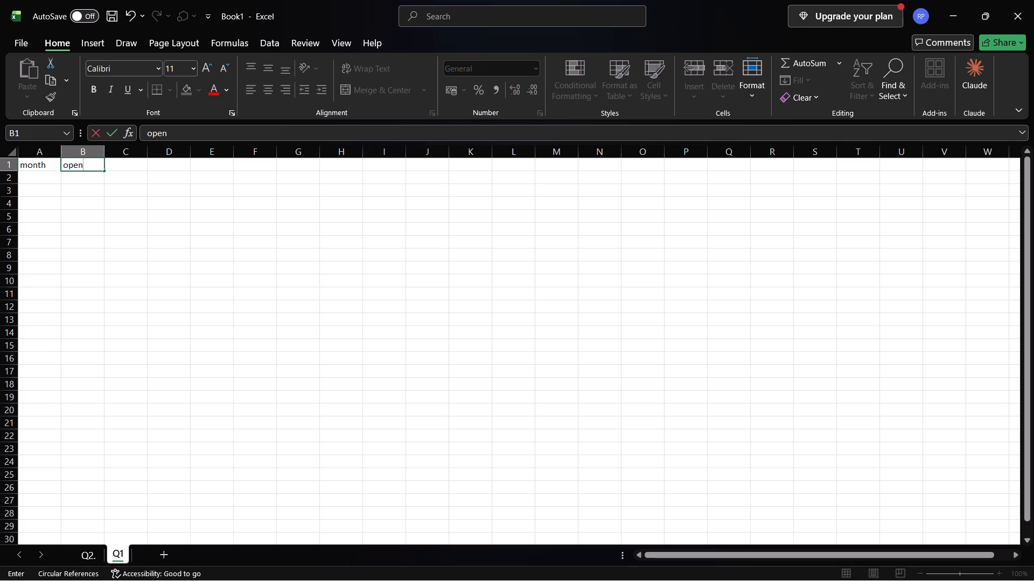
key(Right)
text(high)
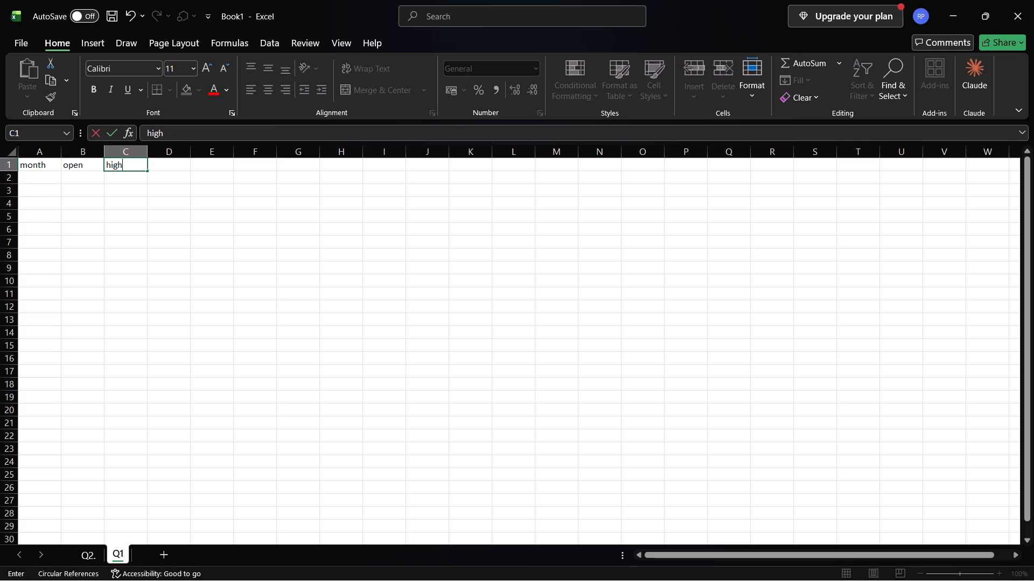
key(Right)
text(low)
key(Right)
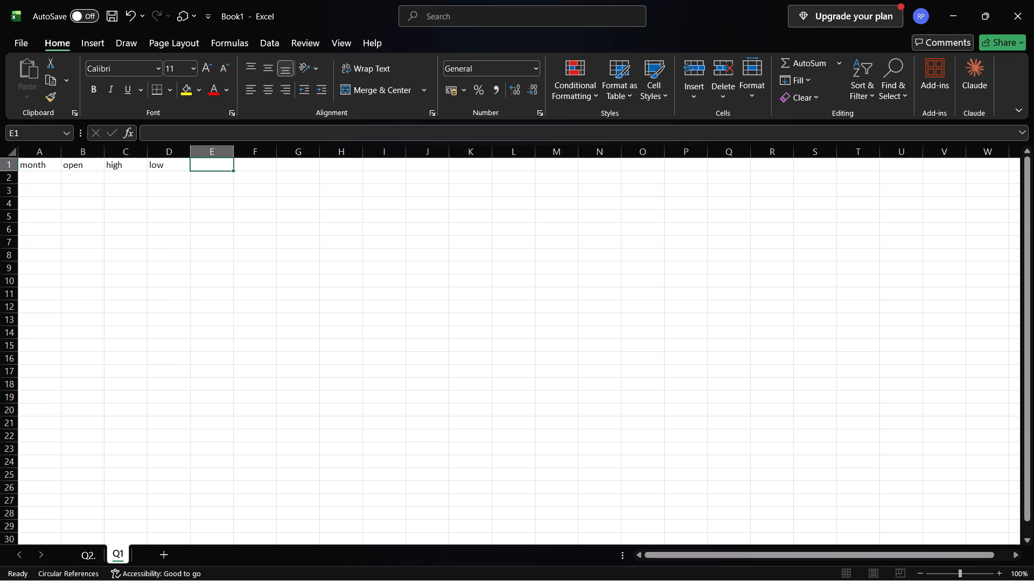
text(close)
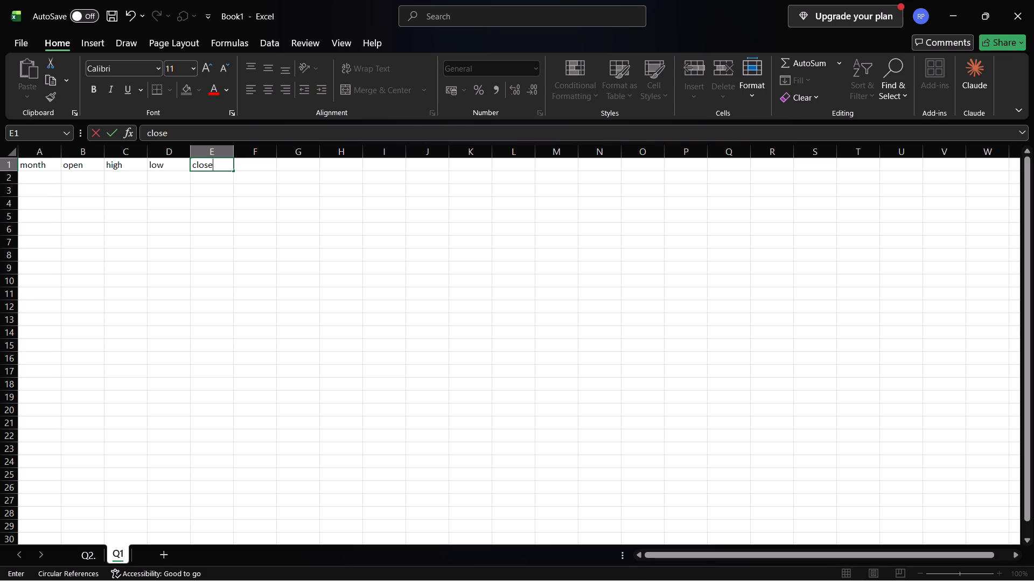
key(Return)
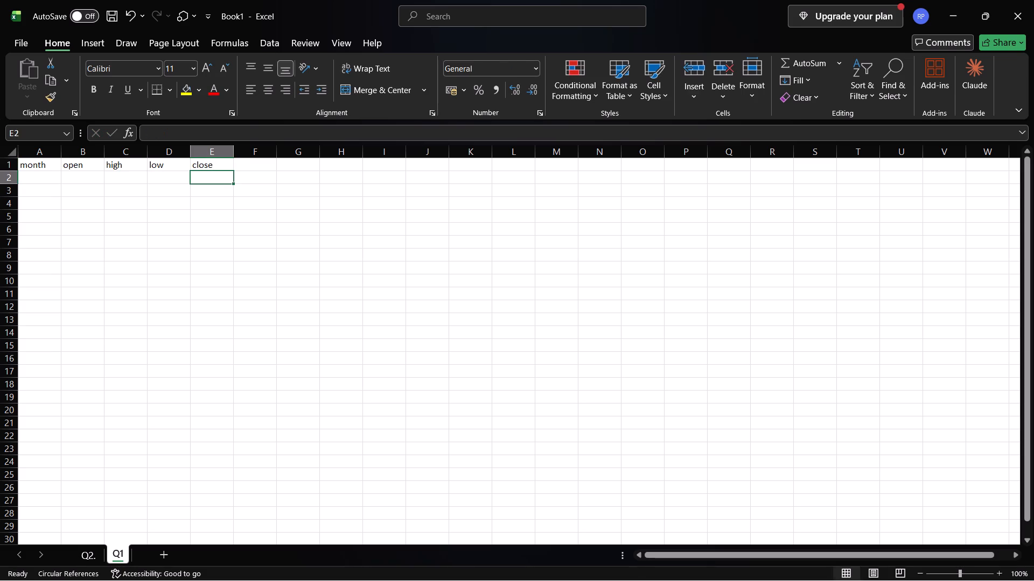
Fill row 2 under the headers with jan, open 4094.40, high 4322.95, low 4011.55 and close 4112.39.
key(Left)
key(Left)
key(Left)
key(Left)
key(Left)
key(Left)
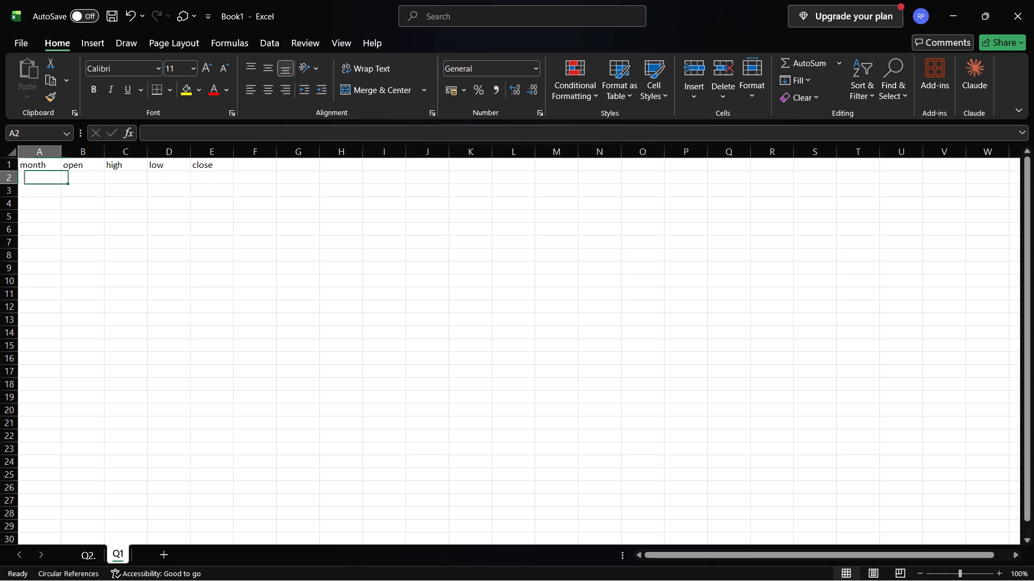
text(jan)
key(Down)
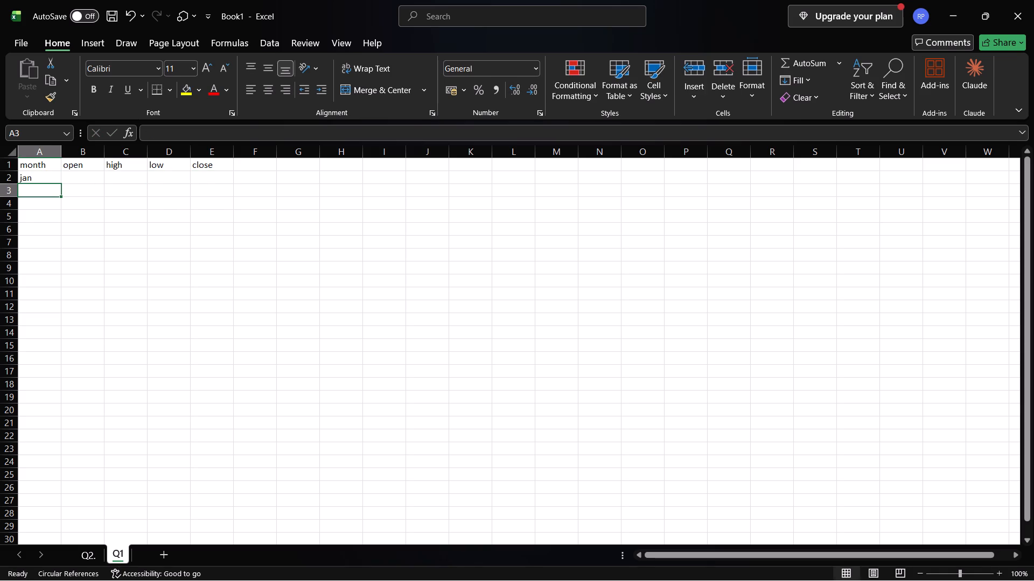
key(Up)
key(Right)
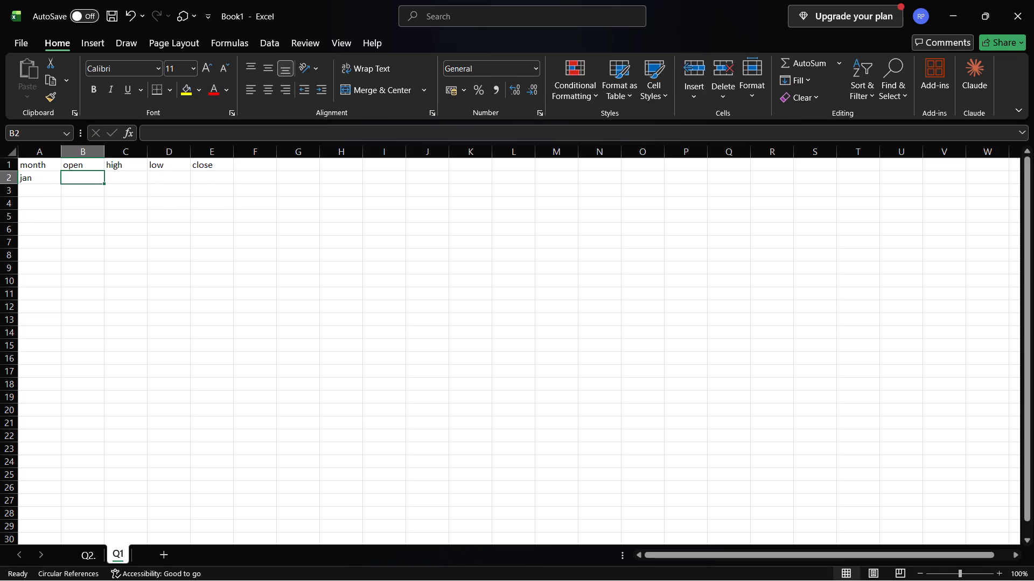
text(4094)
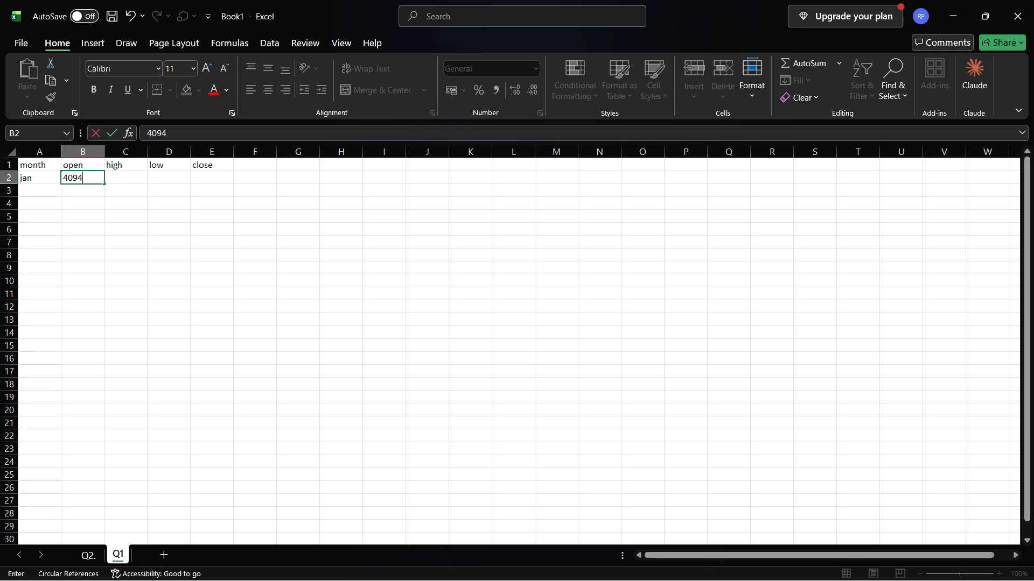
key(period)
text(40)
key(Right)
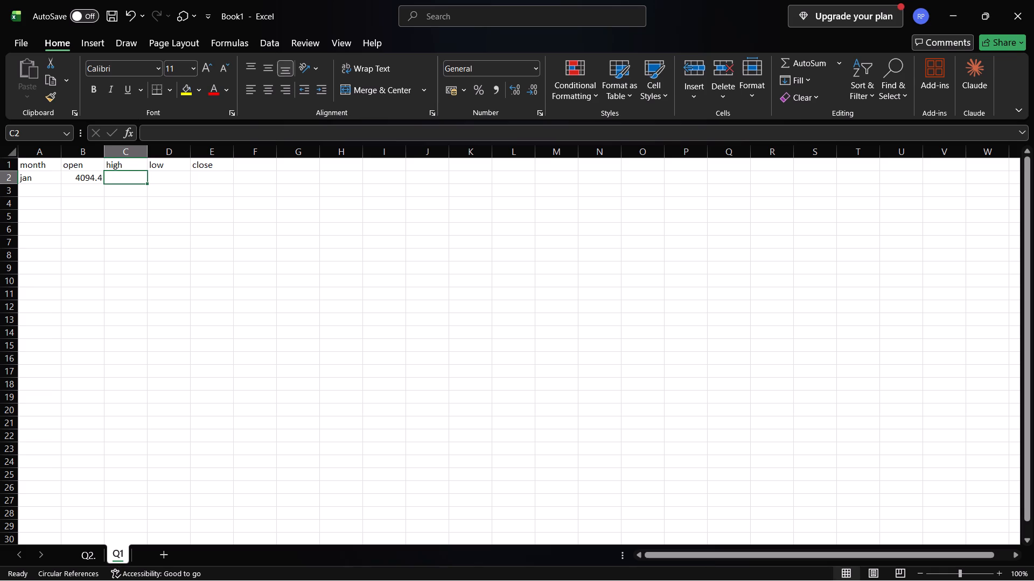
text(4322.95)
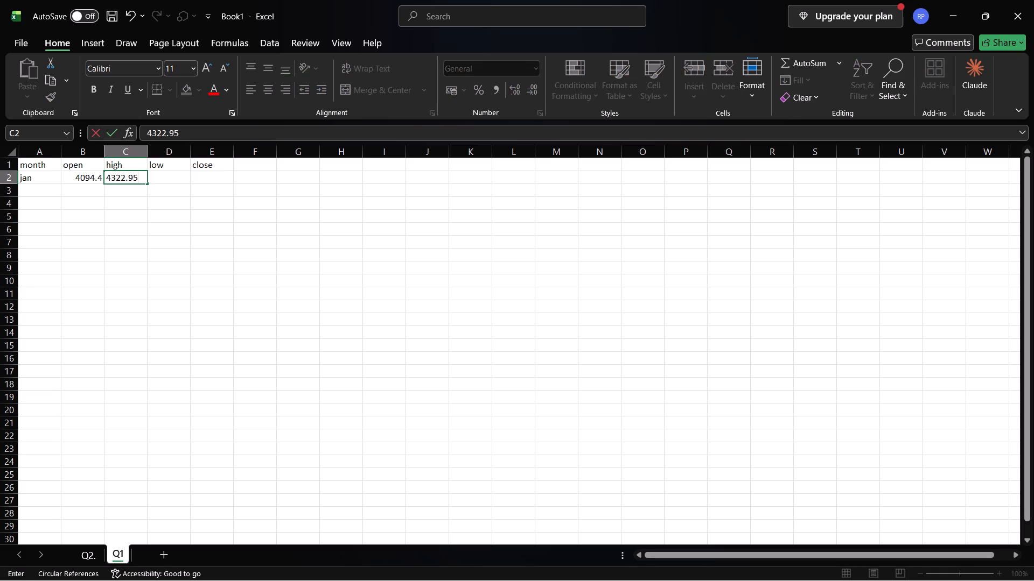
key(Right)
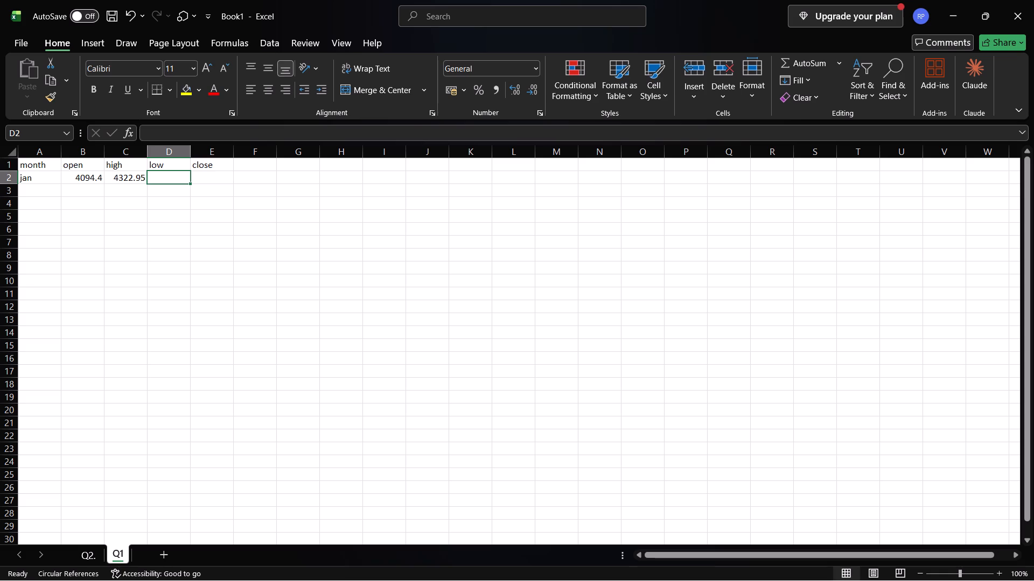
text(4011.)
text(55)
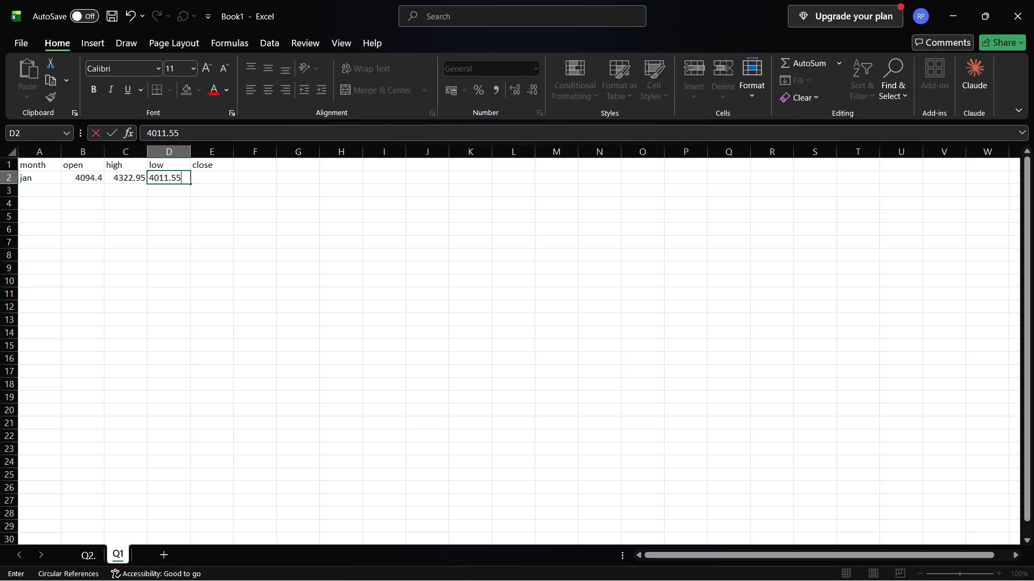
key(Right)
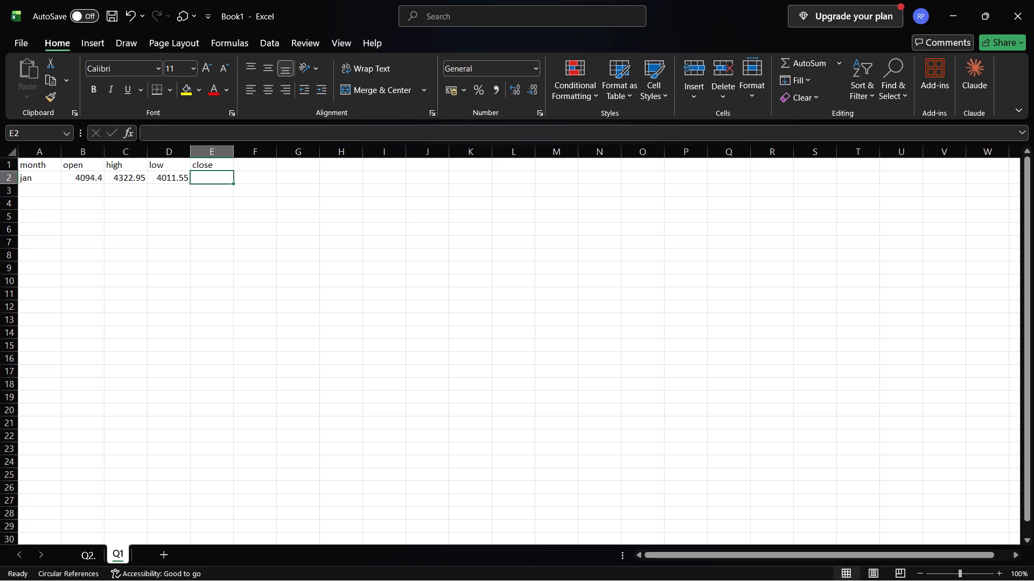
text(411)
key(2)
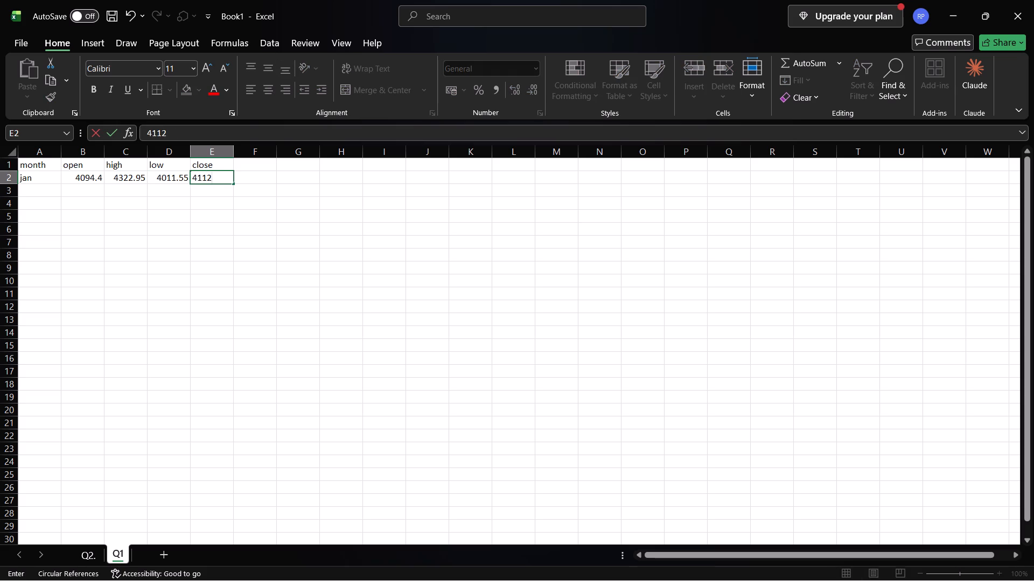
key(period)
text(39)
key(Return)
key(Left)
key(Left)
key(Left)
key(Left)
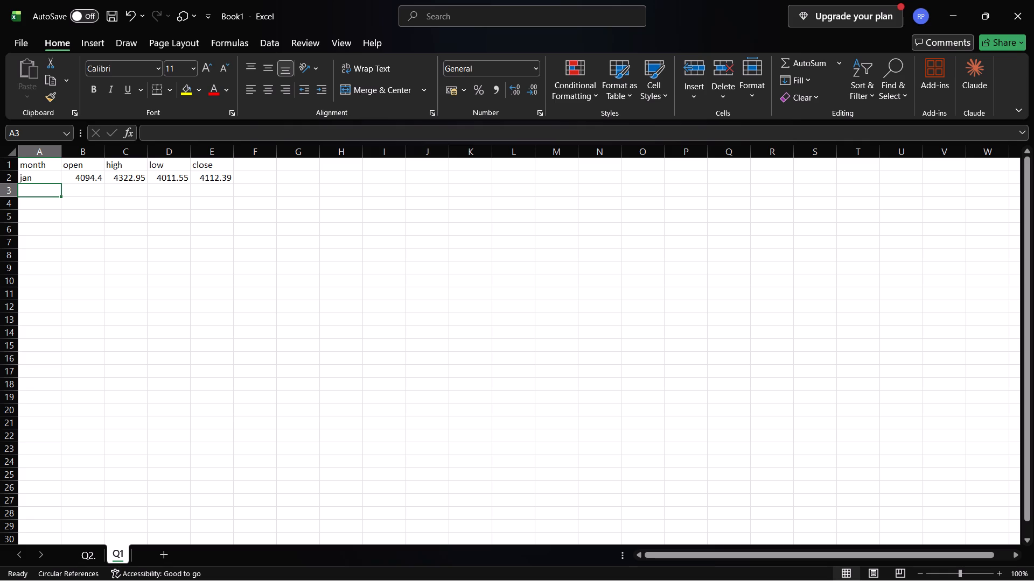
Insert a blank row above the header row.
right_click(10, 159)
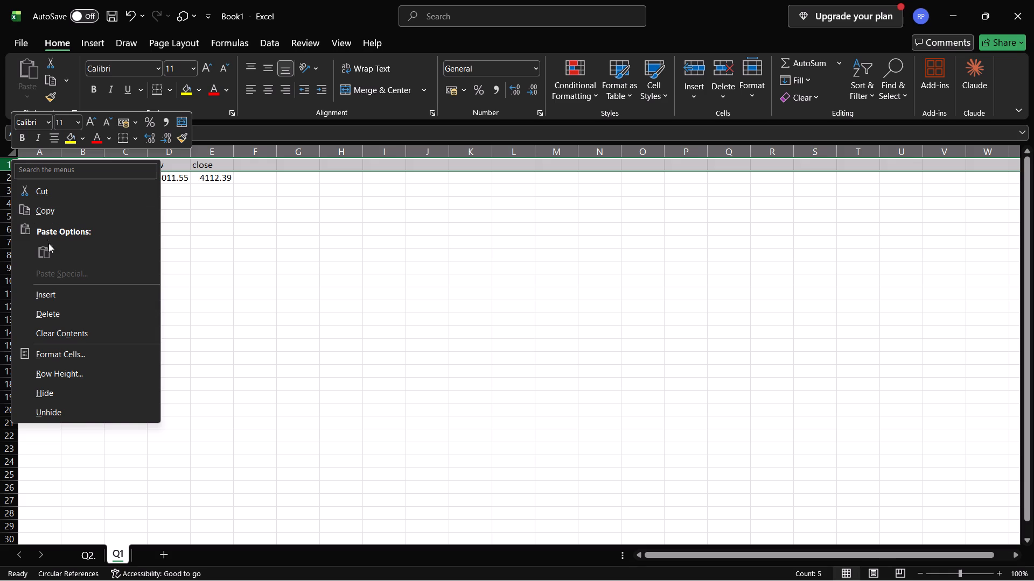
click(58, 295)
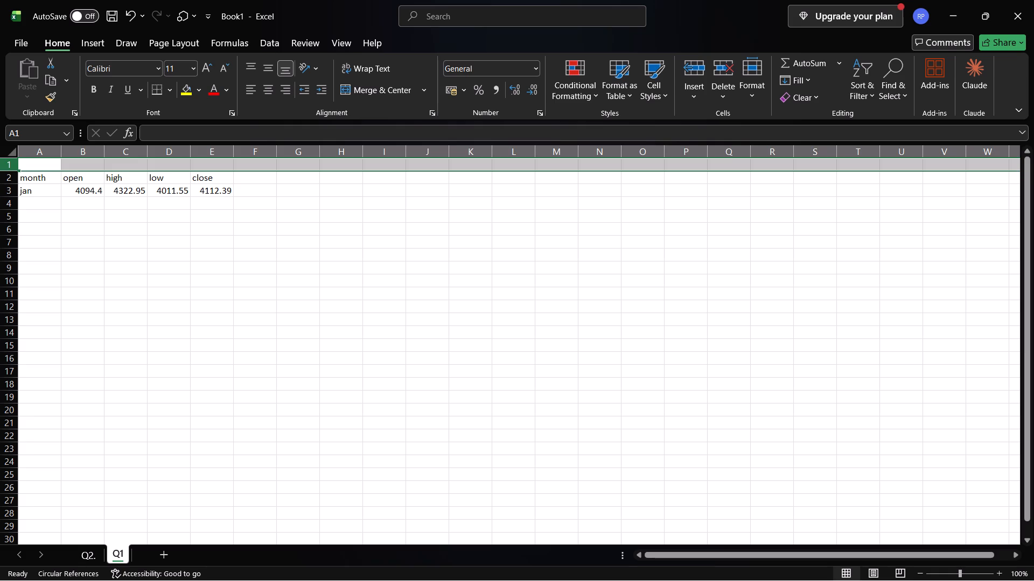
Merge cells A1 to E1 above the headers into one cell without centring.
drag(32, 166, 203, 164)
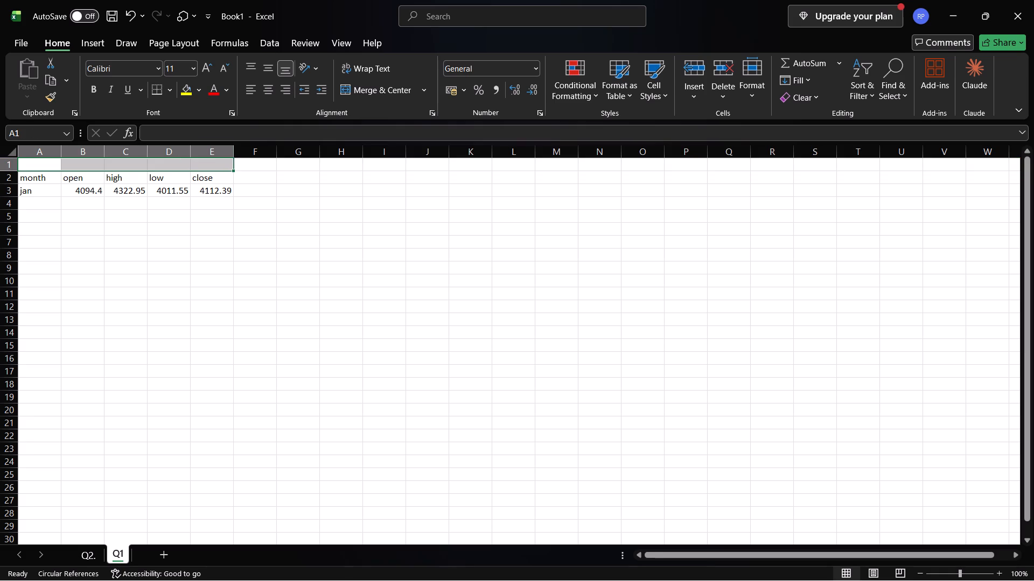
click(423, 89)
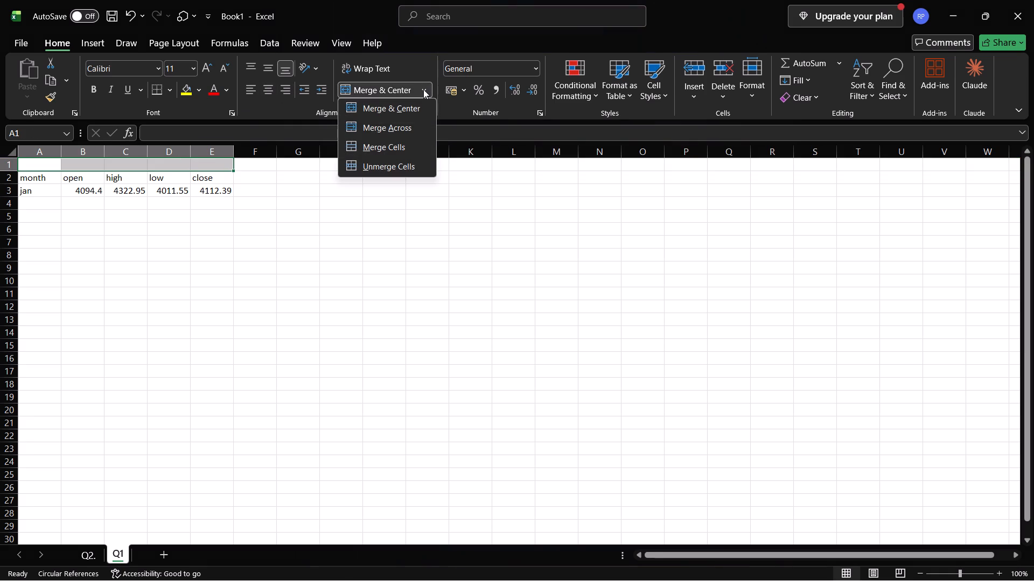
click(384, 151)
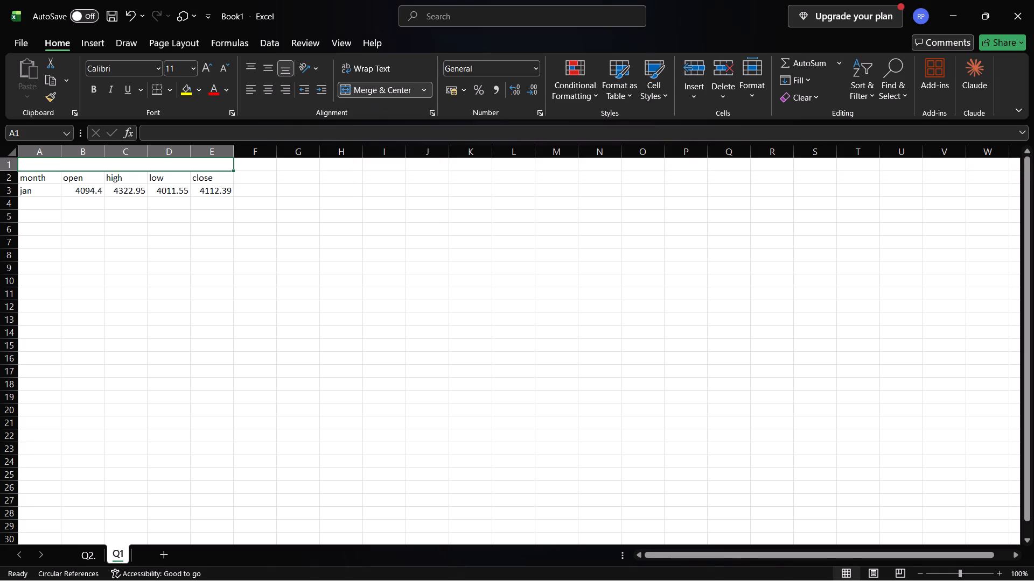
Enter the title "TCS Monthly OHLC Data" in the merged cell A1, and select cell A4.
click(216, 168)
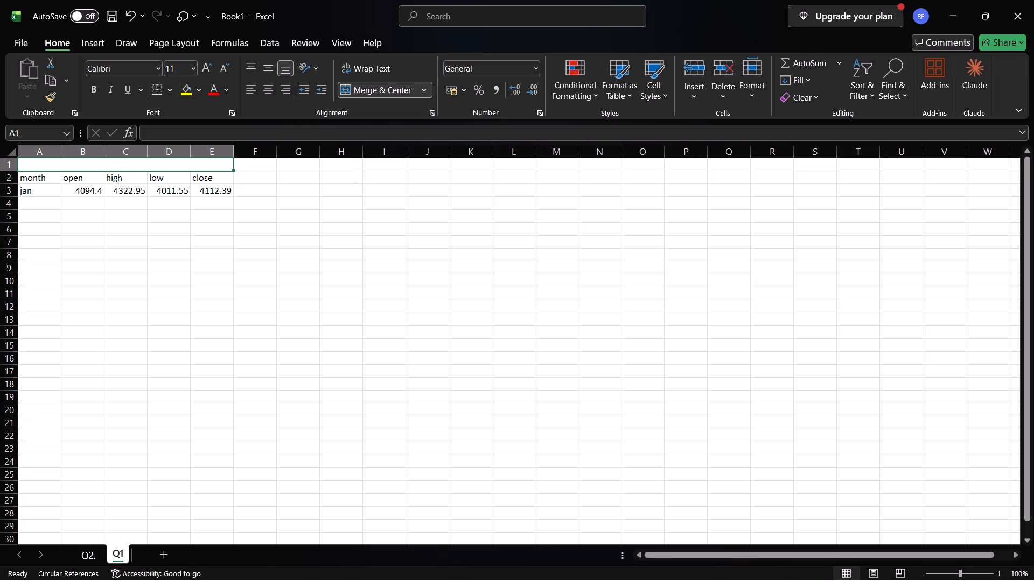
click(213, 164)
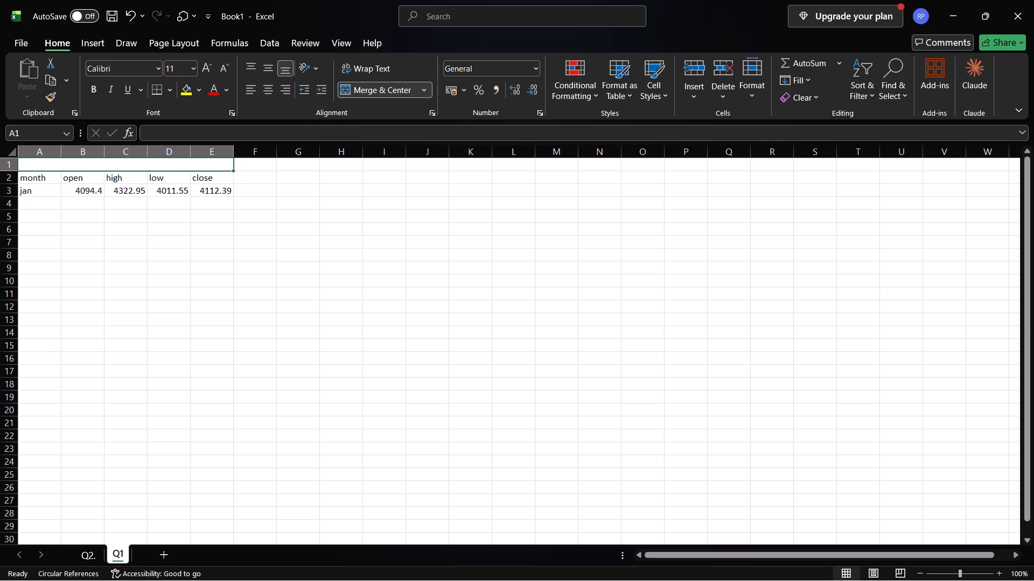
click(293, 244)
click(188, 159)
key(t)
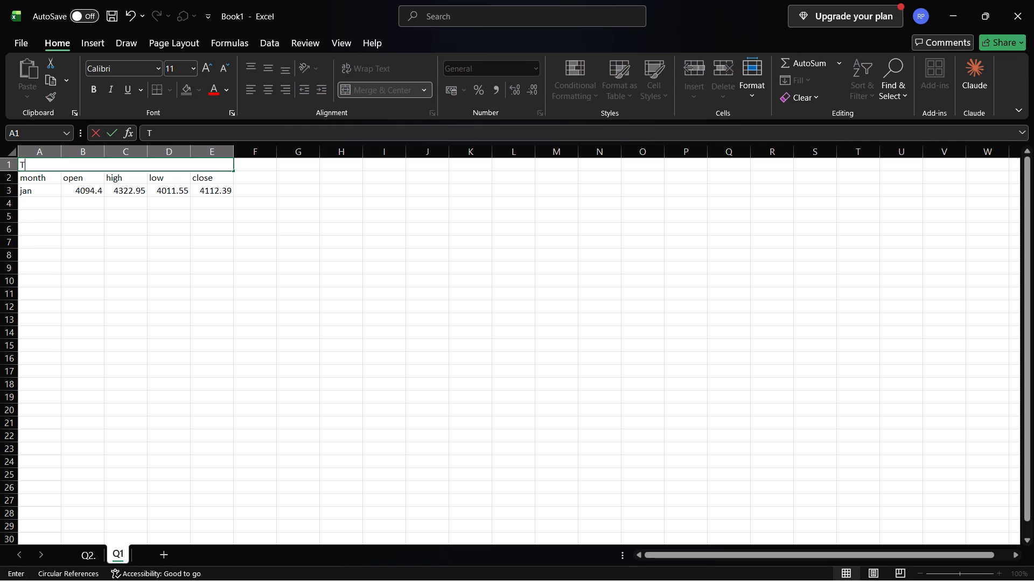
text(CS)
key(space)
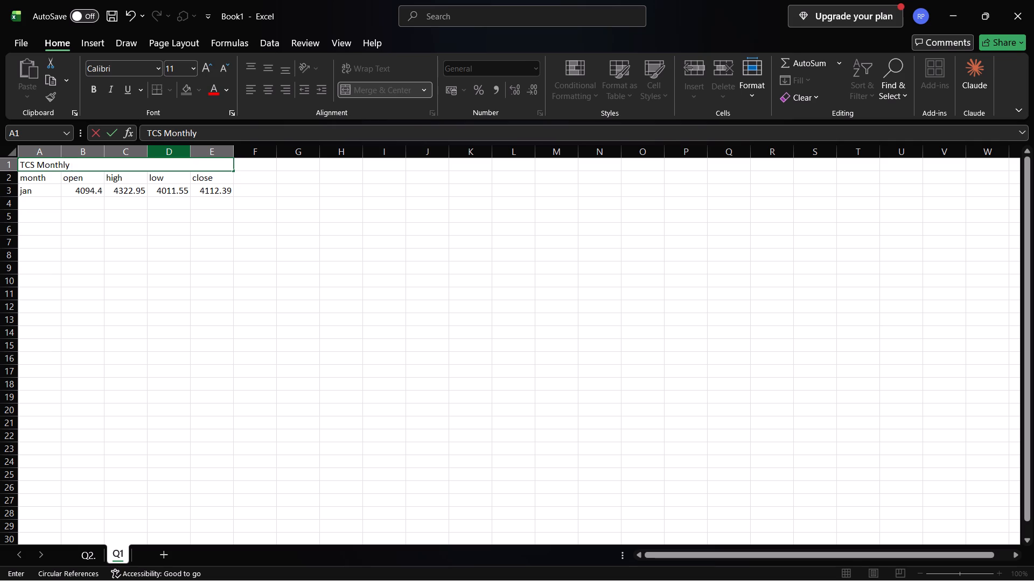
text(OHLC D)
click(180, 219)
click(53, 204)
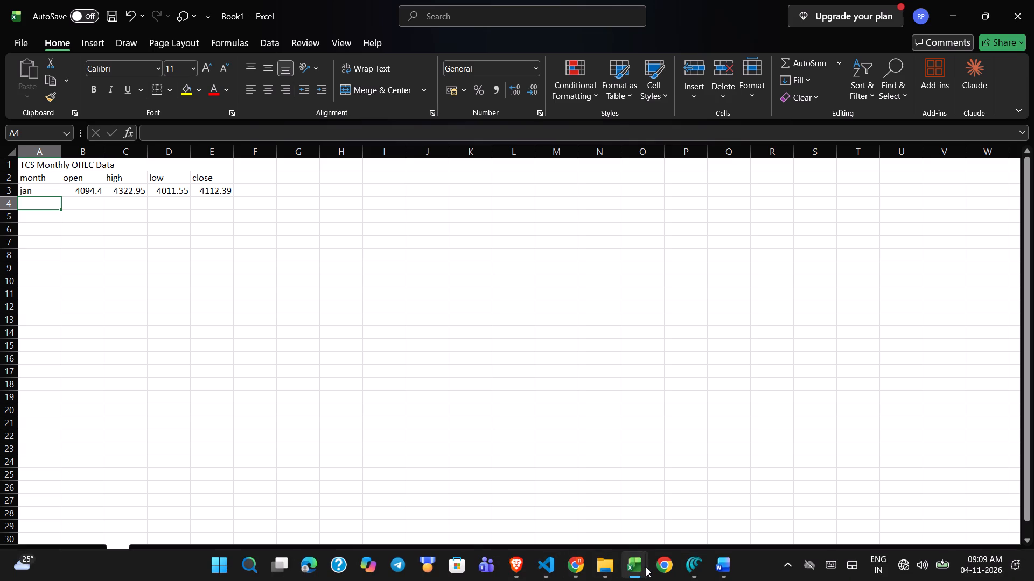
Switch to the Finance_Lab_Master_All_Assignments_Excel_Workflows workbook.
click(950, 464)
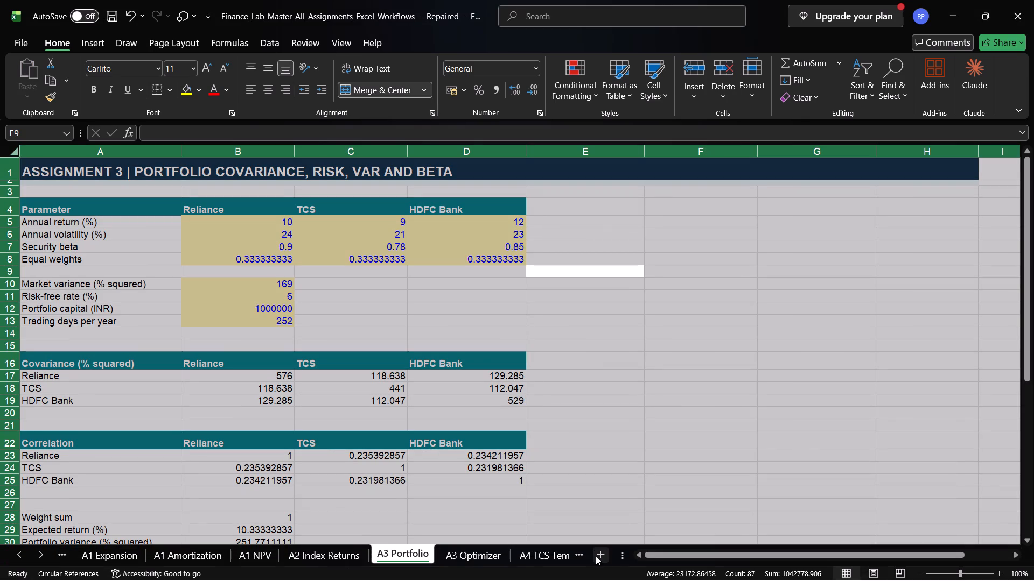
Look through the assignment sheets as far as A4 TCS SOLVED and examine its TCS price and moving-average columns.
click(43, 555)
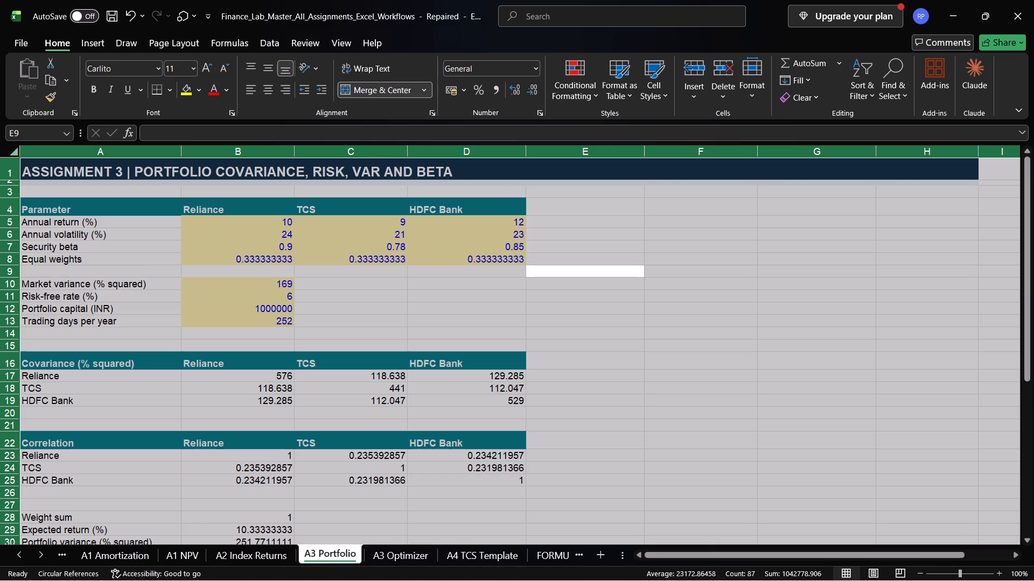
click(546, 556)
click(546, 556)
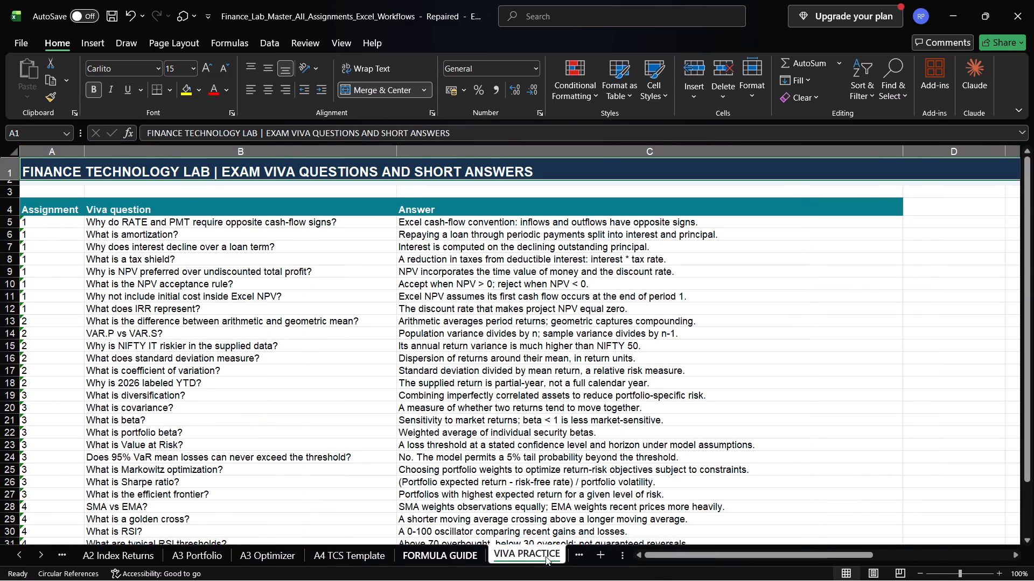
click(546, 556)
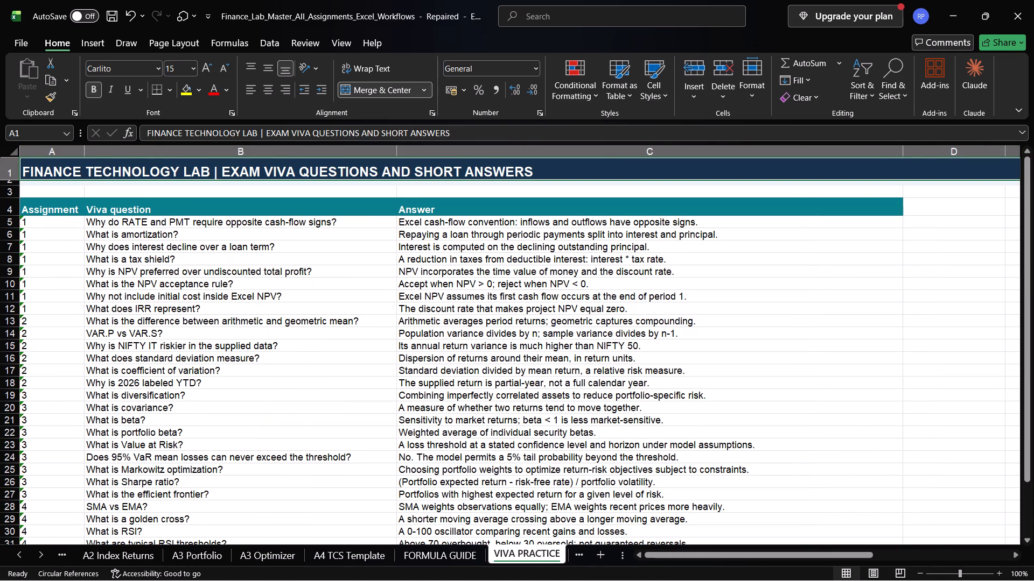
click(48, 558)
click(48, 558)
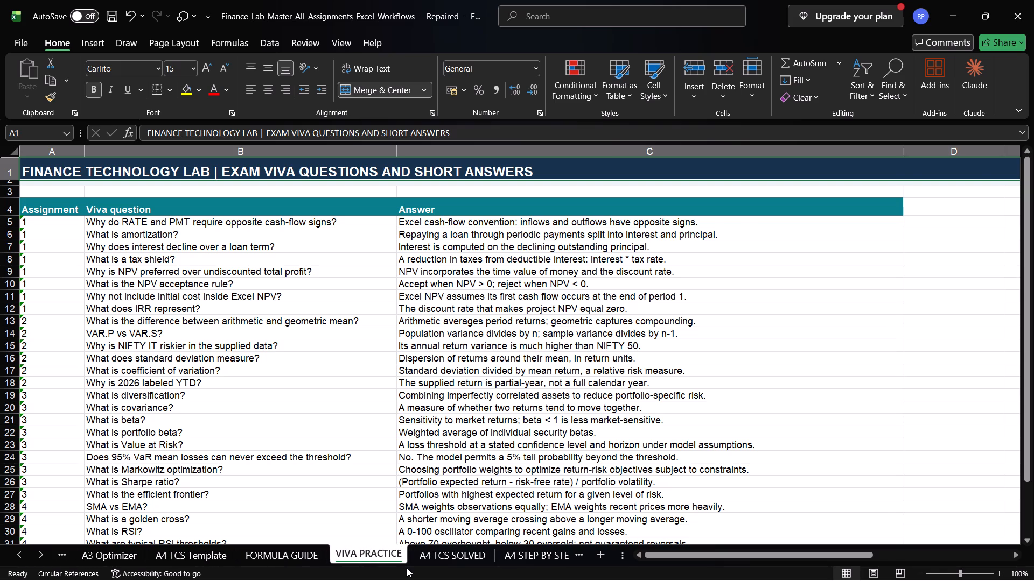
click(437, 556)
click(425, 413)
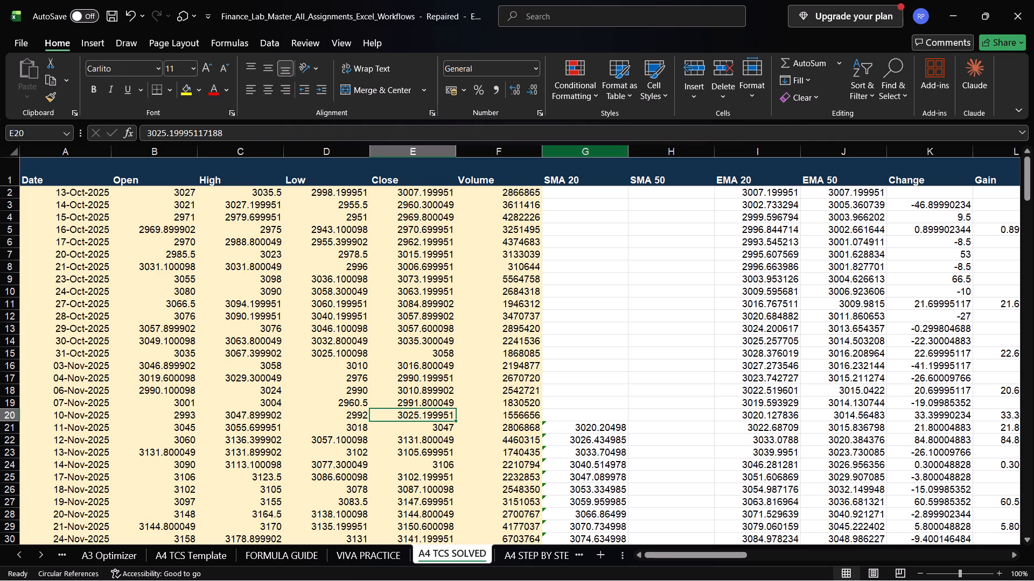
Read through the topics and practical instructions on the A4 STEP BY STEP sheet down to the last row.
click(535, 559)
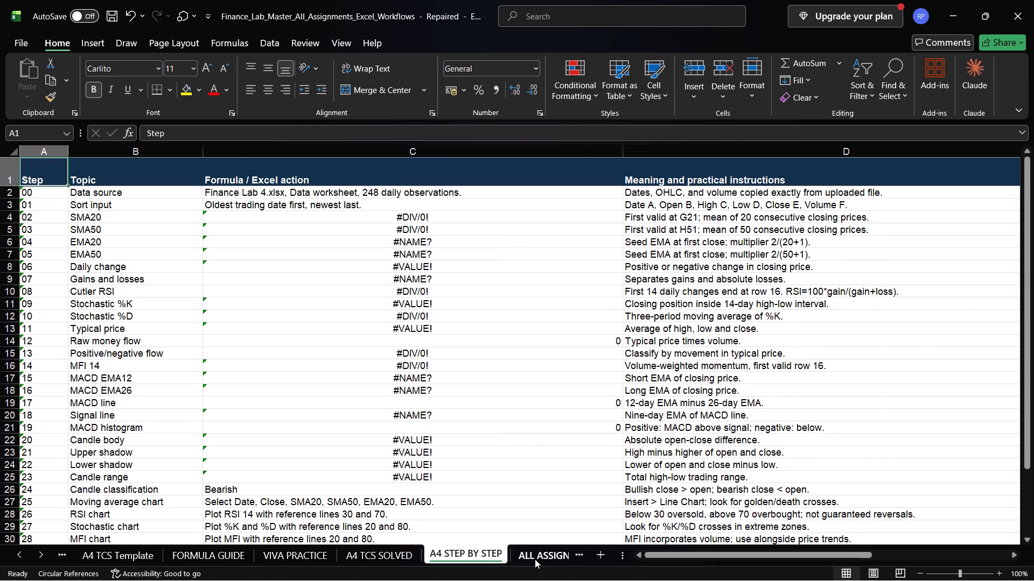
scroll(546, 419, down, 1)
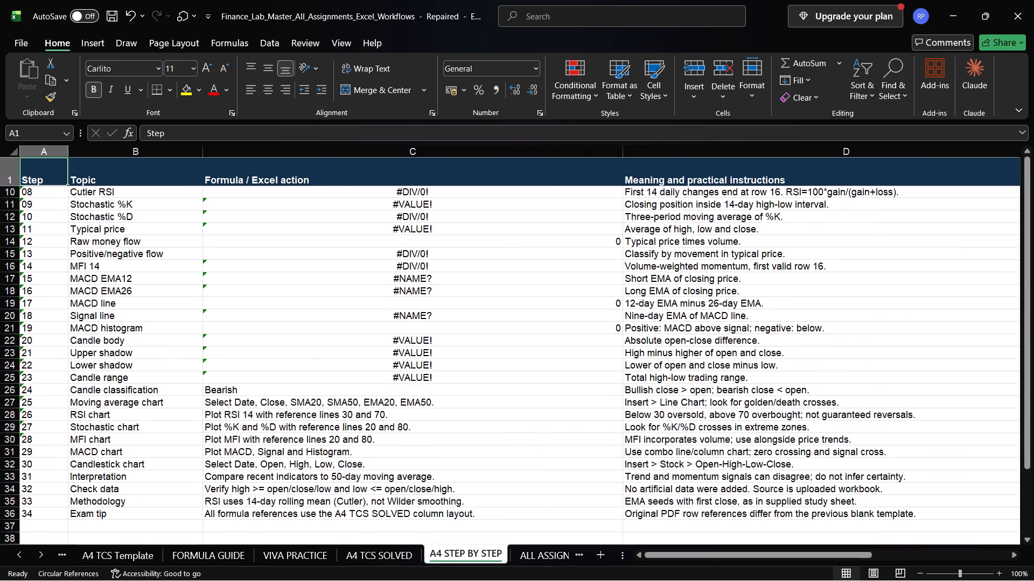
scroll(546, 419, down, 2)
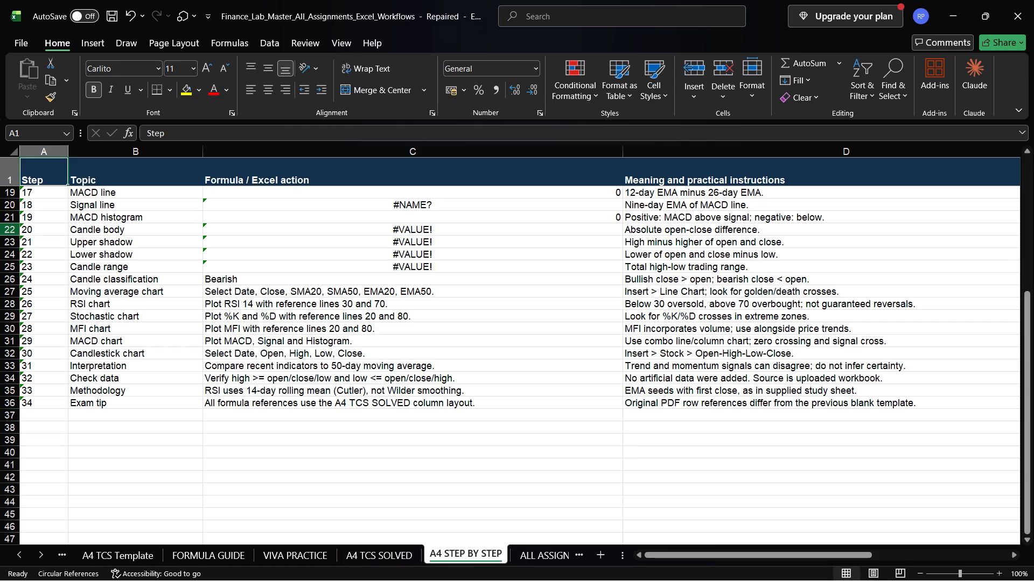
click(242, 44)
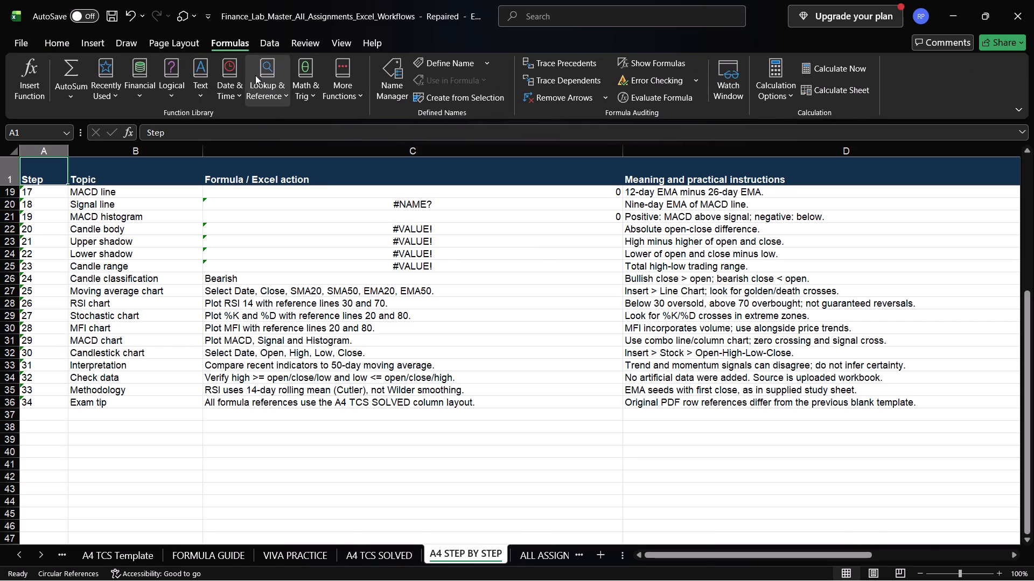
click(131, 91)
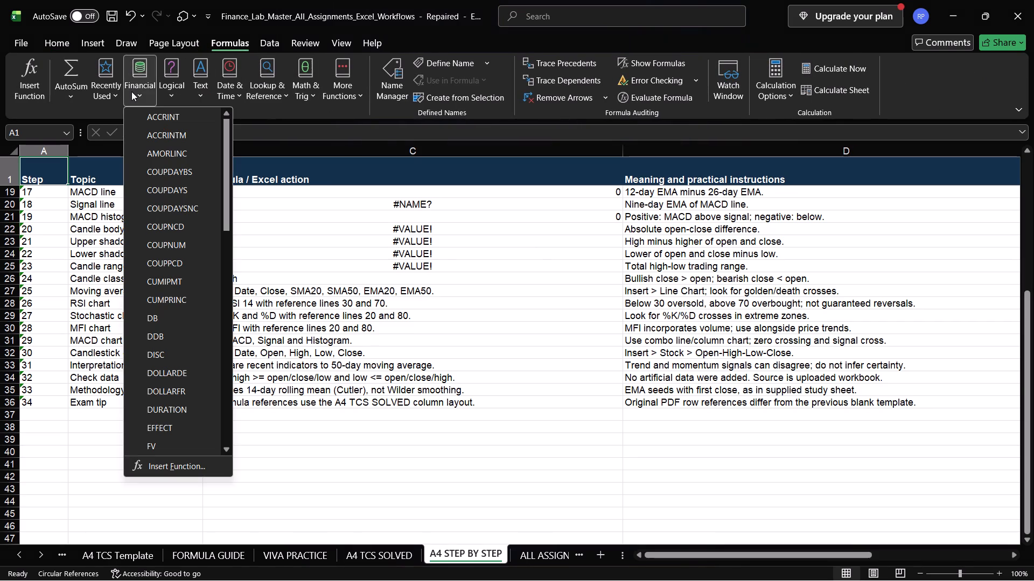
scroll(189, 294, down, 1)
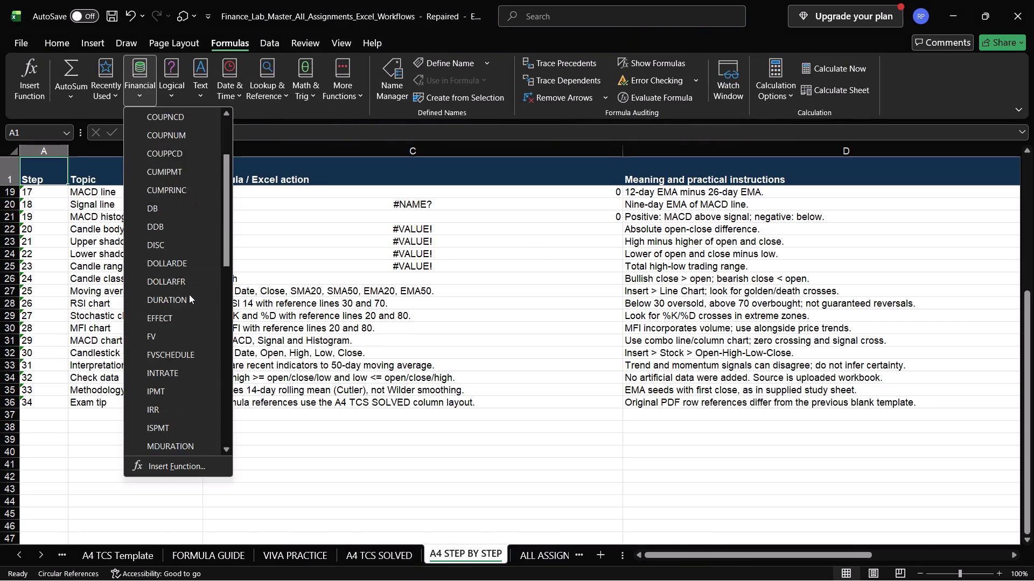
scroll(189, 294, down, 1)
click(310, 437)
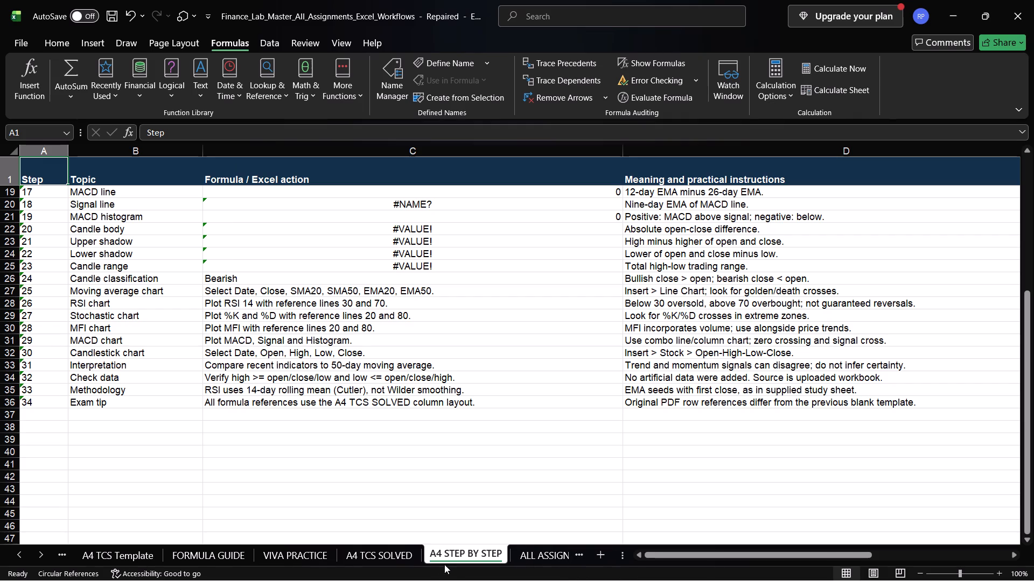
On the FORMULA GUIDE sheet, inspect the Excel syntax formulas for portfolio return, covariance and annual return.
click(240, 559)
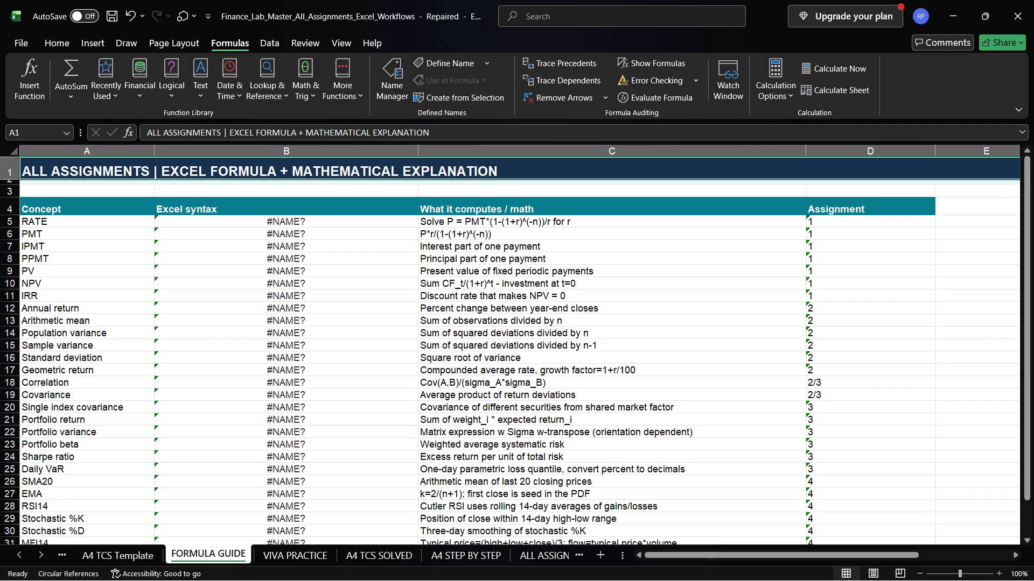
scroll(320, 464, down, 1)
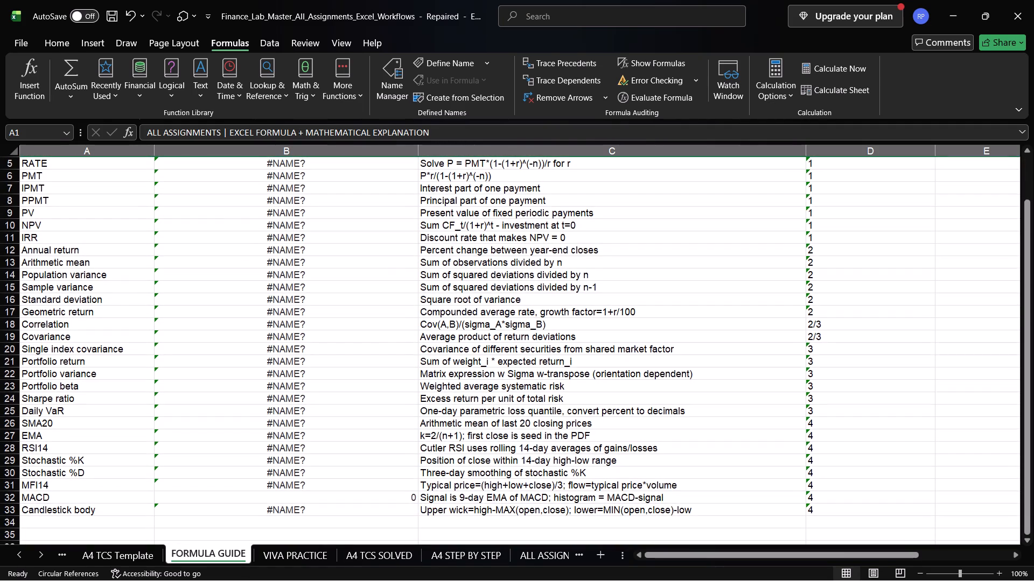
click(320, 362)
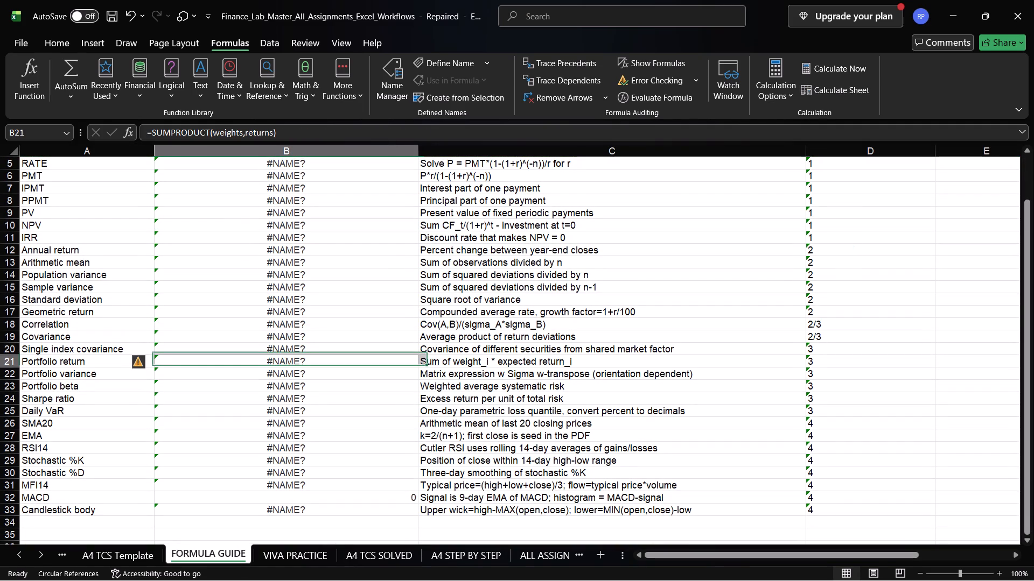
click(291, 338)
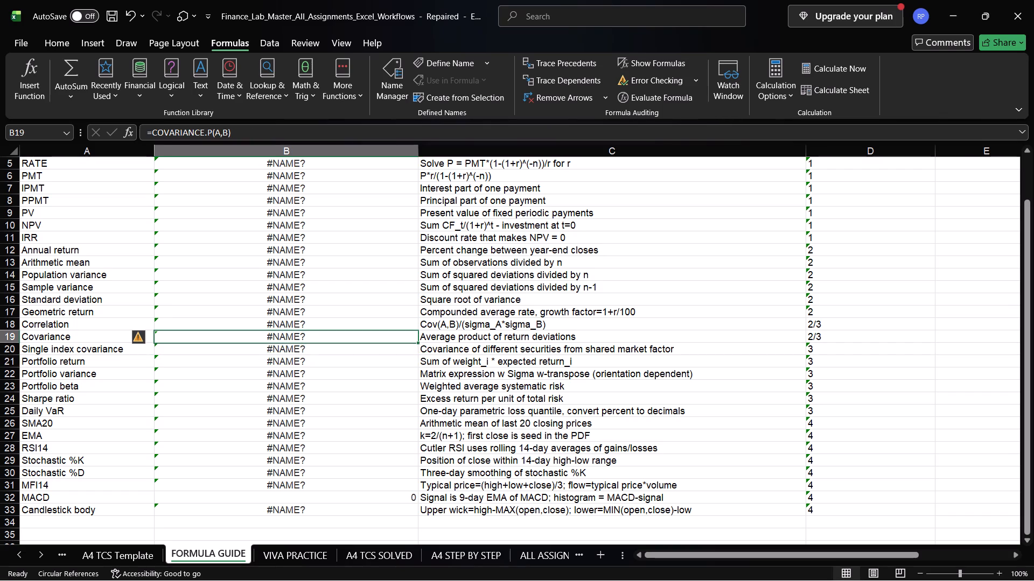
scroll(291, 338, up, 1)
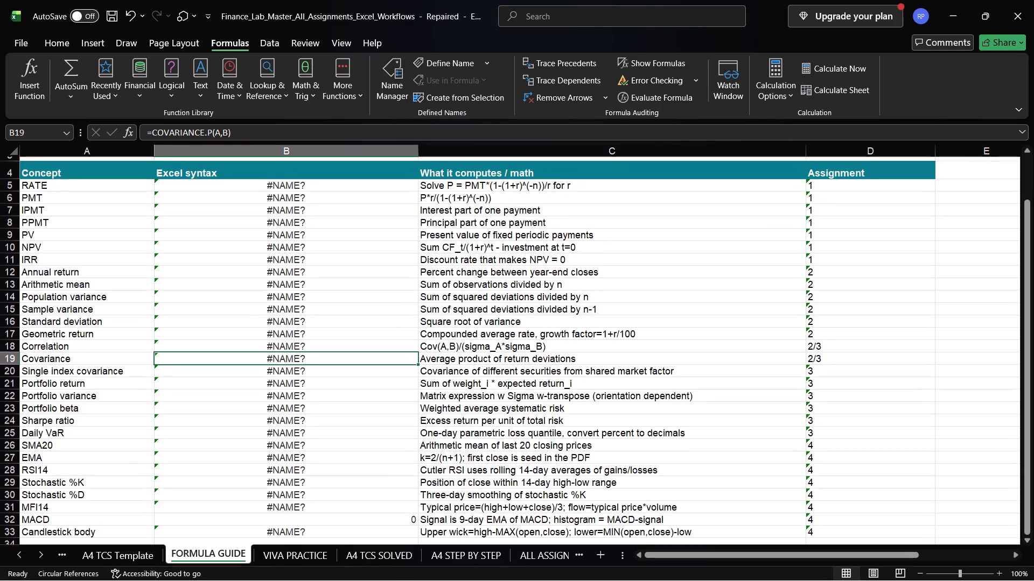
scroll(291, 338, up, 1)
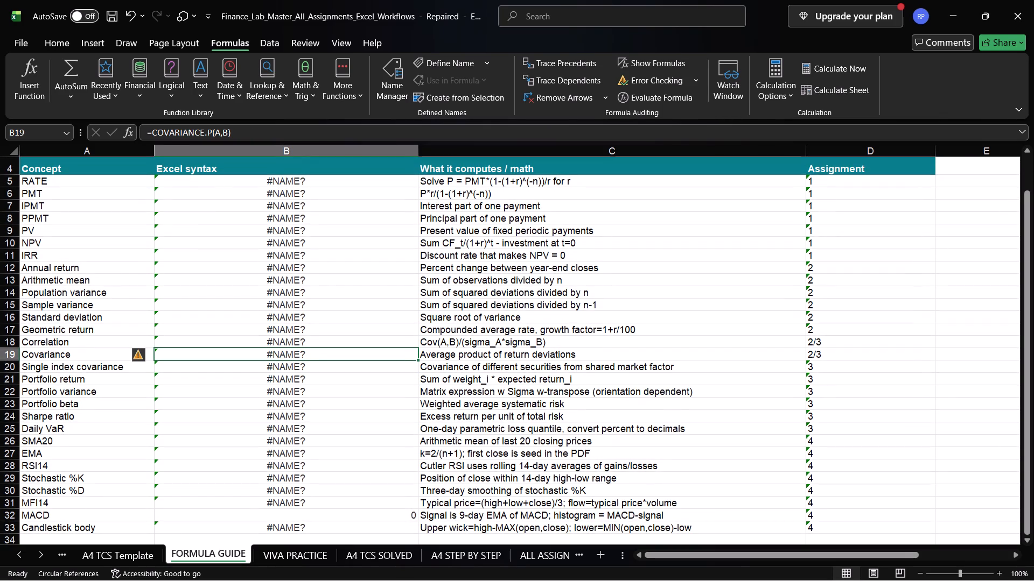
click(176, 270)
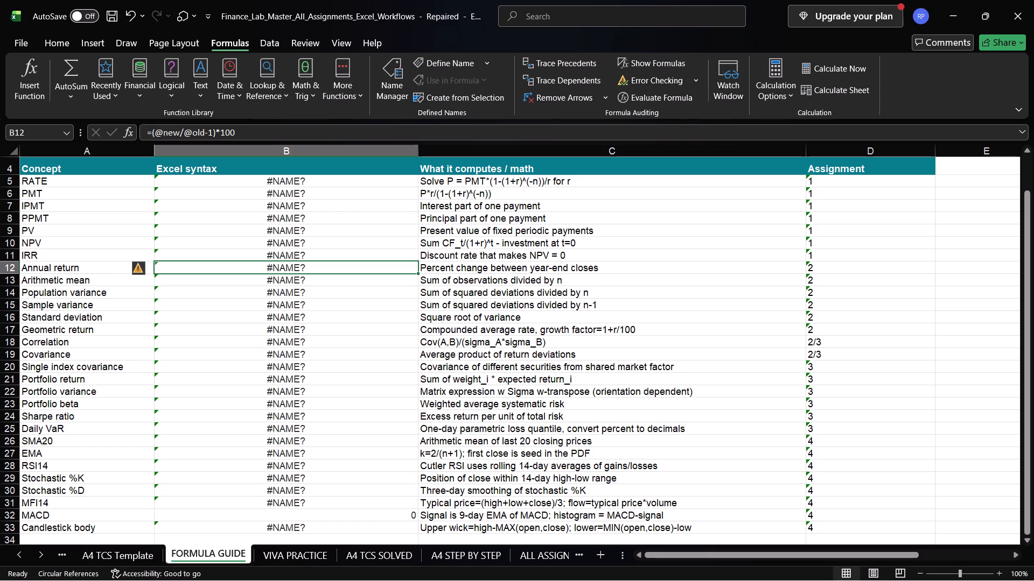
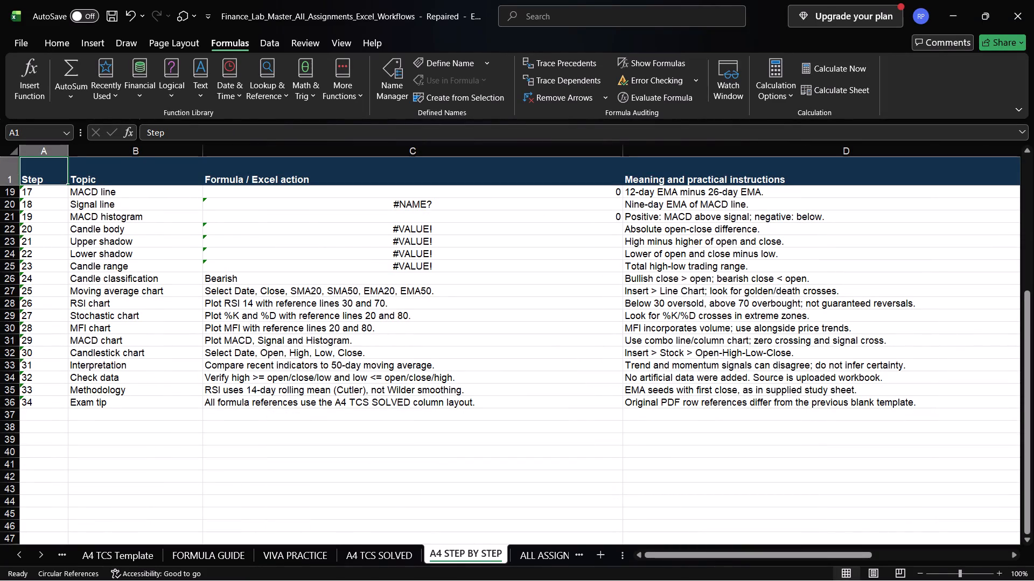
Look over the task steps on the ALL ASSIGNMENT STEPS sheet and the formula entries on the GUIDE 1A RATE PMT sheet.
click(537, 555)
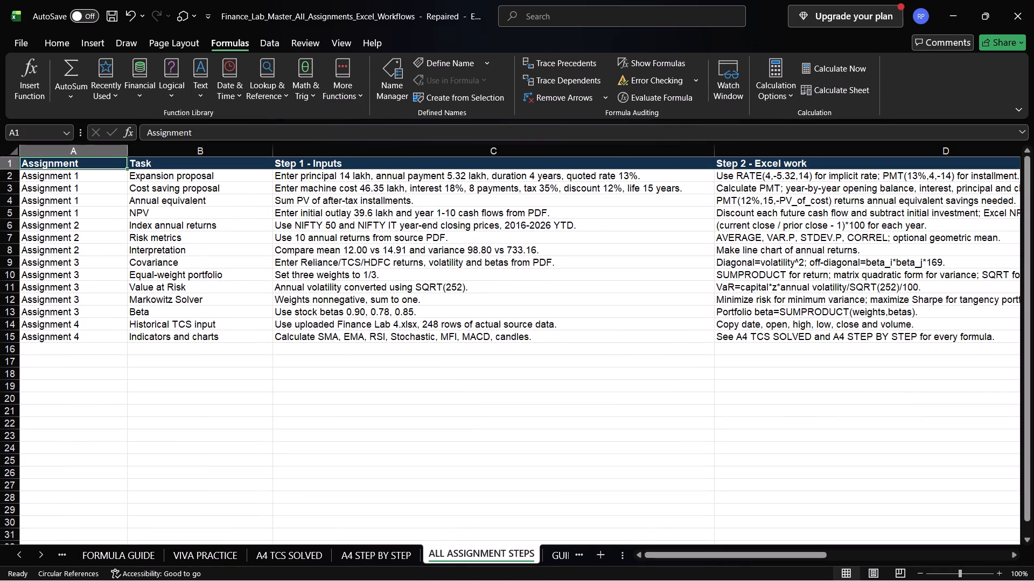
click(563, 557)
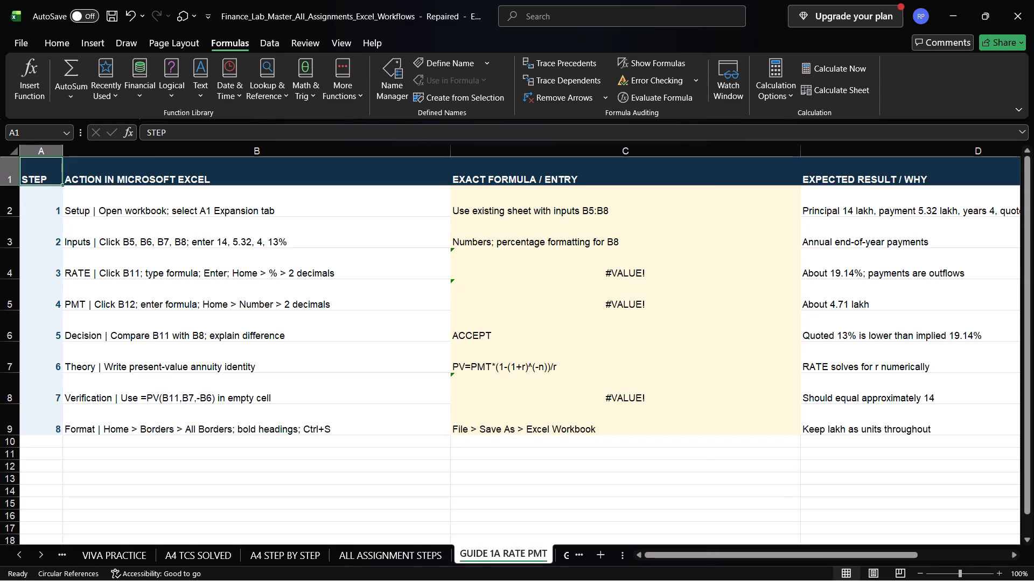
click(390, 548)
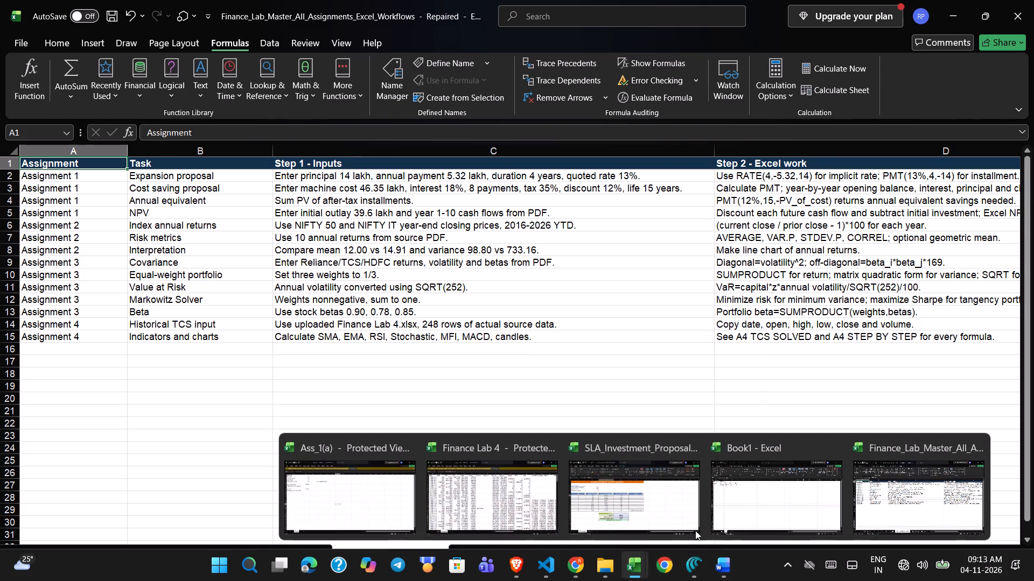
Switch to the Book1 workbook and, on the Q2. sheet, insert two new columns between the Reliance and HDFC Bank columns.
click(786, 508)
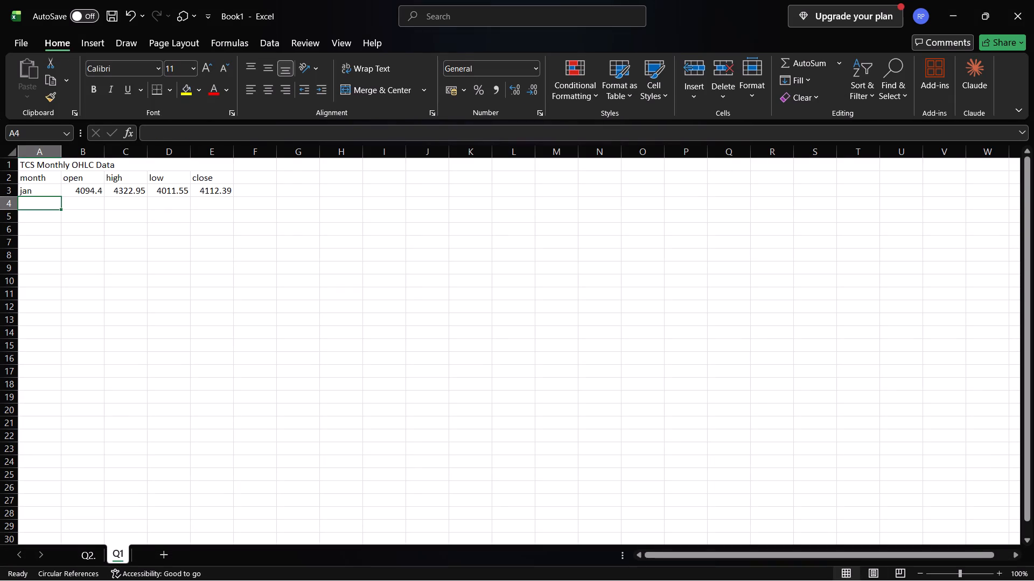
click(88, 553)
scroll(236, 412, up, 5)
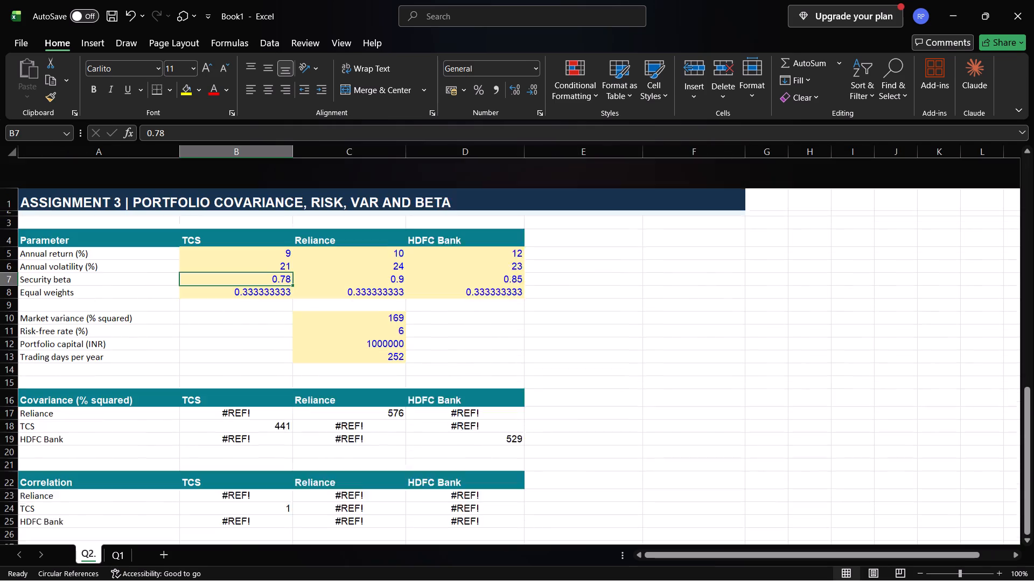
click(486, 330)
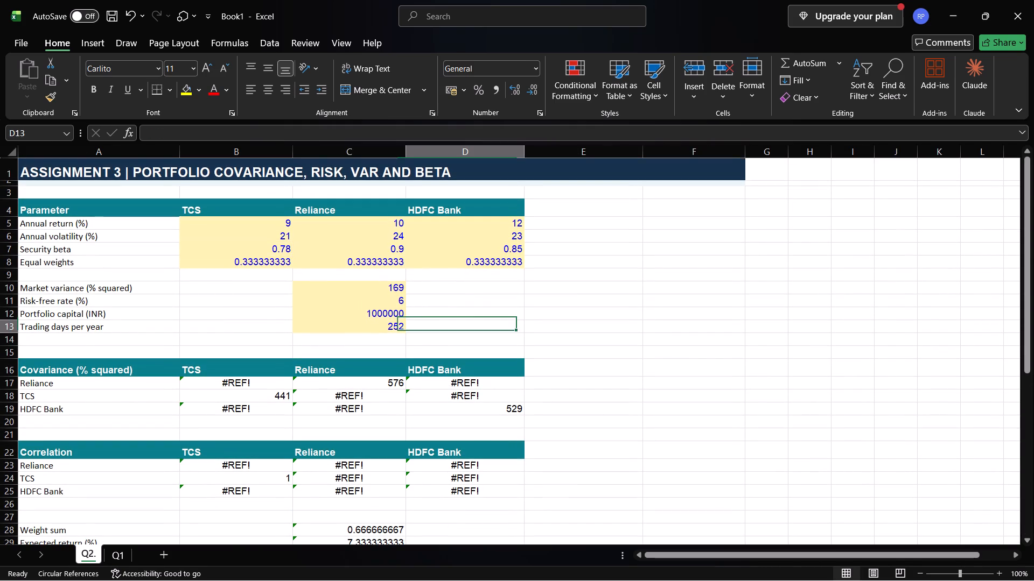
click(567, 209)
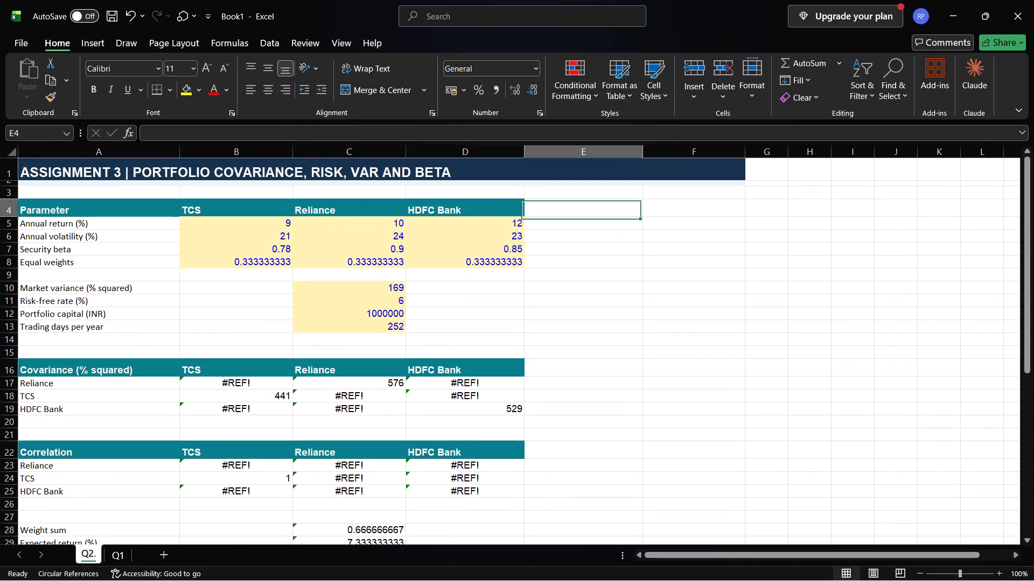
right_click(423, 146)
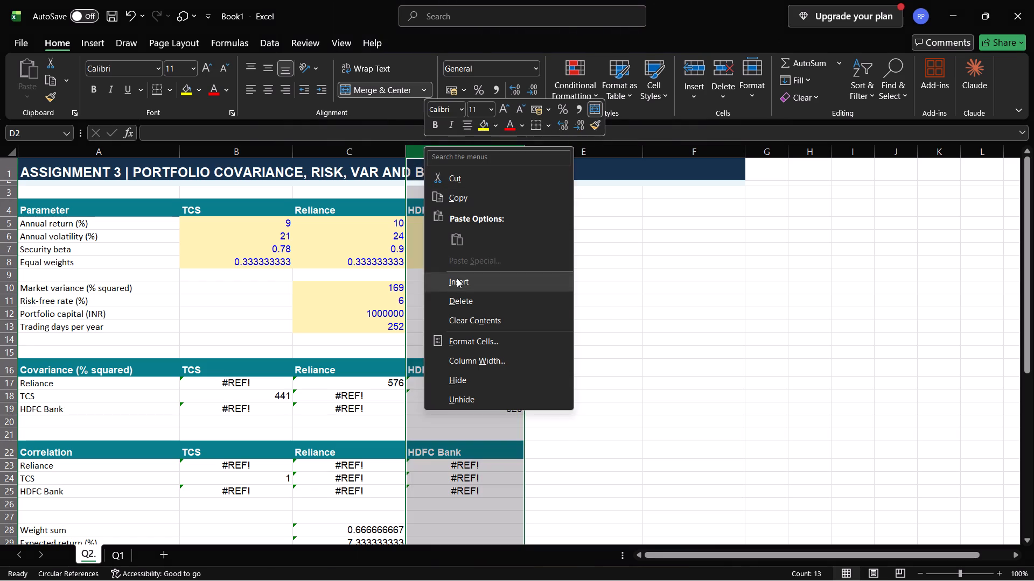
click(455, 287)
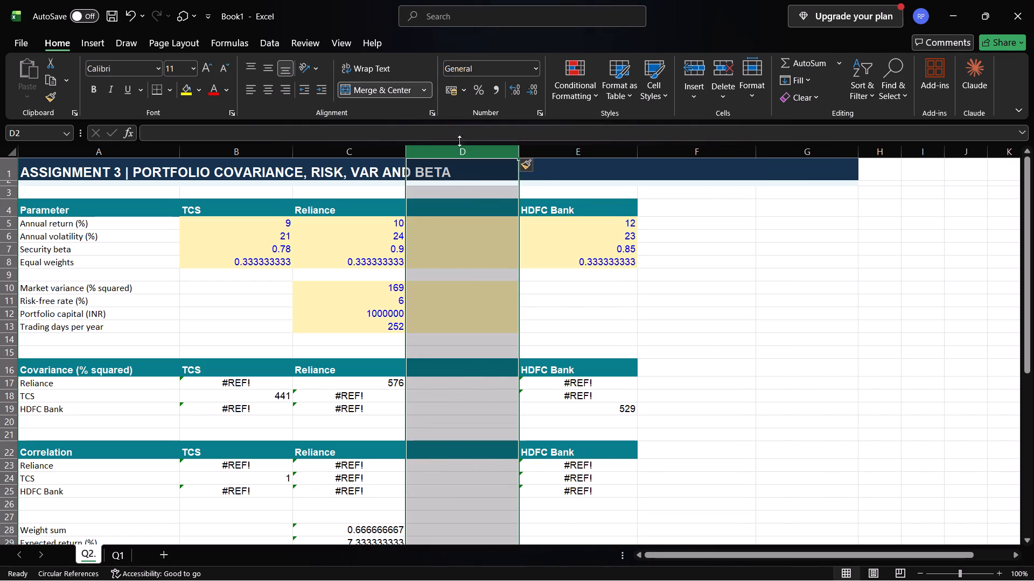
right_click(463, 153)
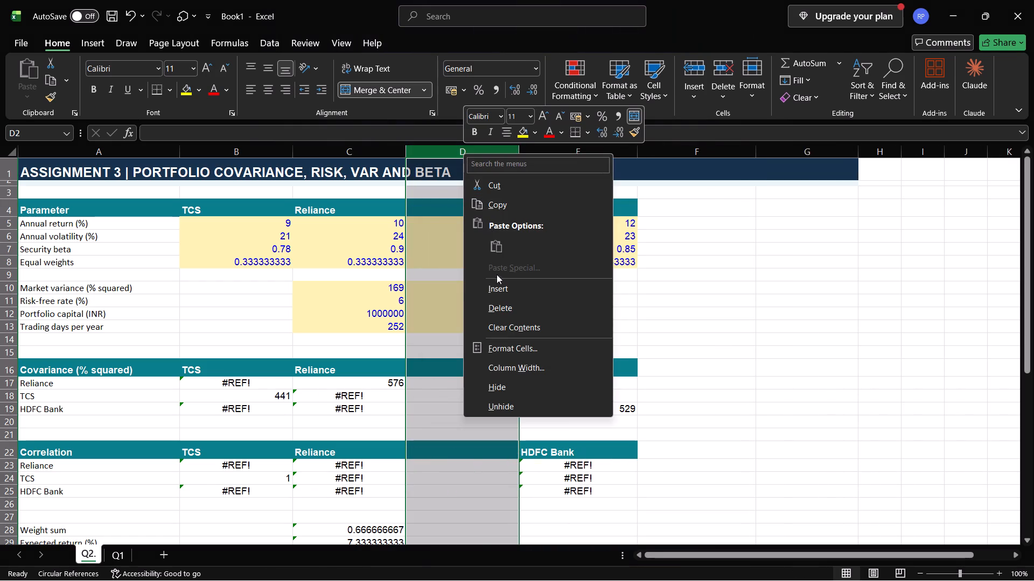
click(497, 280)
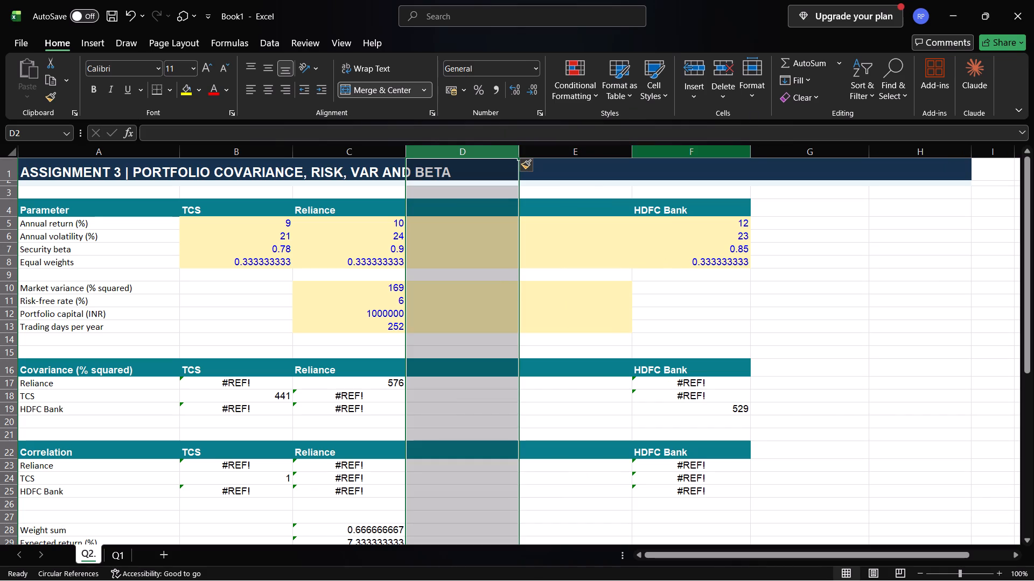
Enter the headers Infosys in D4 and SBI in E4 of the Parameter table.
click(477, 217)
click(476, 210)
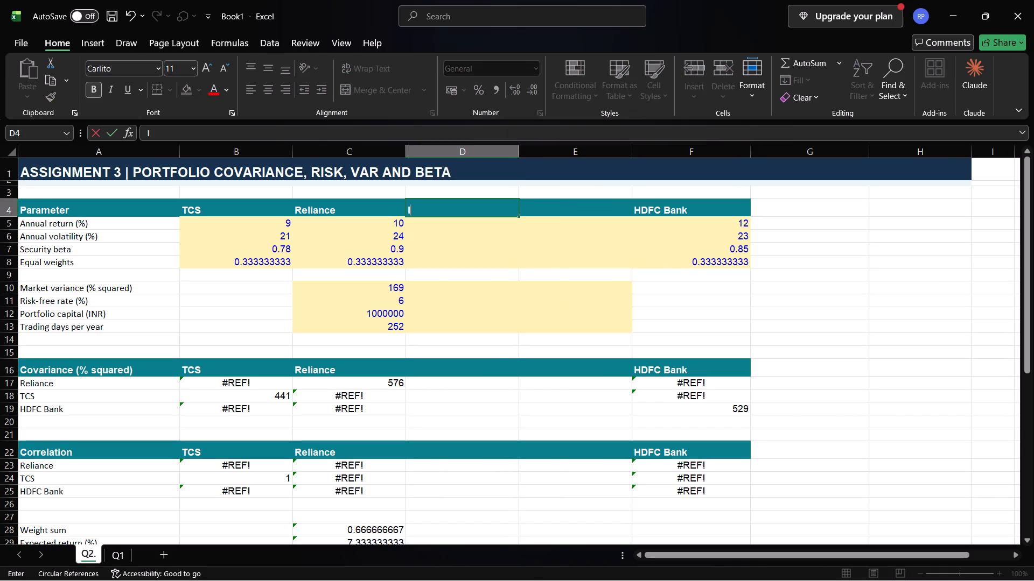
key(BackSpace)
text(nfosys)
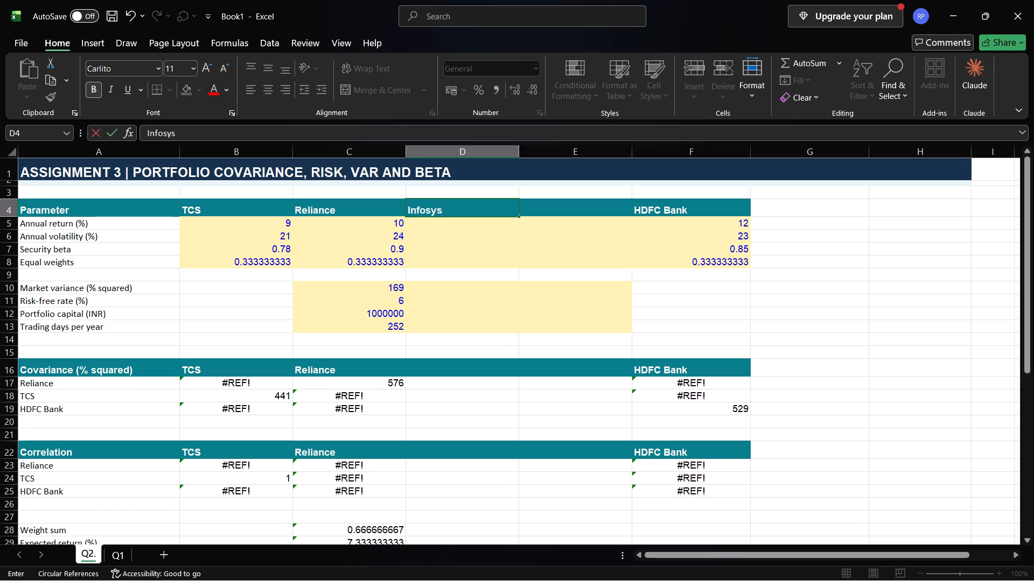
key(Right)
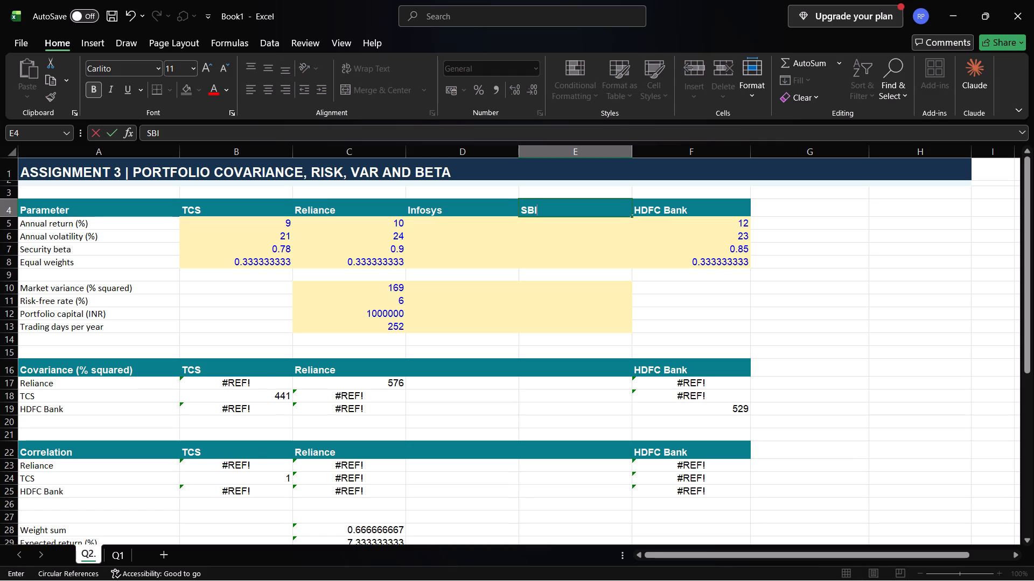
click(458, 225)
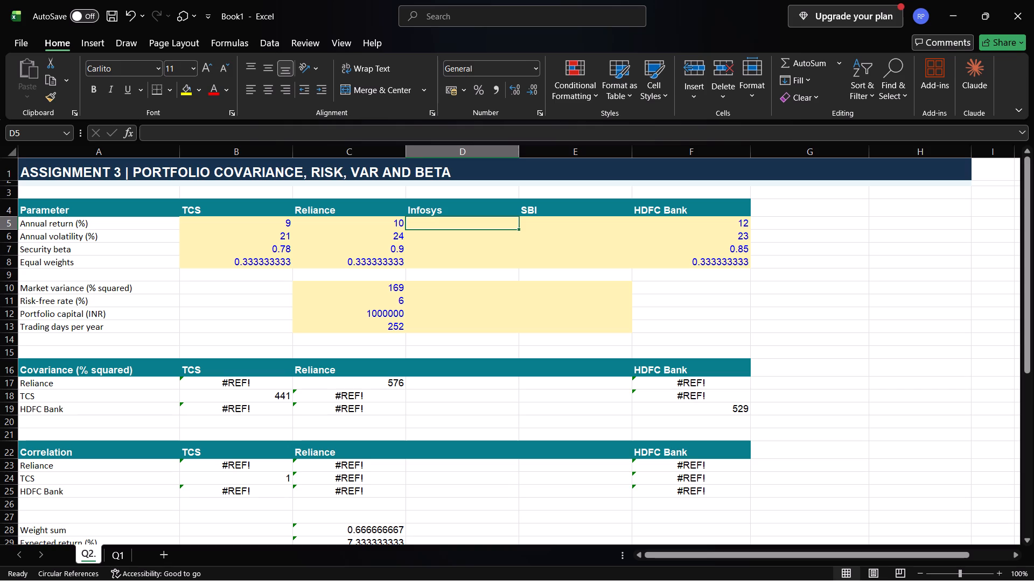
Review the Q2. sheet's portfolio inputs, covariance and correlation tables, weight sum formula, risk results and notes down to the last row.
click(432, 251)
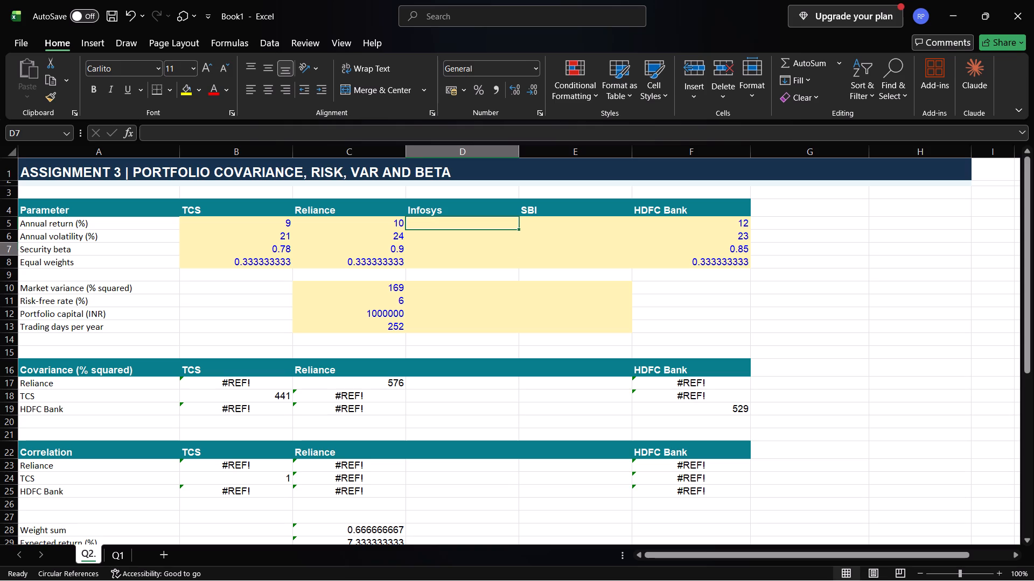
click(277, 248)
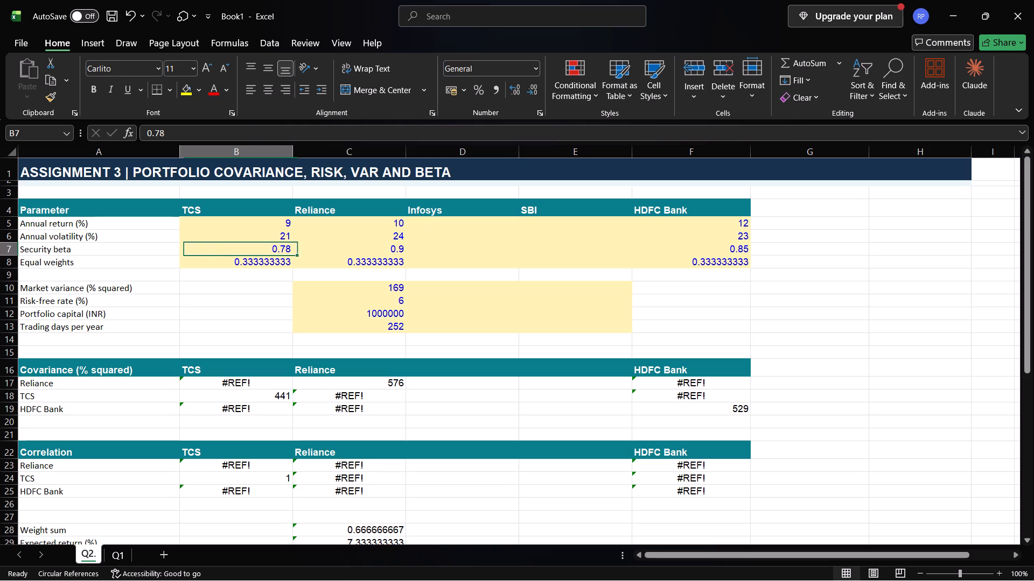
scroll(281, 332, down, 2)
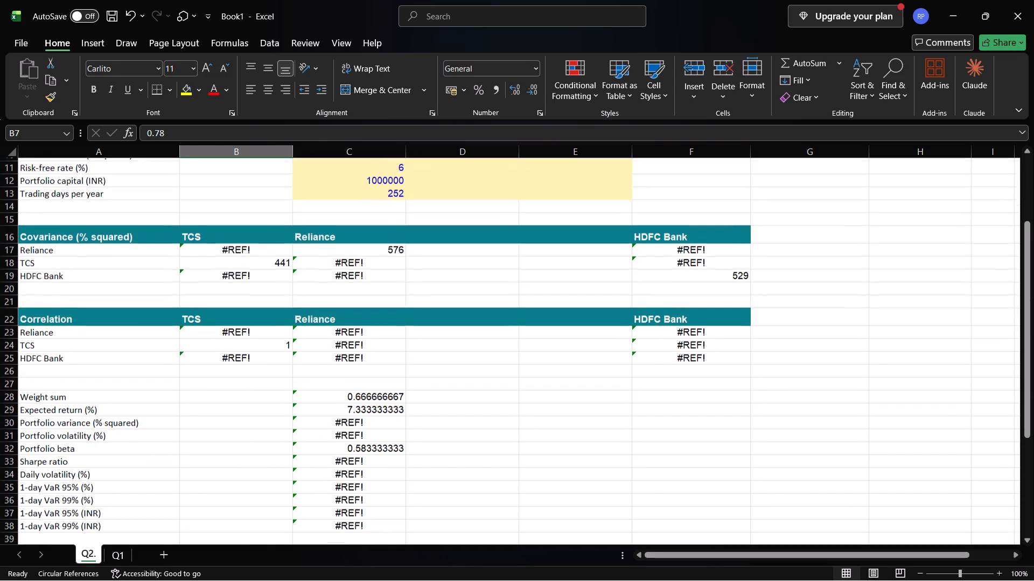
scroll(281, 332, down, 1)
click(364, 358)
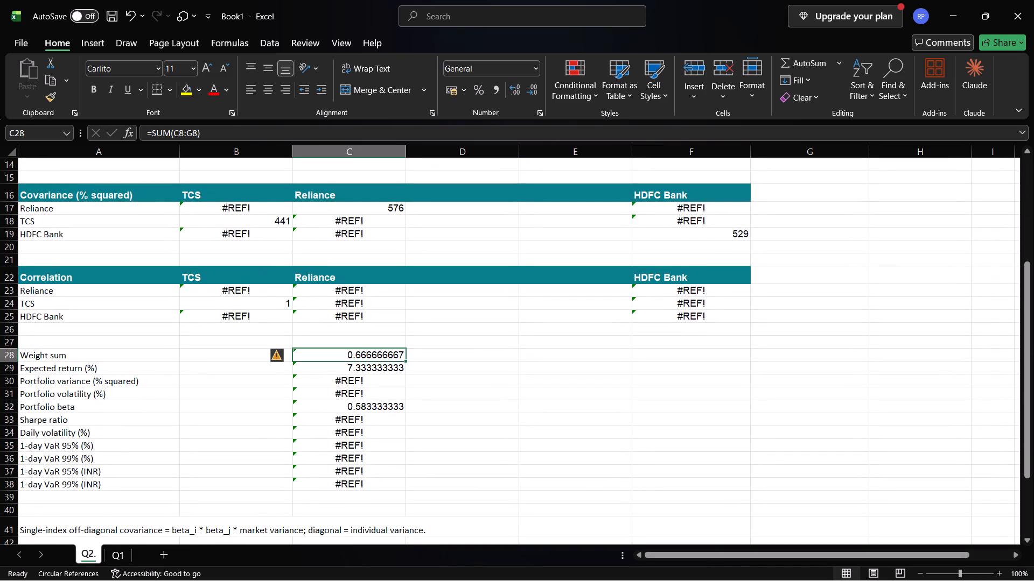
scroll(364, 358, up, 3)
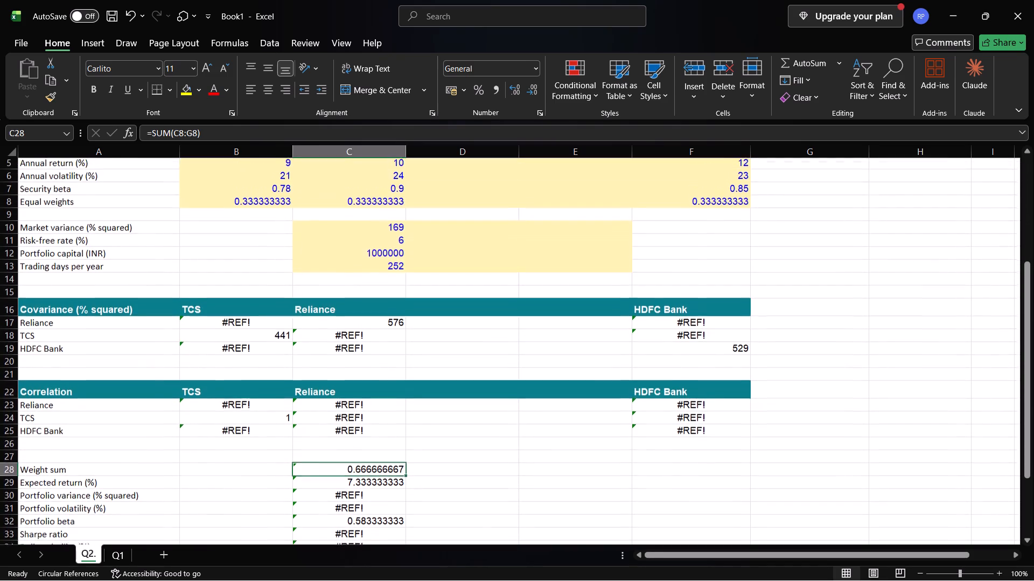
scroll(364, 358, up, 3)
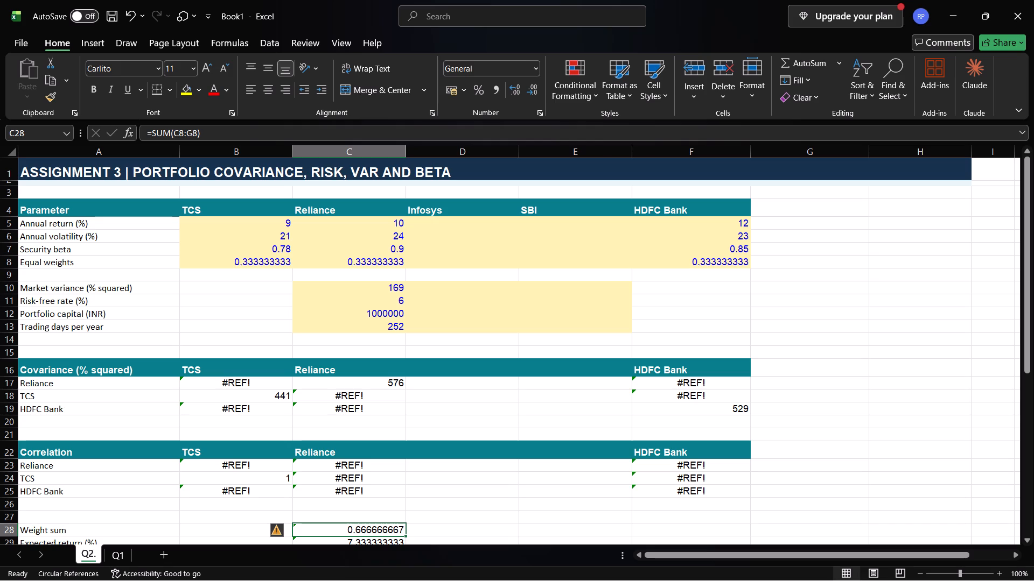
scroll(388, 379, down, 3)
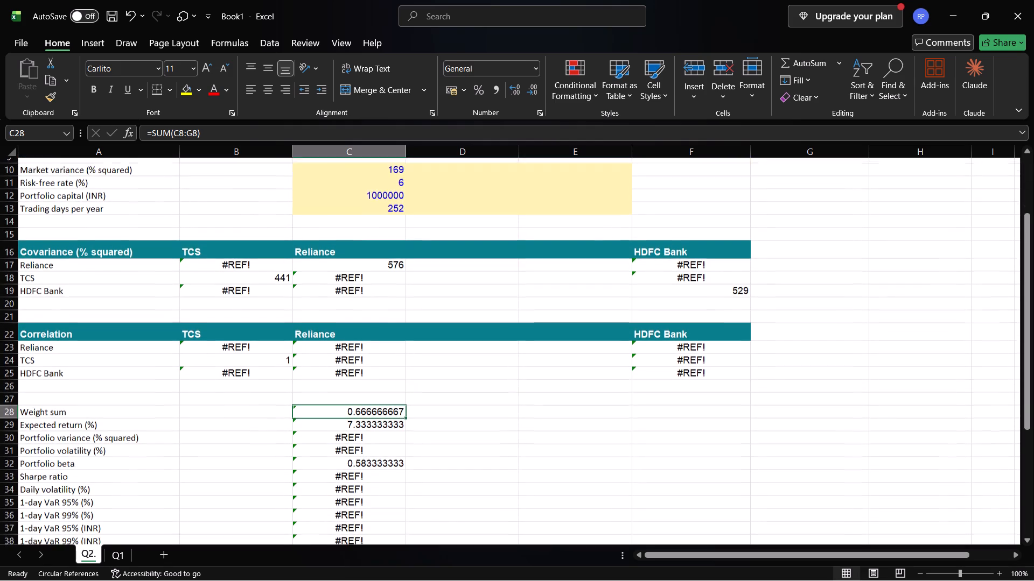
scroll(388, 379, down, 2)
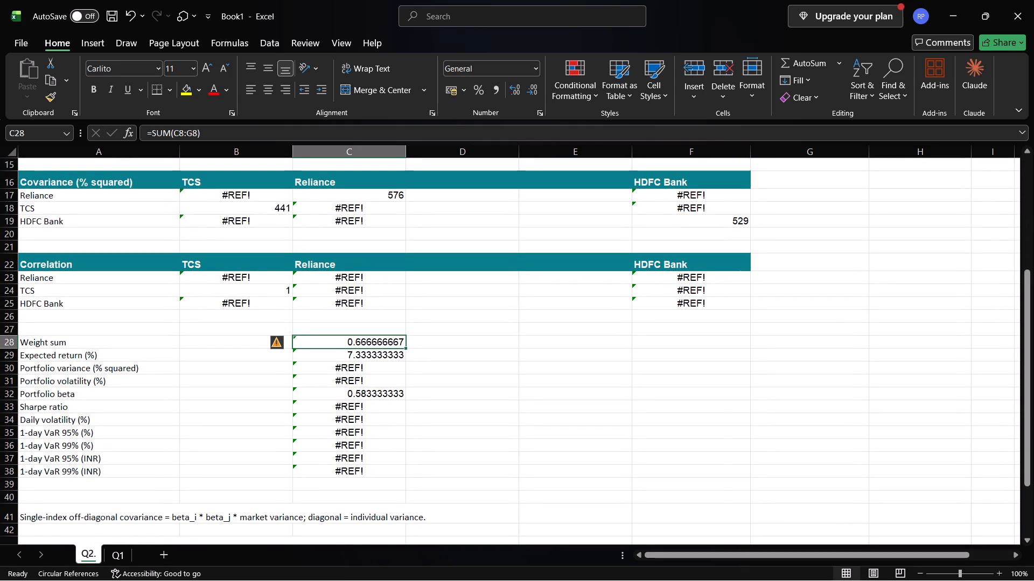
scroll(388, 379, down, 1)
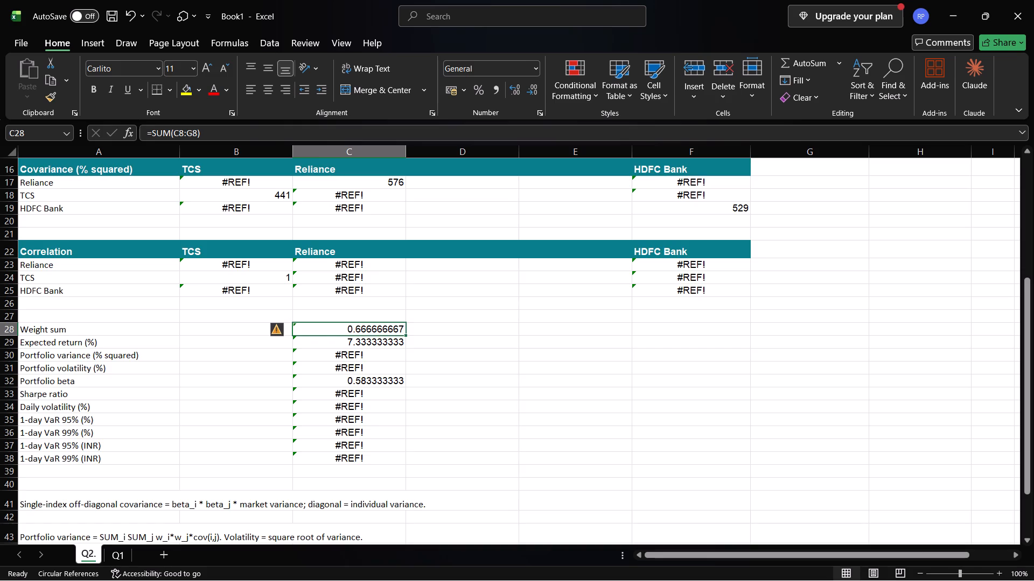
scroll(388, 379, up, 3)
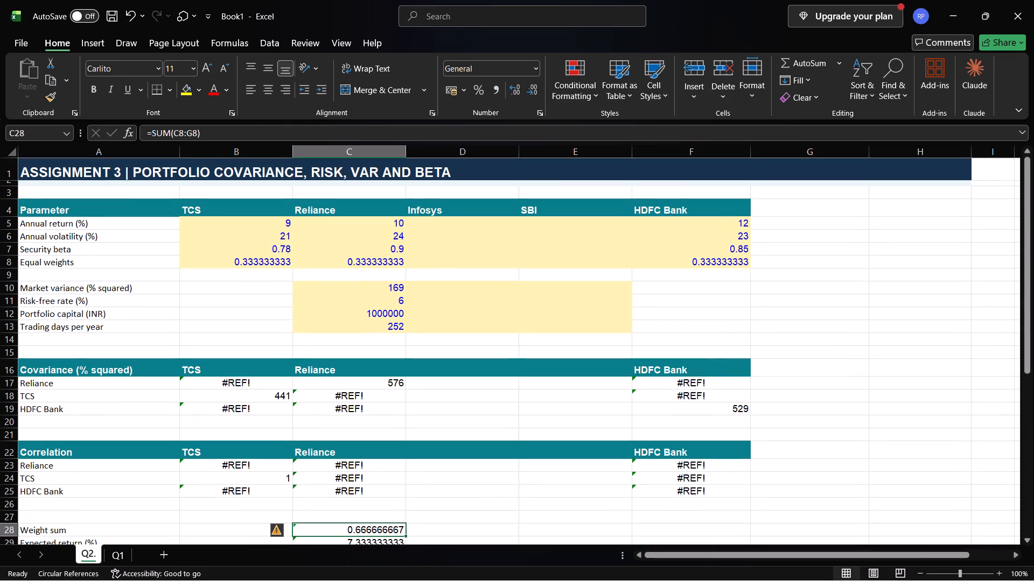
scroll(459, 308, down, 3)
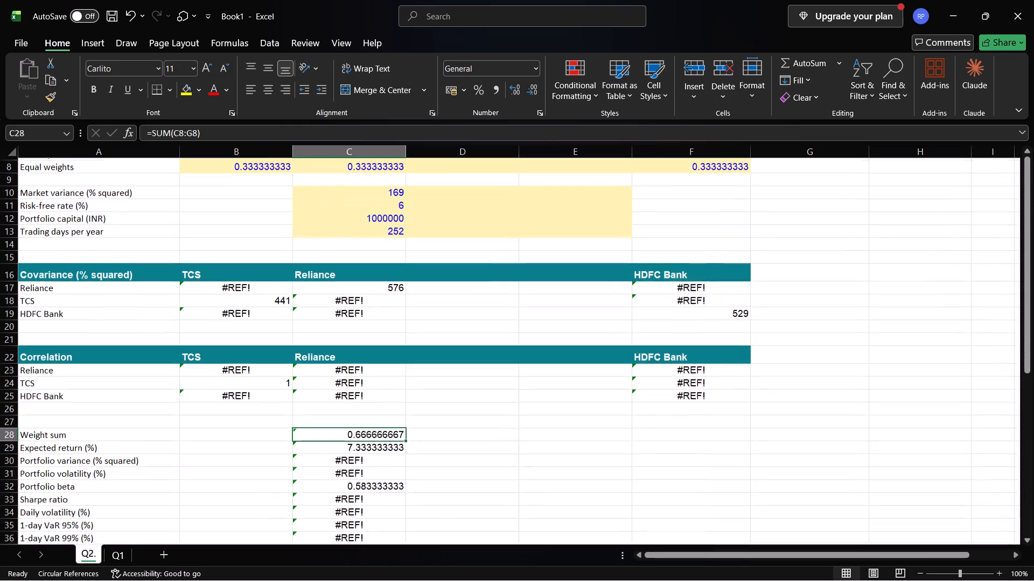
scroll(459, 308, down, 4)
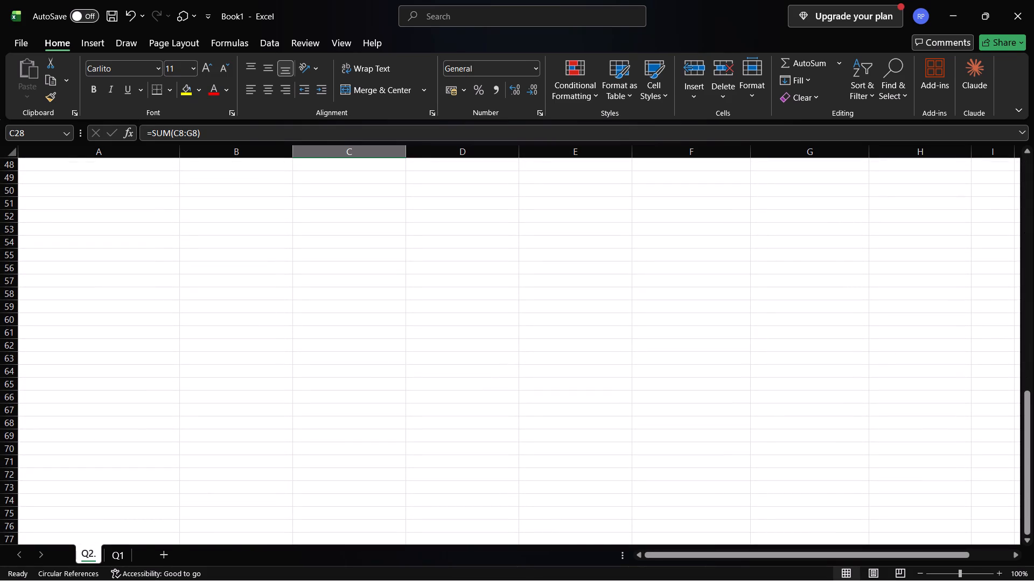
scroll(459, 308, up, 4)
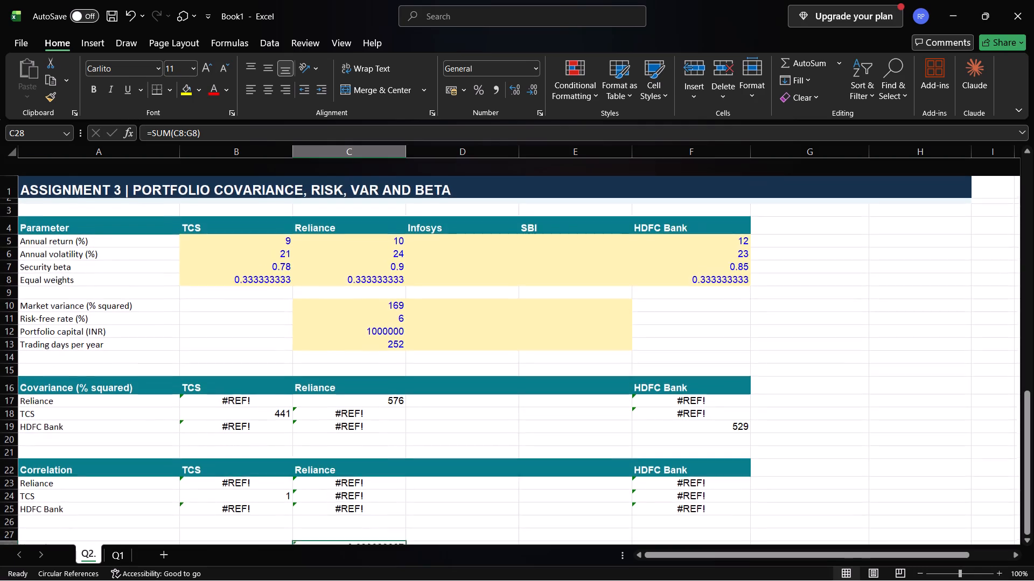
scroll(488, 420, up, 1)
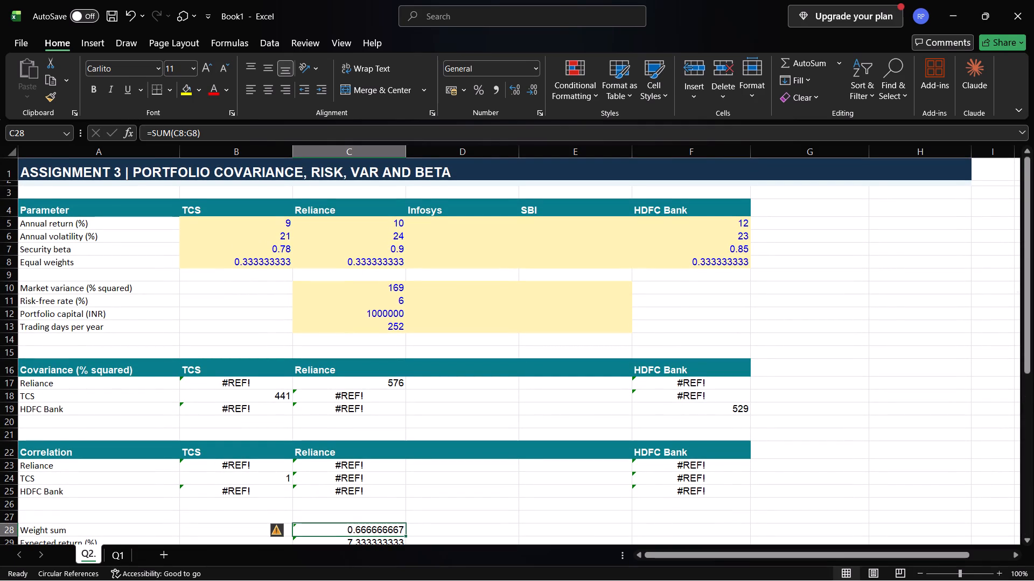
scroll(104, 366, down, 3)
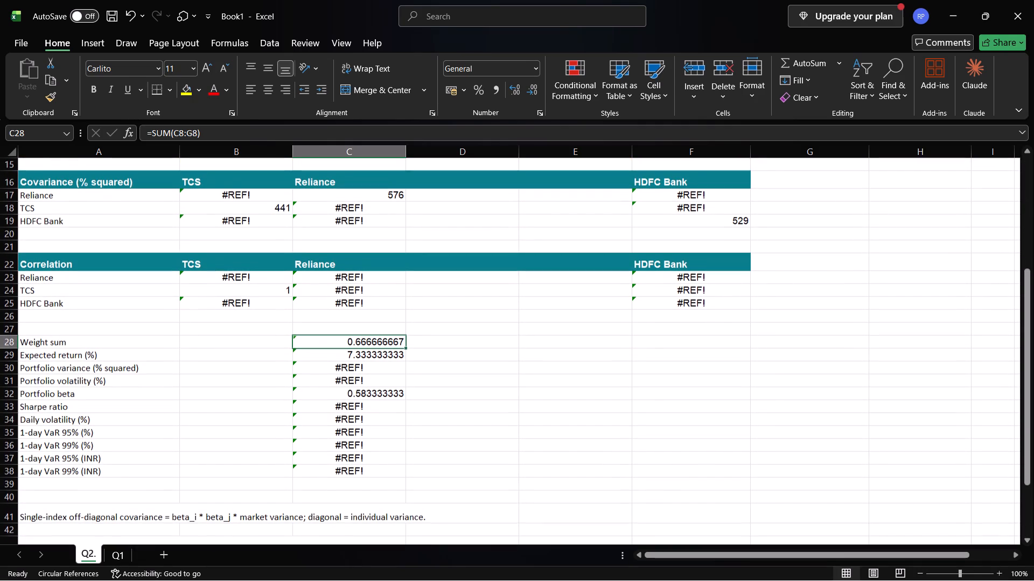
scroll(116, 434, down, 1)
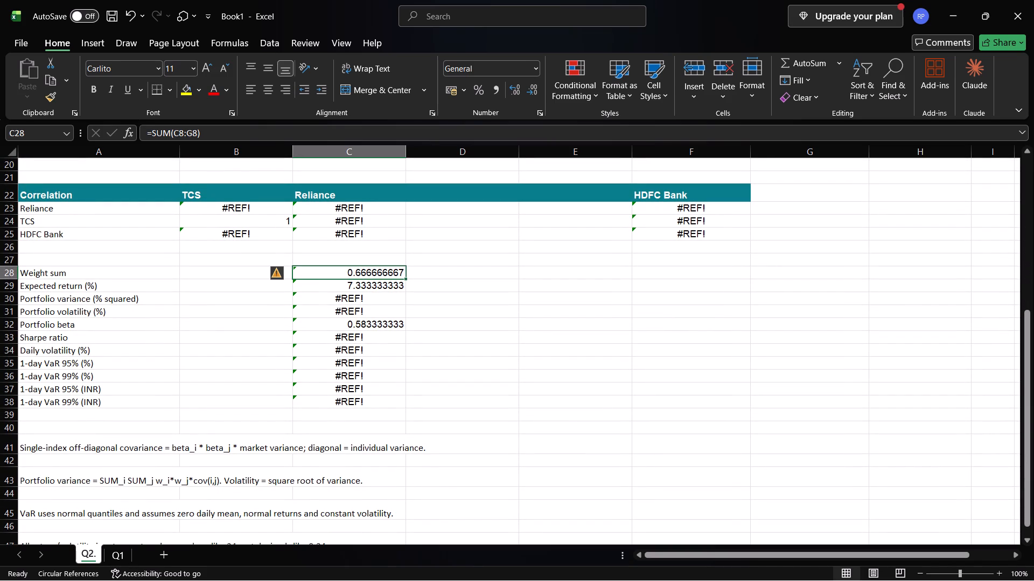
scroll(113, 496, down, 1)
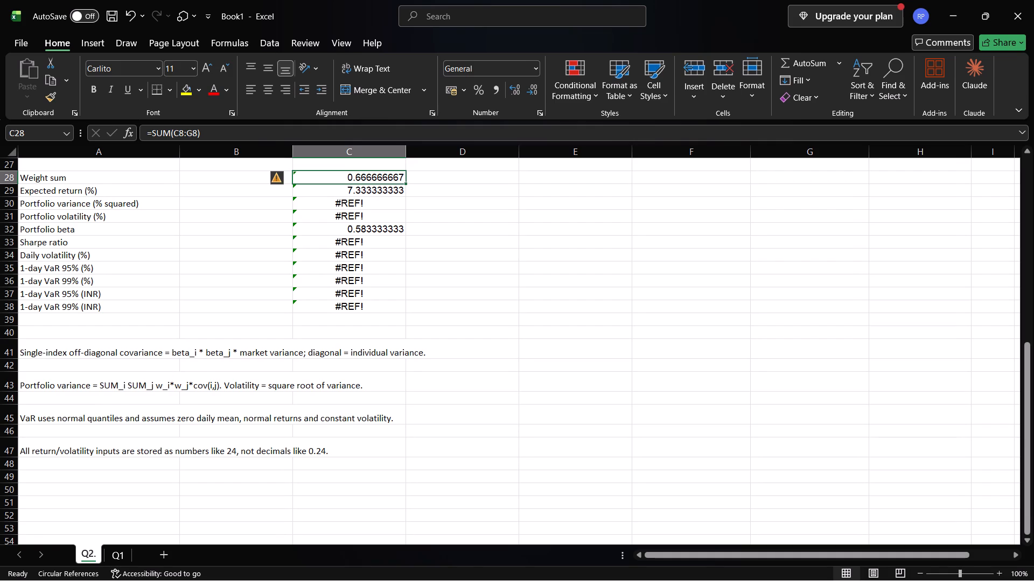
scroll(445, 401, up, 3)
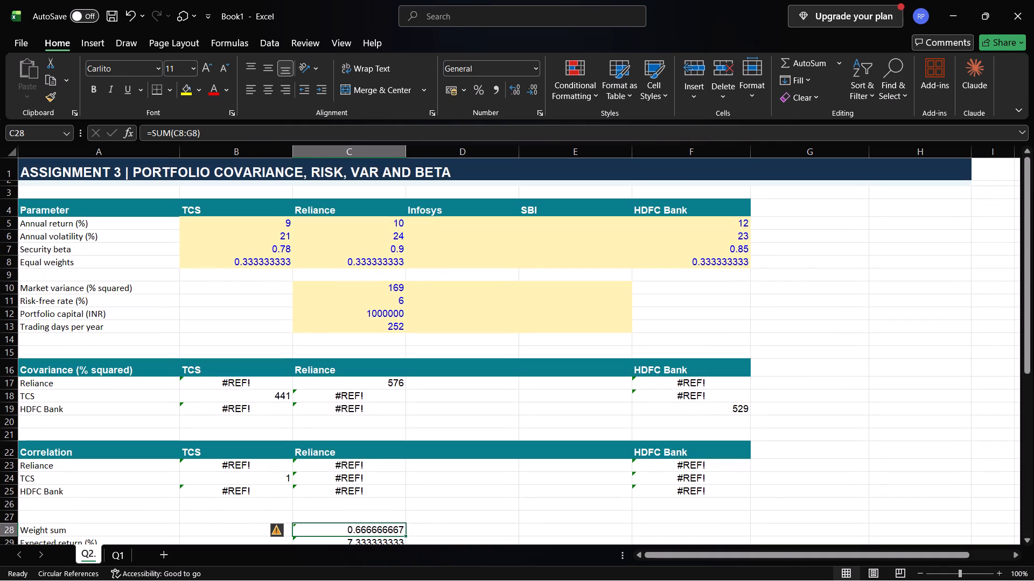
On the Q1 sheet, merge and center cells I1 to L1 and enter the title prev closing price.
click(123, 553)
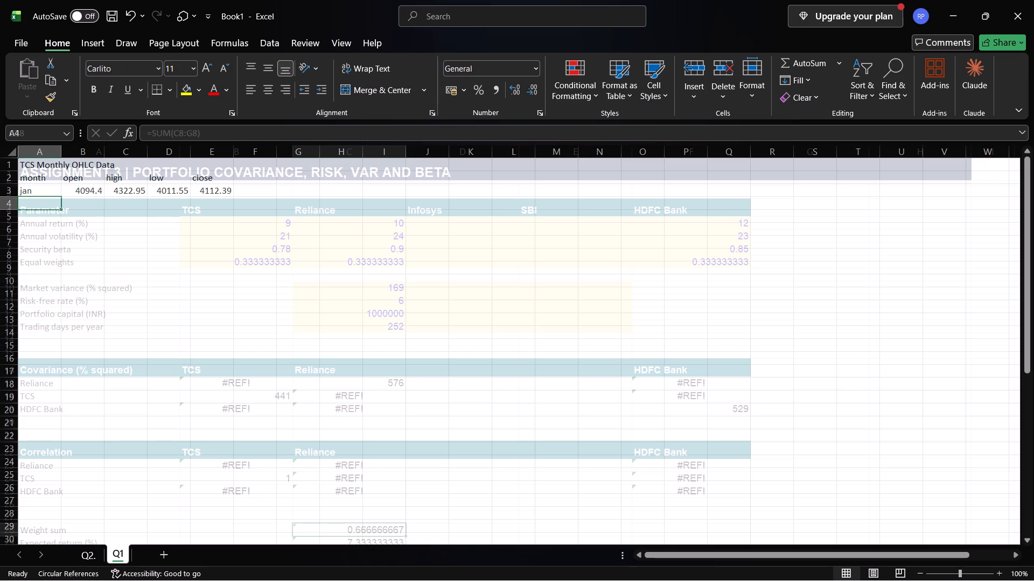
right_click(373, 177)
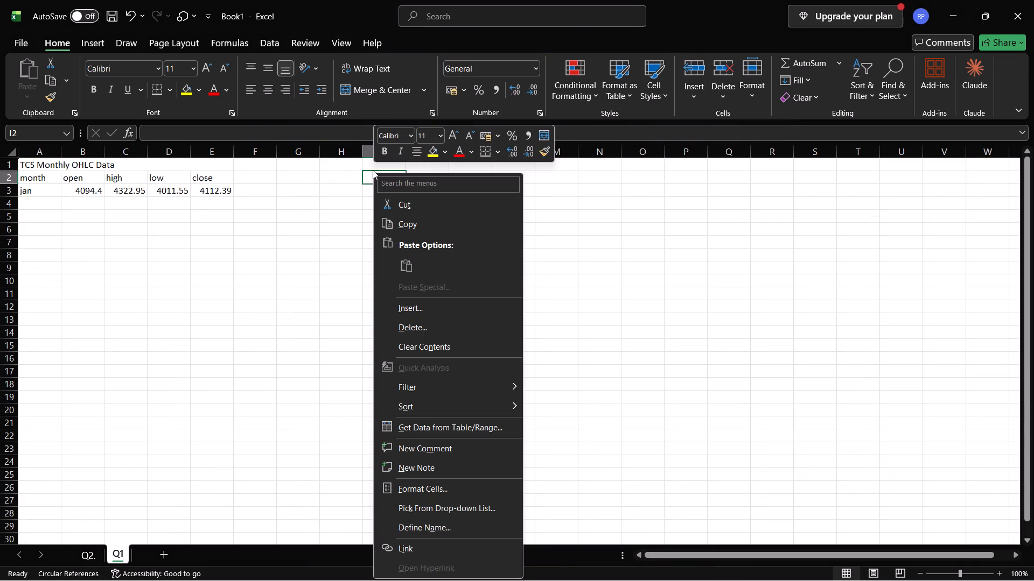
click(372, 169)
scroll(470, 155, right, 1)
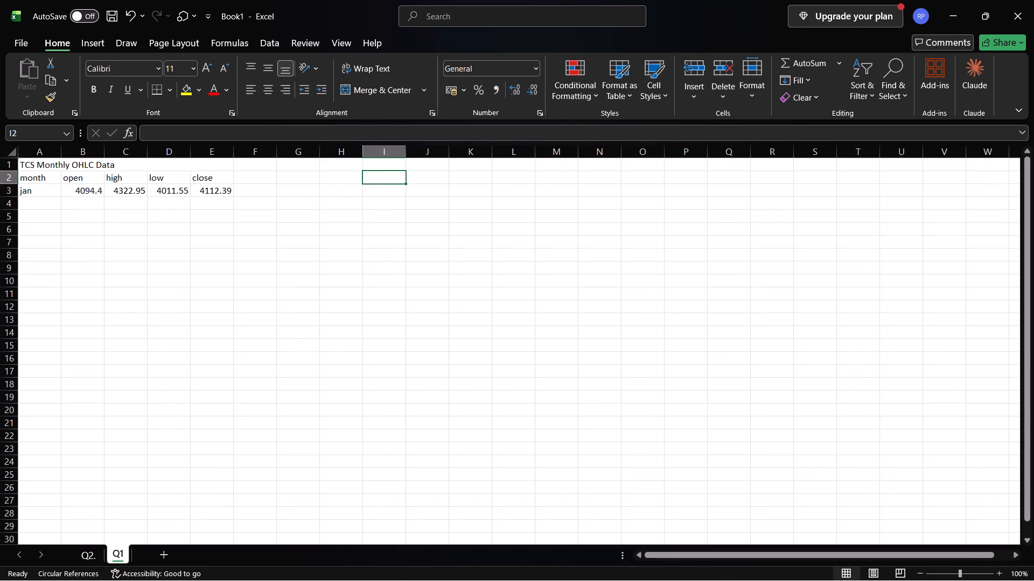
click(400, 162)
drag(400, 162, 529, 158)
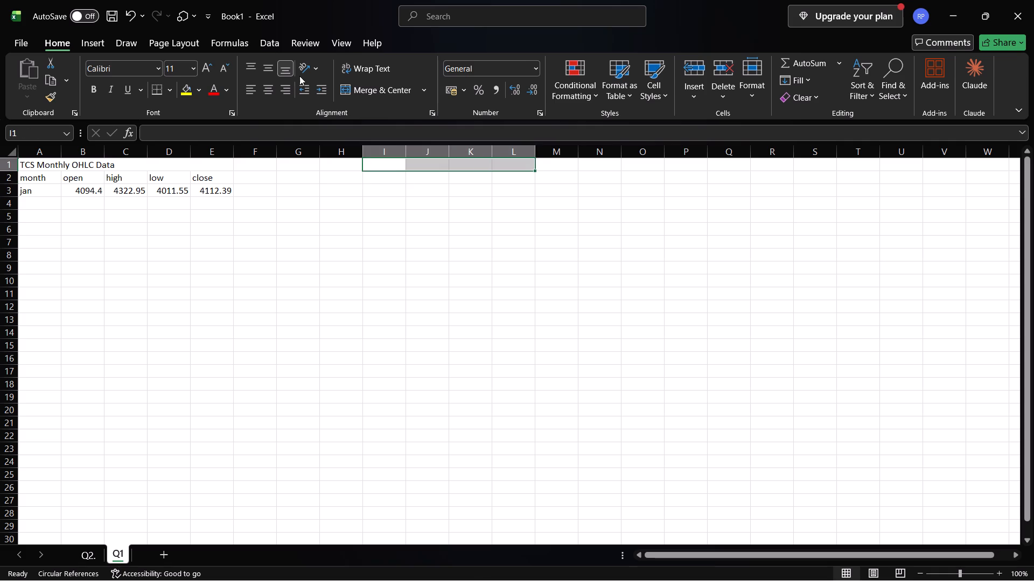
click(375, 91)
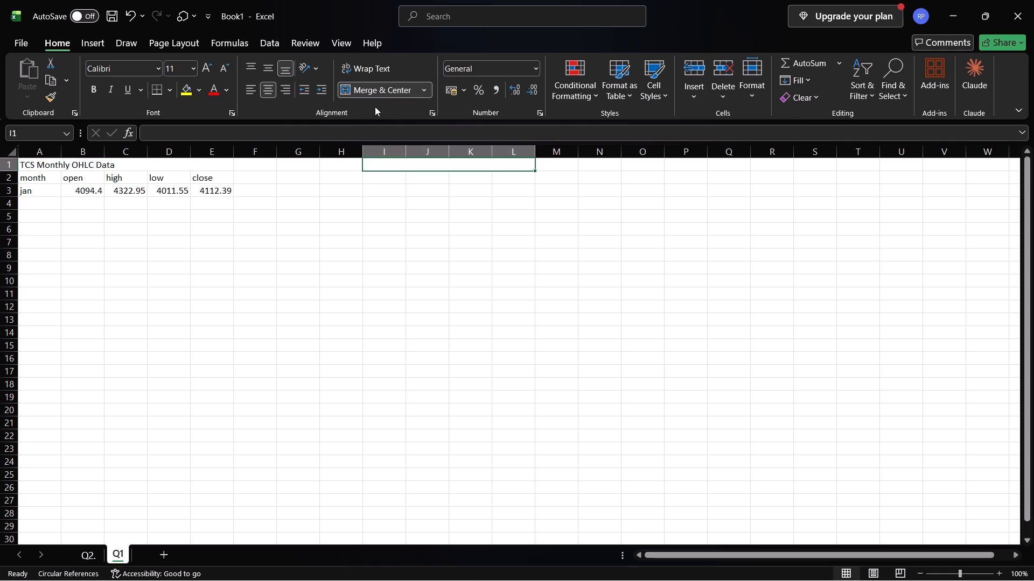
text(prev)
key(space)
text(closing price)
key(Down)
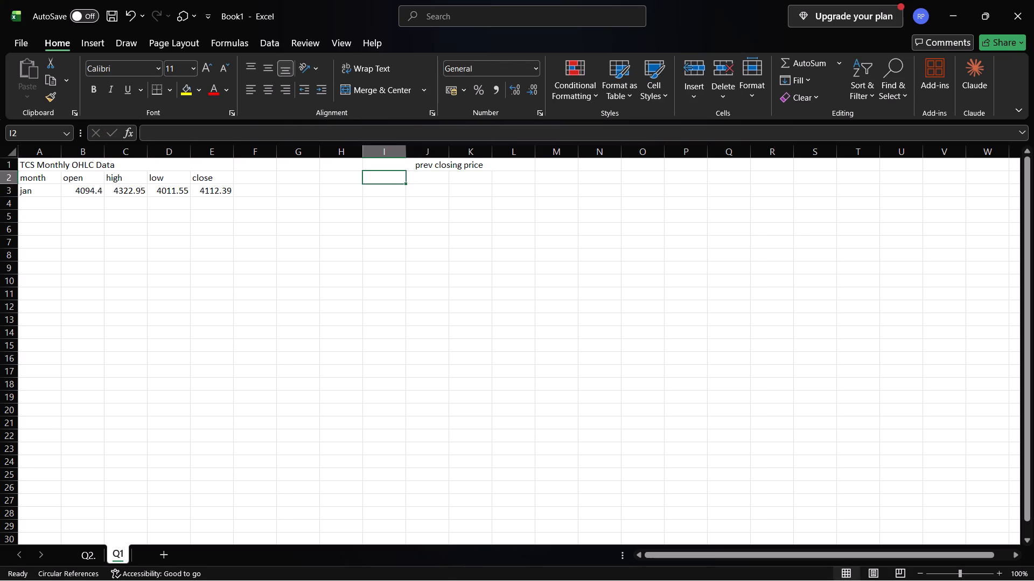
Enter the column headers sceurity in I2 and price in J2.
text(sceurity)
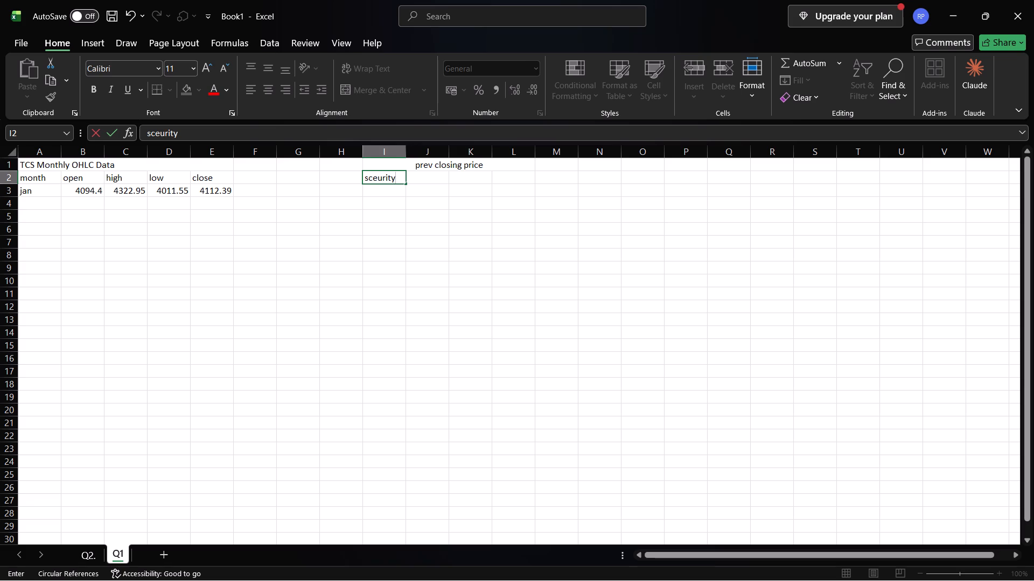
key(Right)
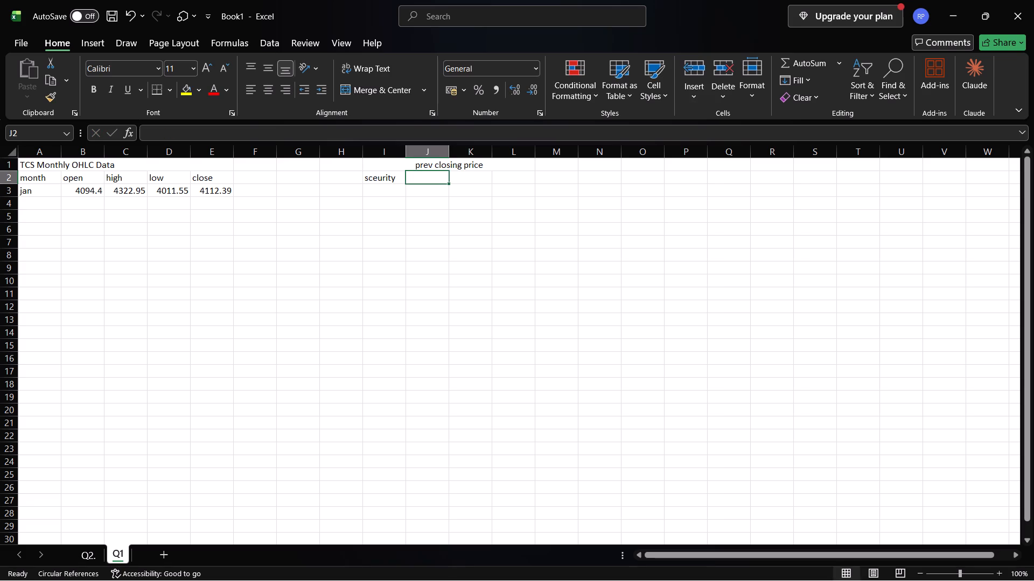
text(price)
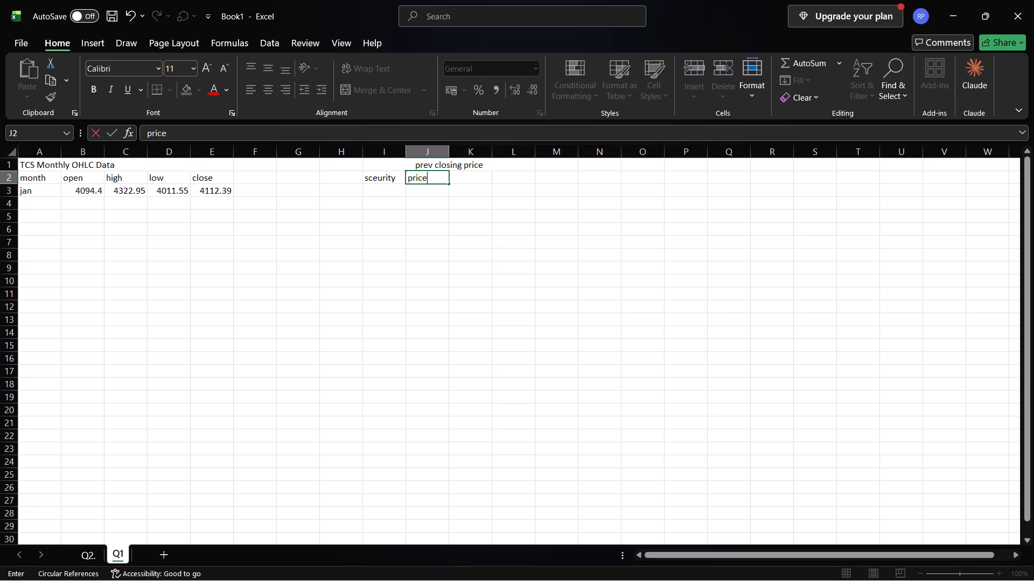
key(Down)
key(Left)
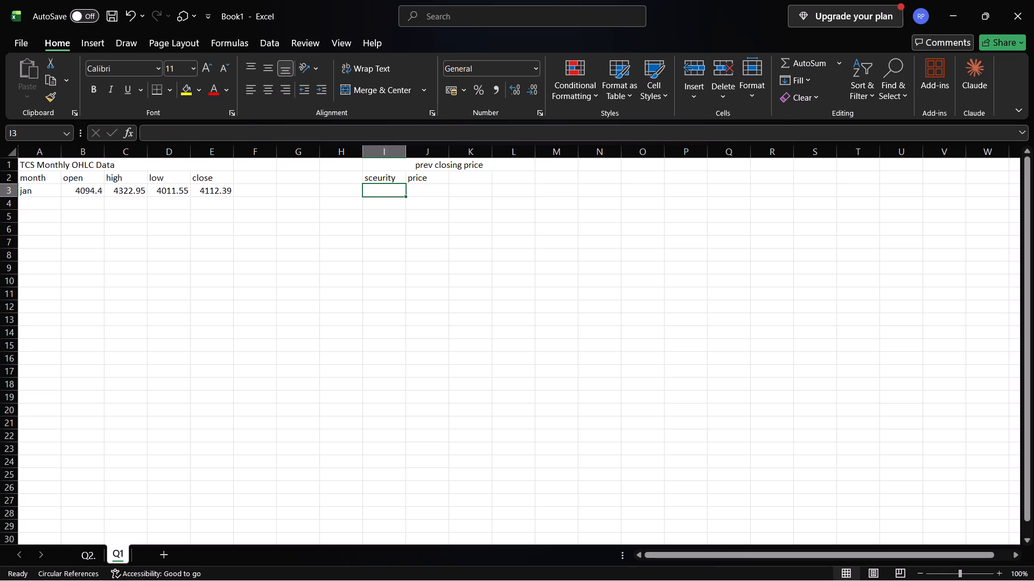
Enter tcs in I3 and the prices 4094.80, 1215.45, 1880.00, 794.95 and 23644.8 down cells J3 to J7.
text(tcs)
key(Right)
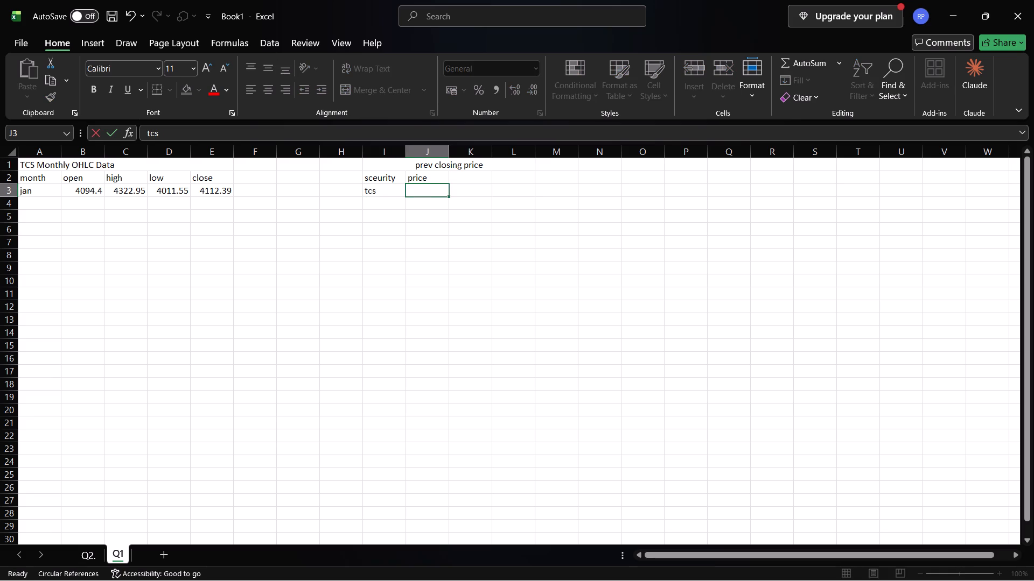
text(4094.80)
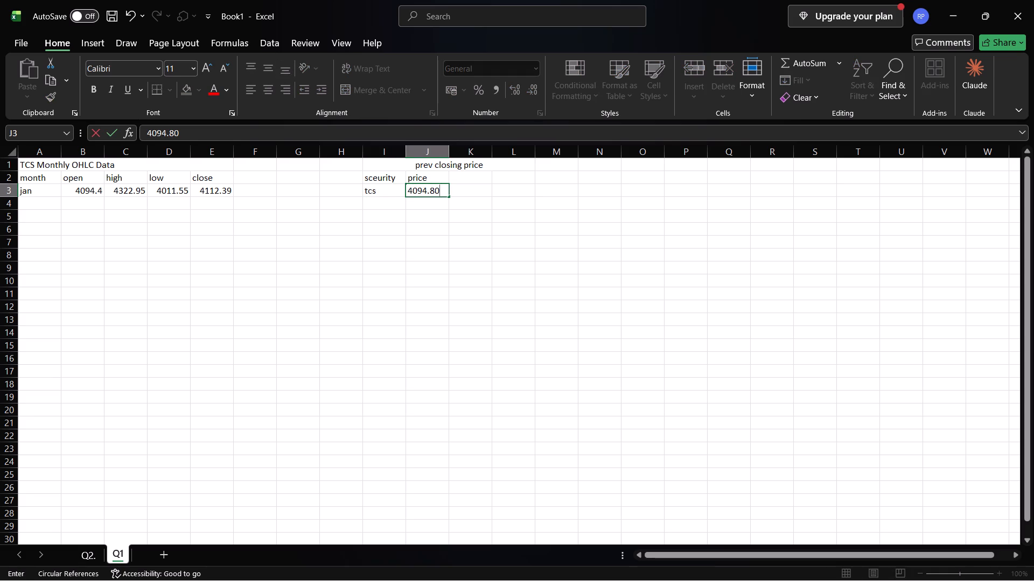
key(Down)
text(1215)
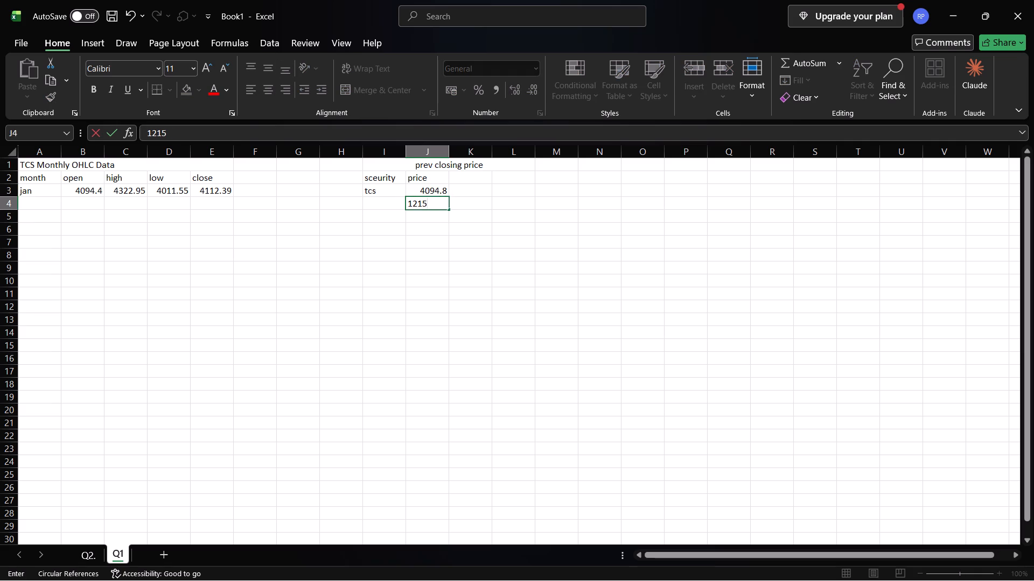
text(.45)
key(Down)
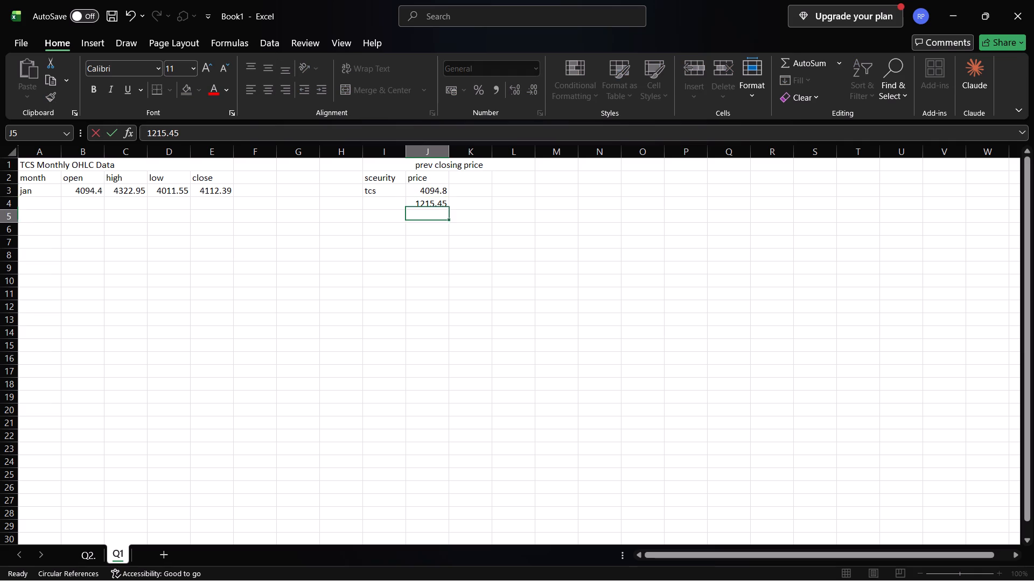
text(1880.00)
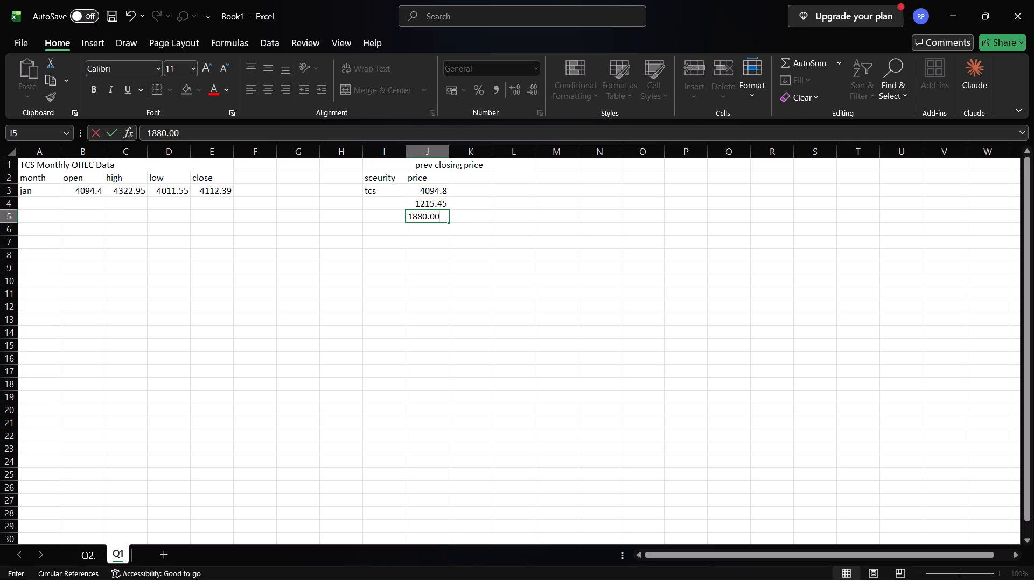
key(Down)
text(794.95)
key(Down)
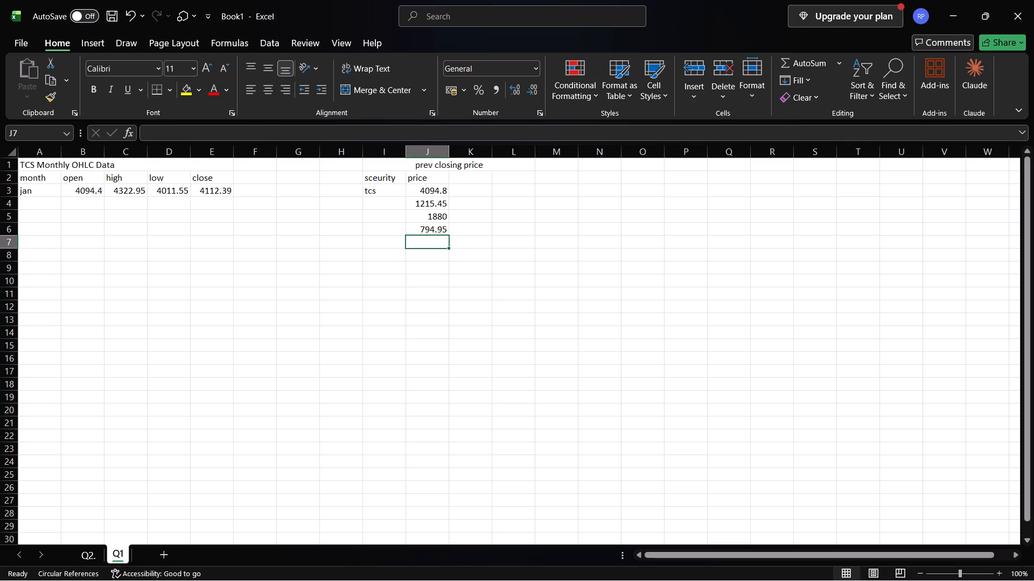
key(2)
key(3)
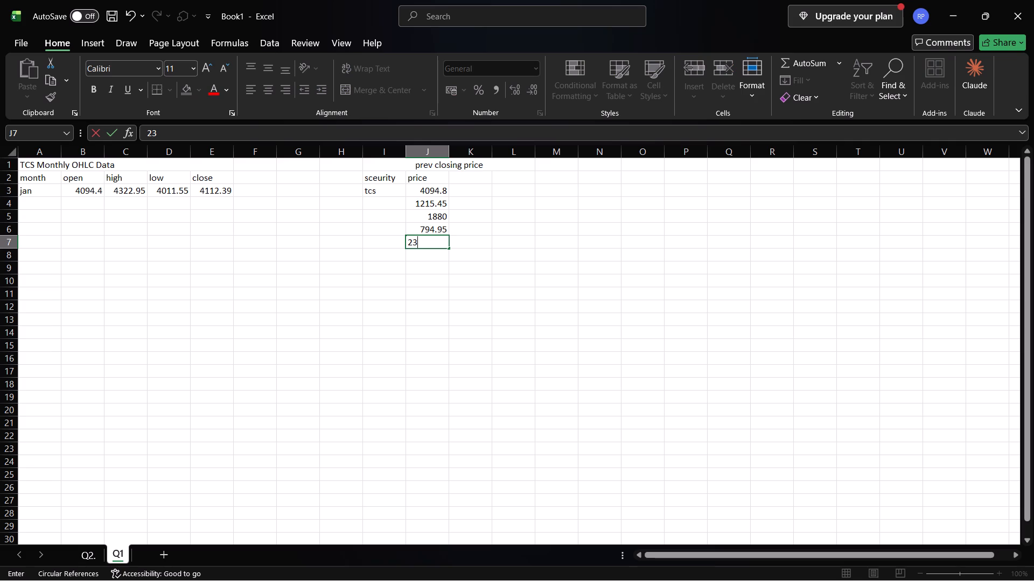
text(644.8)
key(Left)
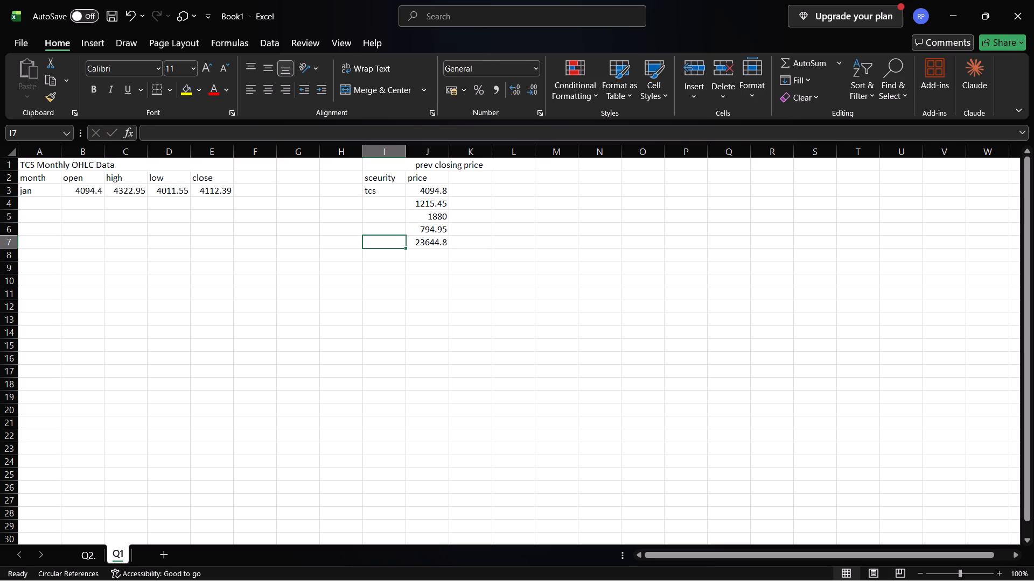
Label the remaining prices in column I: reliance in I4, infosys in I5, sbi in I6 and nifty 50 in I7.
text(nifty)
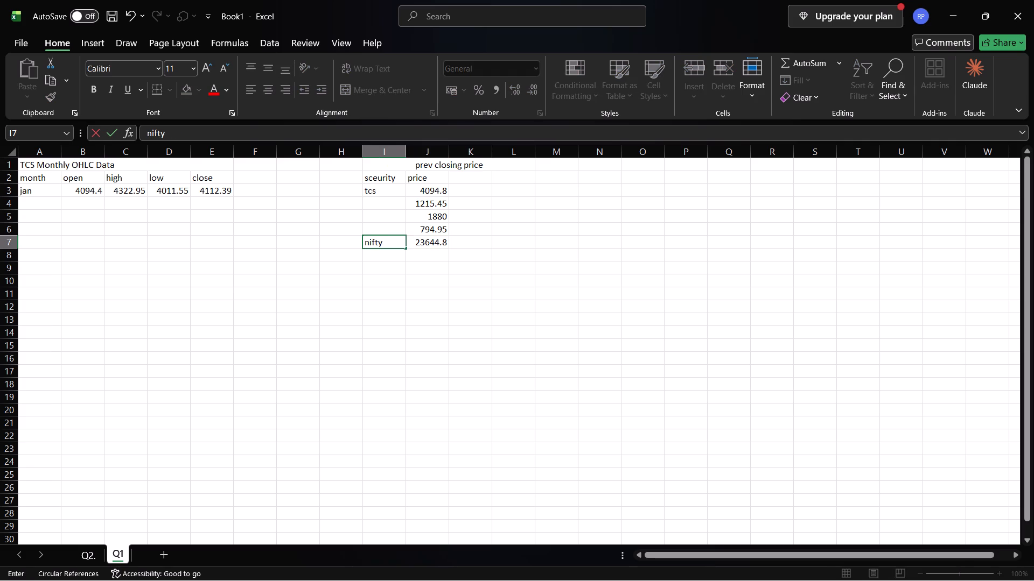
key(space)
text(50)
key(Up)
text(sbi)
key(Up)
text(infosuys)
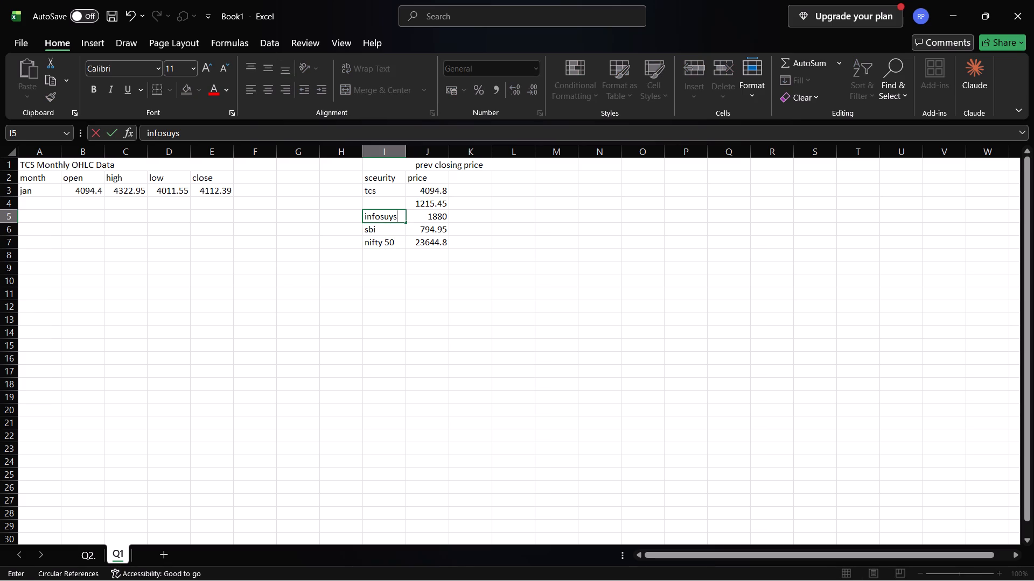
key(BackSpace)
key(BackSpace)
key(BackSpace)
text(ys)
key(Up)
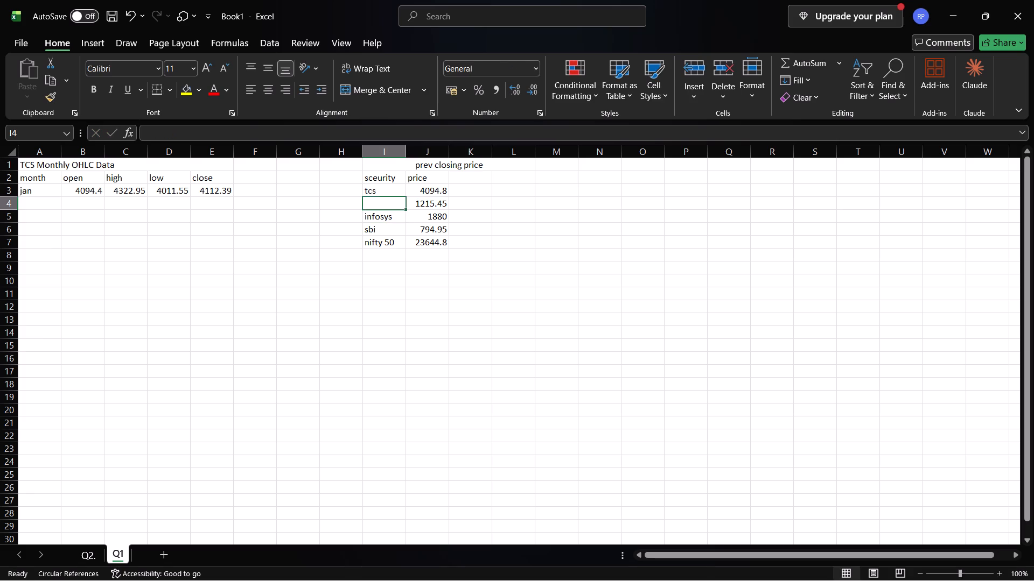
text(reliance)
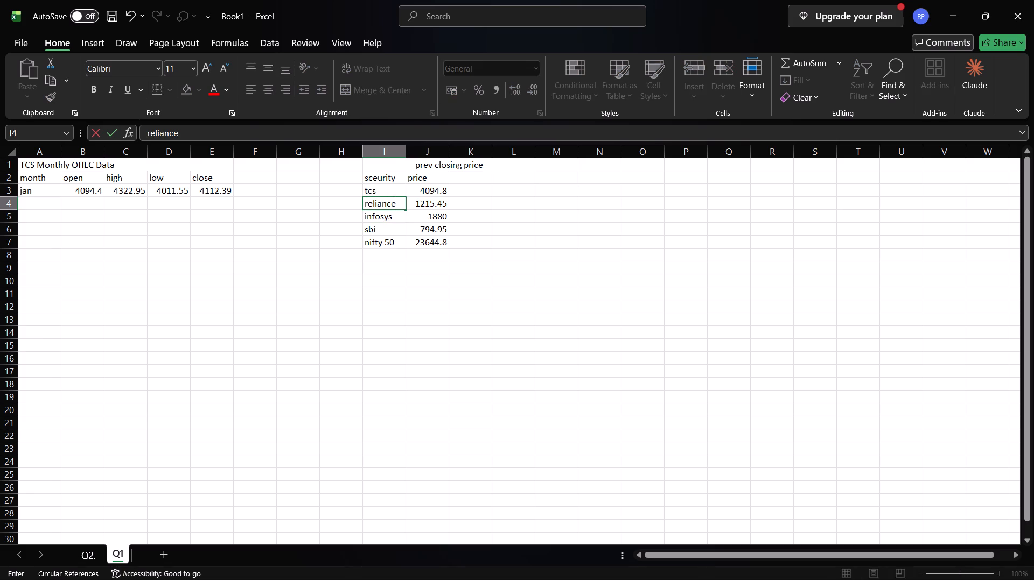
click(428, 299)
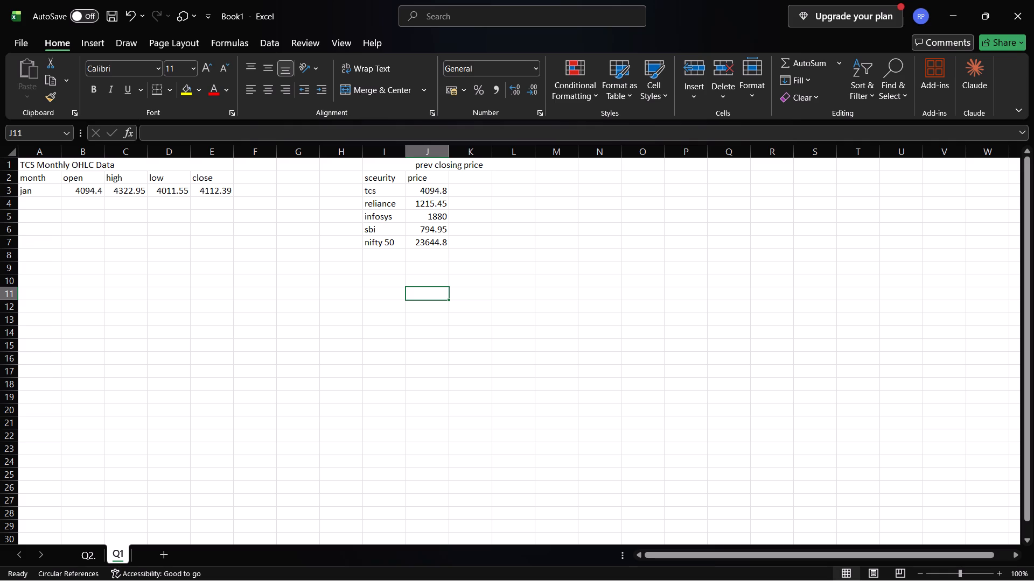
Look through the guide workbook's sheets beside Book1 and examine the Annual return syntax on the FORMULA GUIDE sheet.
click(39, 204)
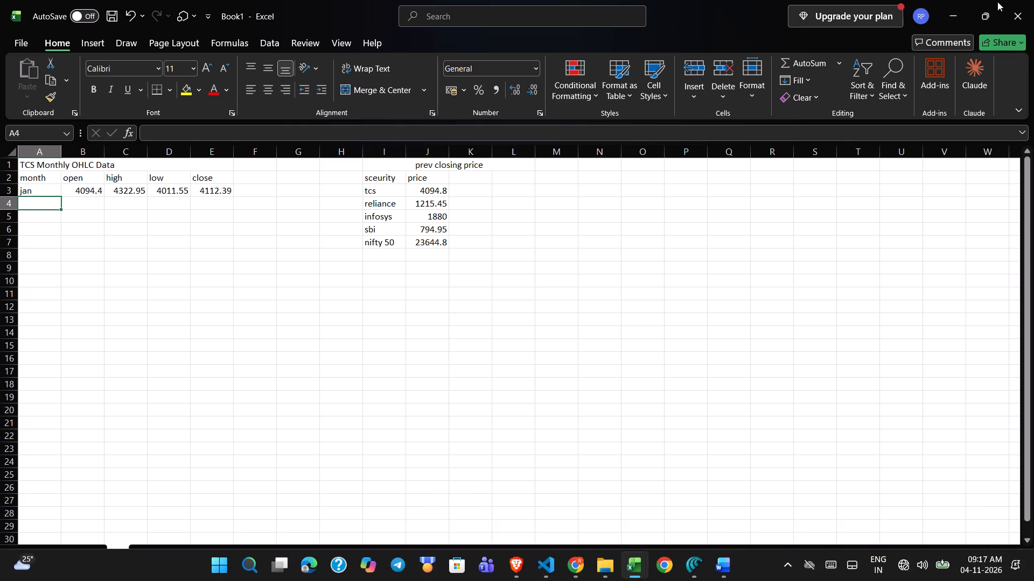
click(890, 50)
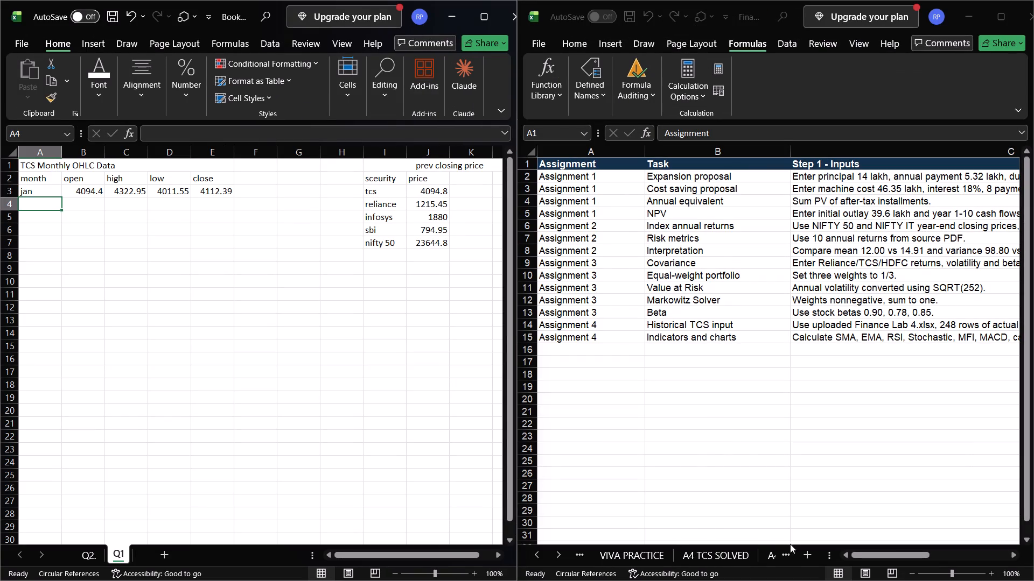
click(763, 552)
click(766, 552)
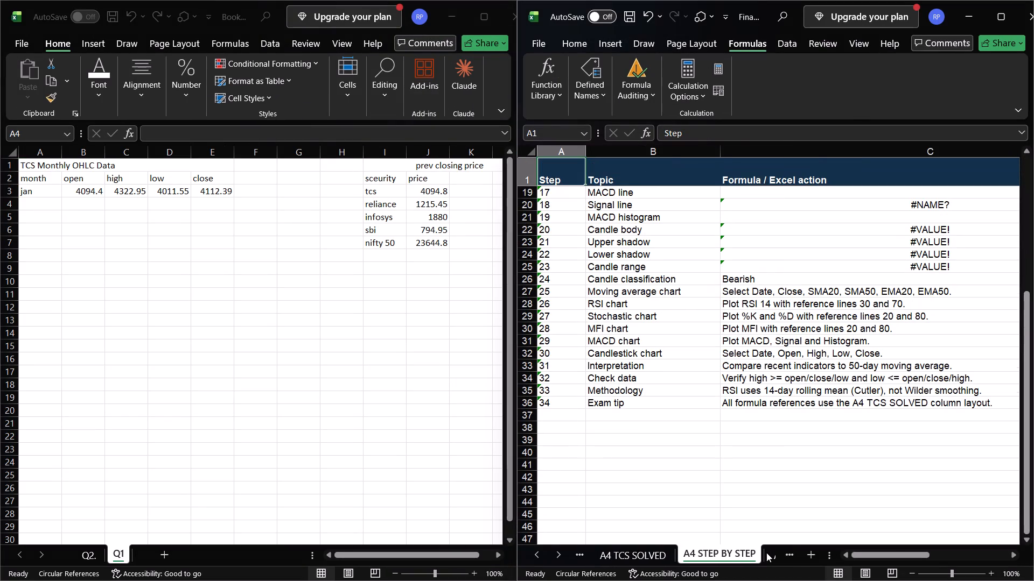
click(765, 552)
click(765, 552)
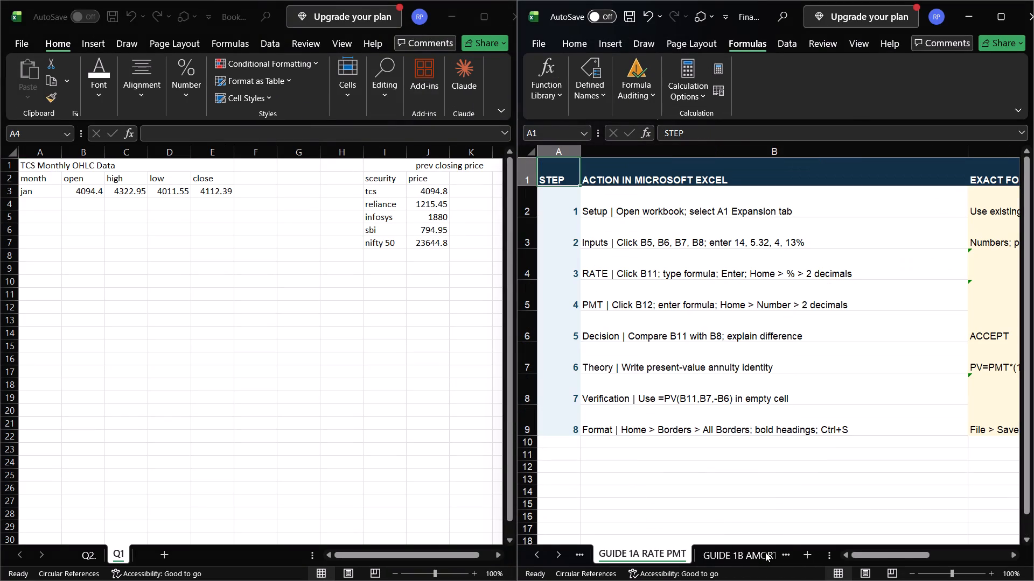
triple_click(540, 558)
click(540, 558)
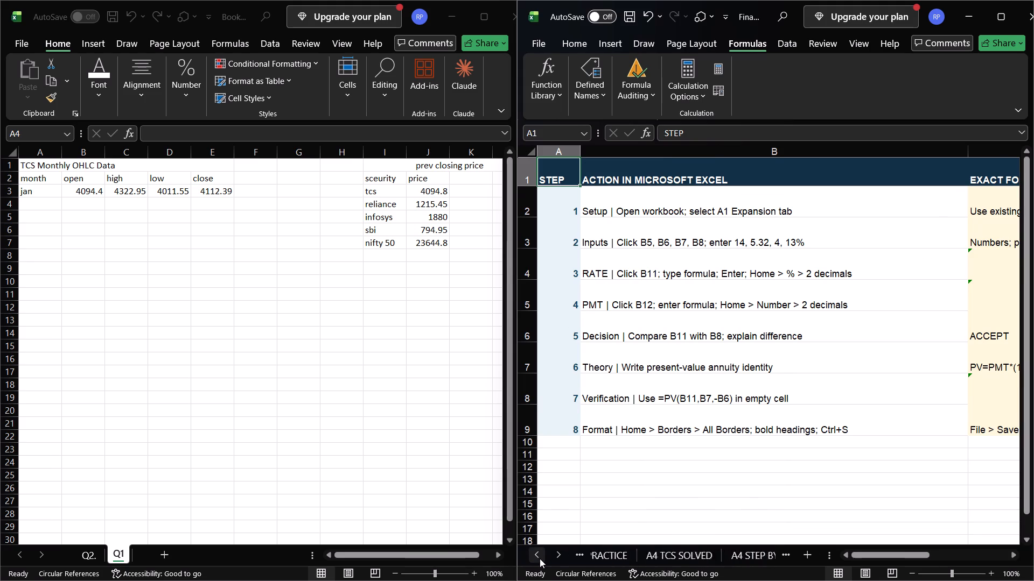
click(542, 553)
click(633, 564)
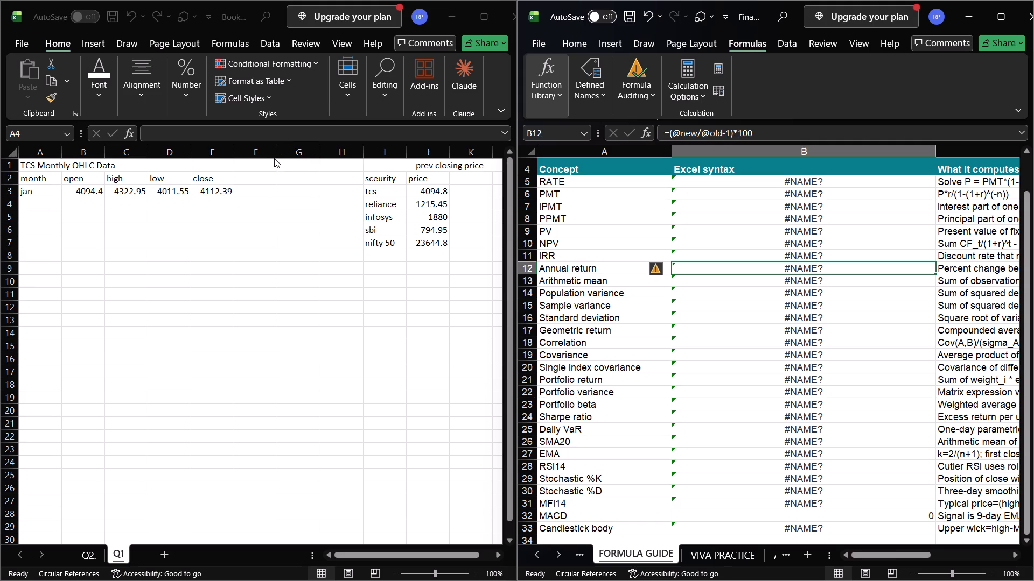
Back in Book1's Q1 sheet, enter the header monthly percentage returns in F2, after the close column.
click(251, 177)
click(251, 177)
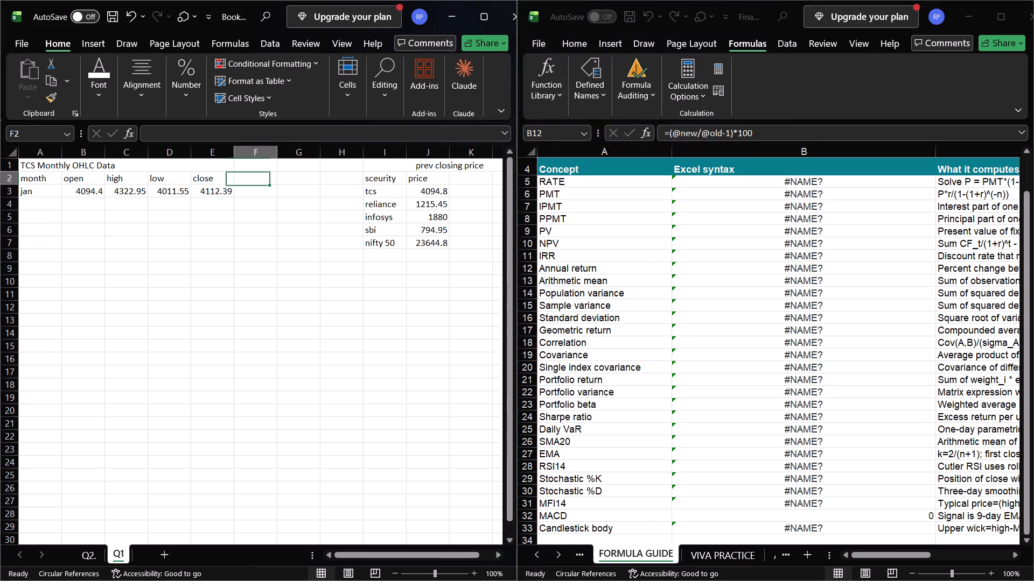
text(monthly)
key(space)
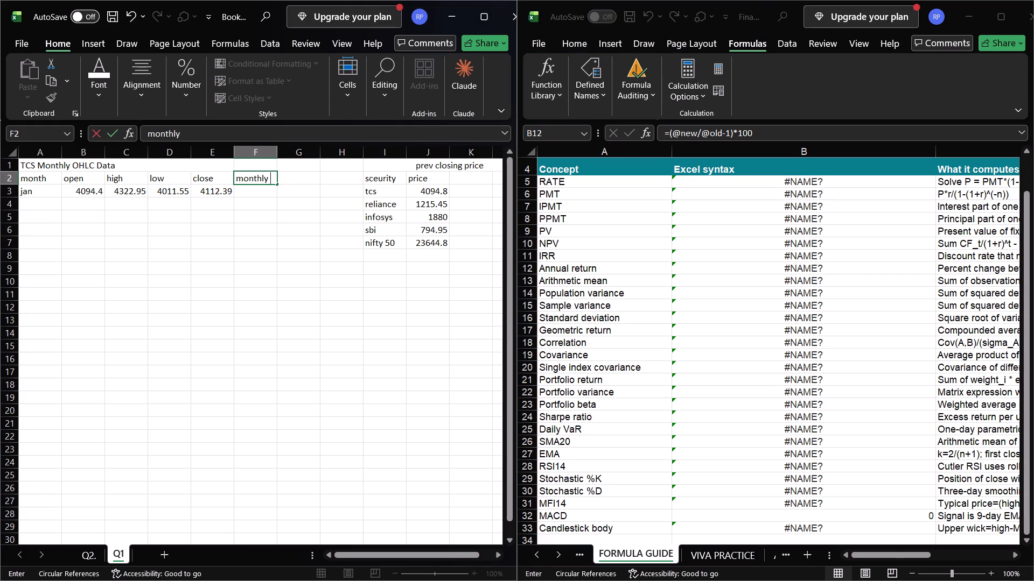
text(percentage)
key(space)
text(returns)
key(Return)
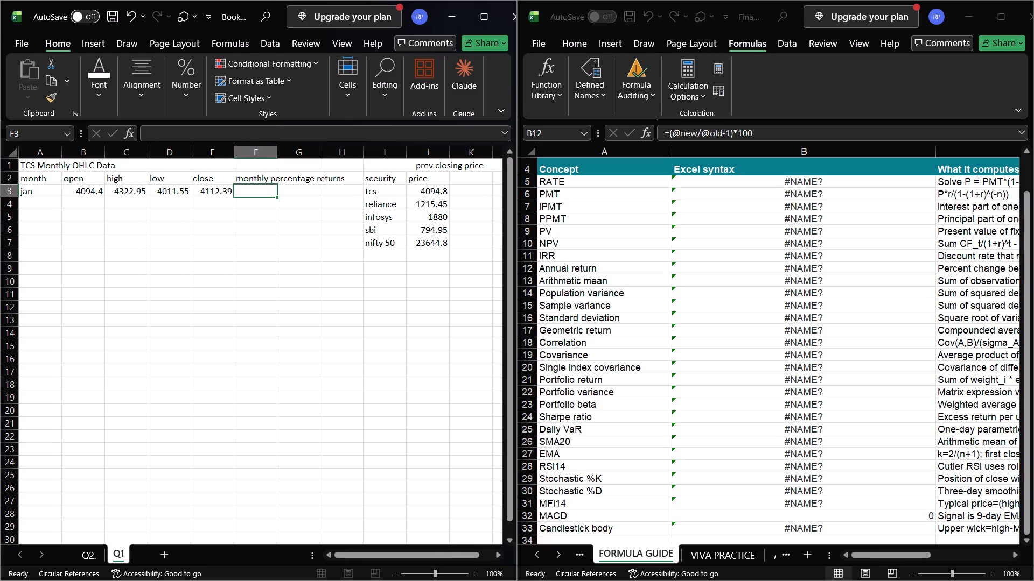
Widen column F so the monthly percentage returns header fits inside it.
drag(277, 150, 387, 155)
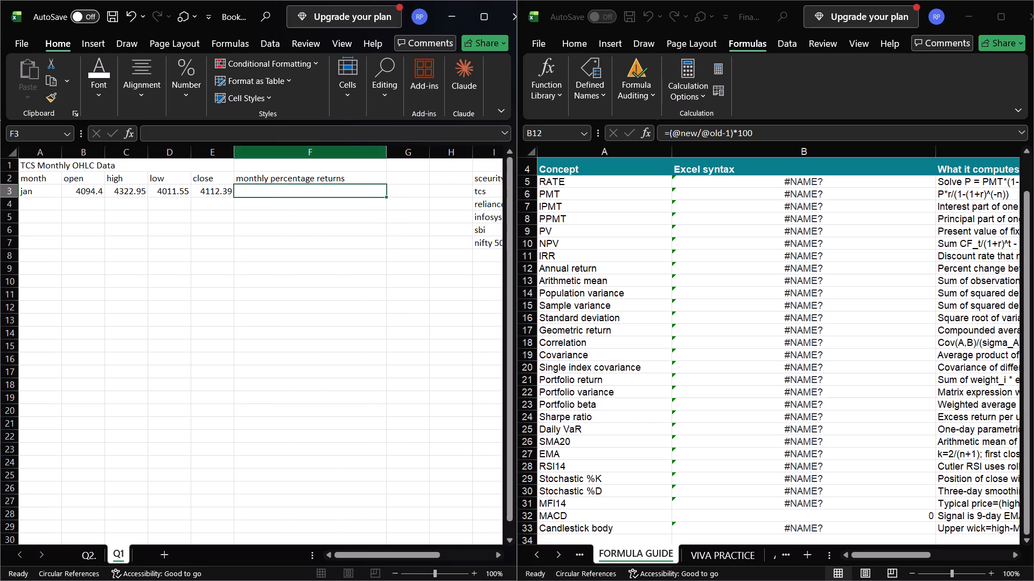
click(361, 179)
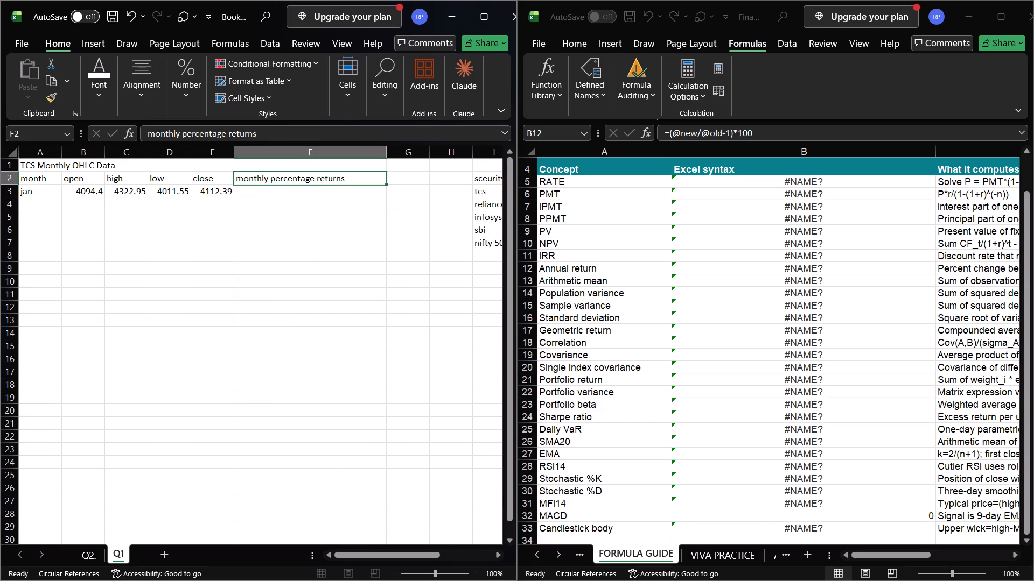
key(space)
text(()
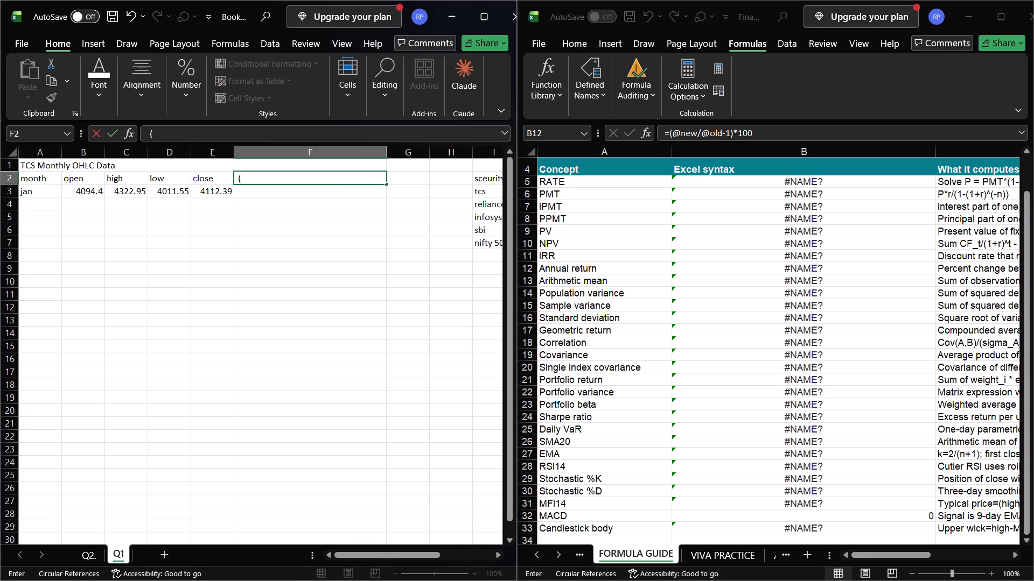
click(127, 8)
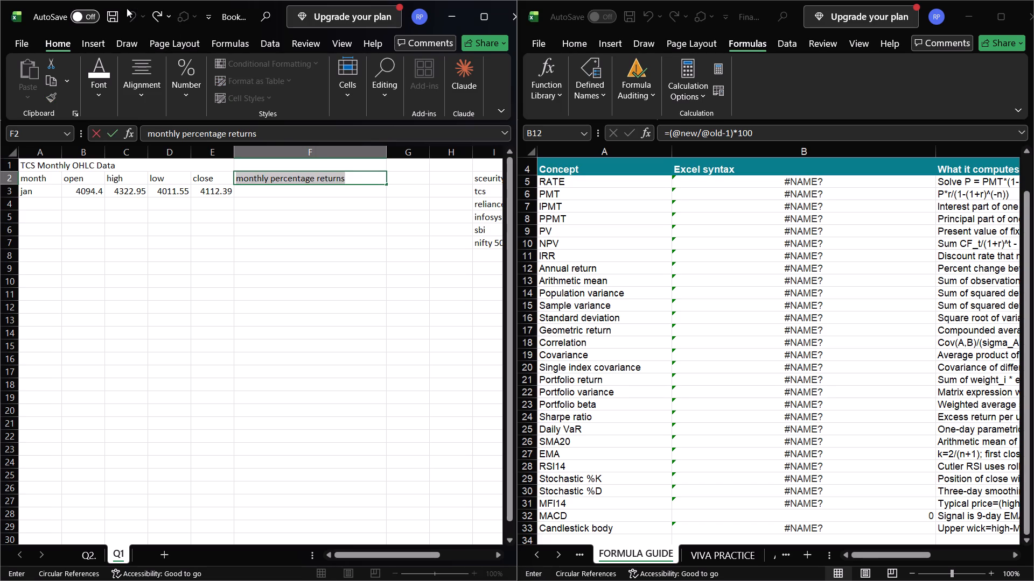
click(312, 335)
Append the formula note (new/old-1)*100 to the monthly percentage returns header in F2.
click(374, 173)
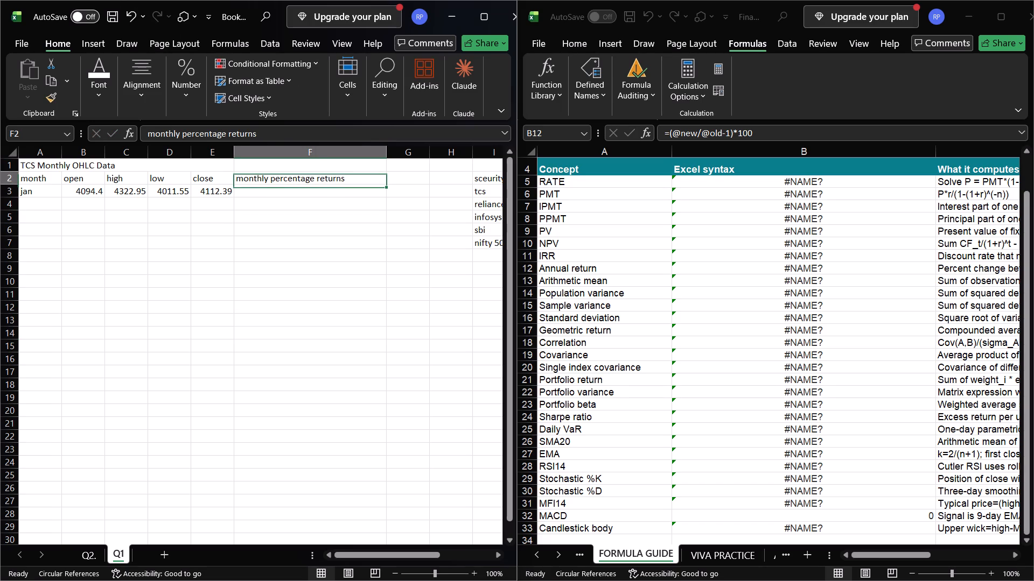
triple_click(373, 174)
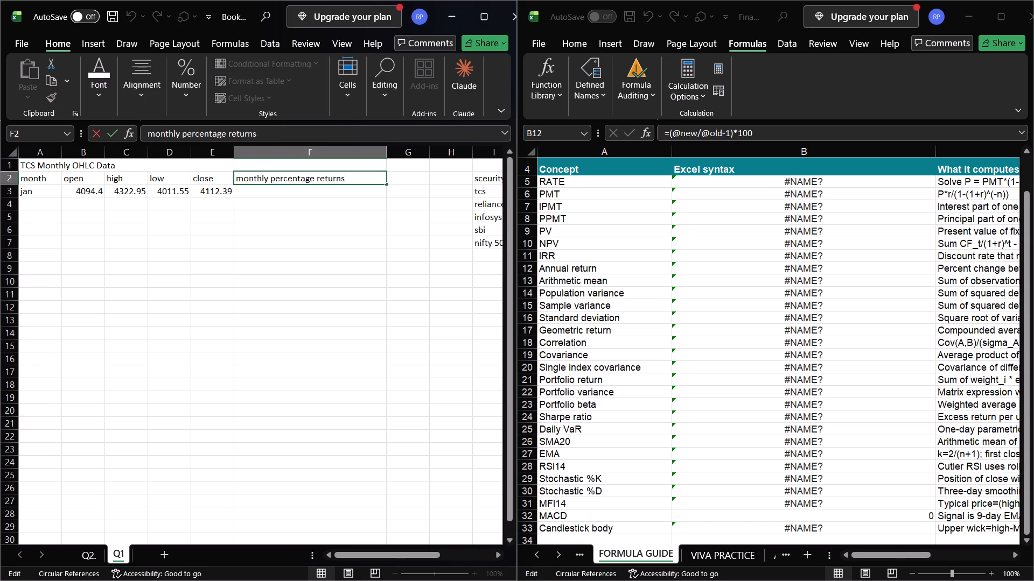
key(space)
key(shift+parenleft)
text(new)
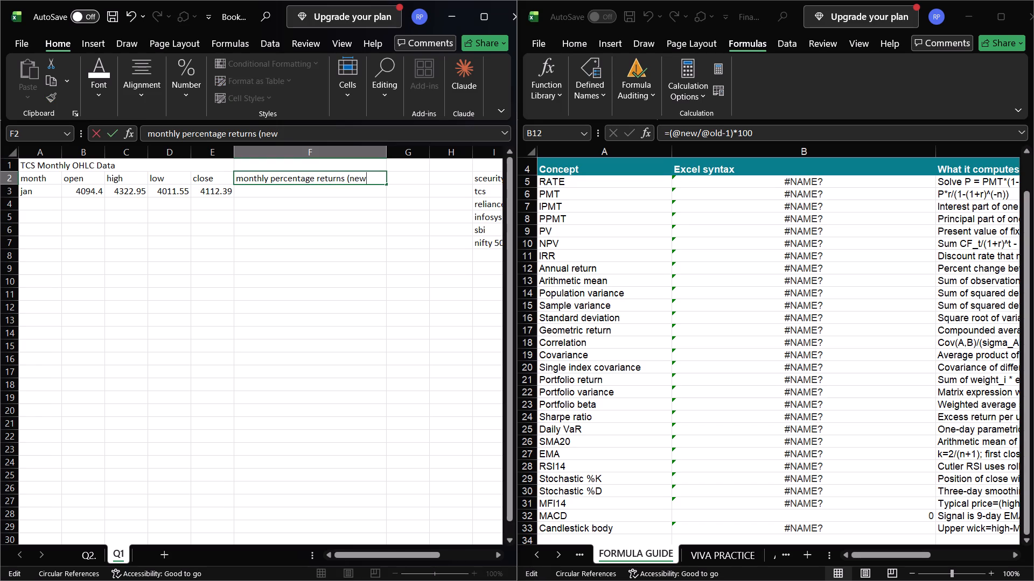
text(/old)
key(minus)
text(1))
text(*100)
Widen column F further so the extended header with its formula note fits.
click(387, 152)
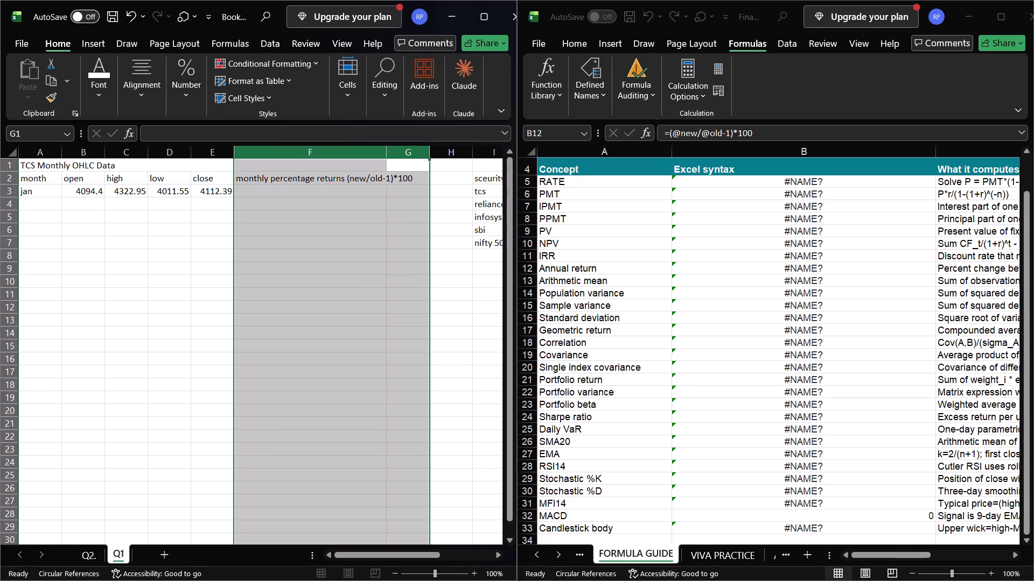
click(432, 175)
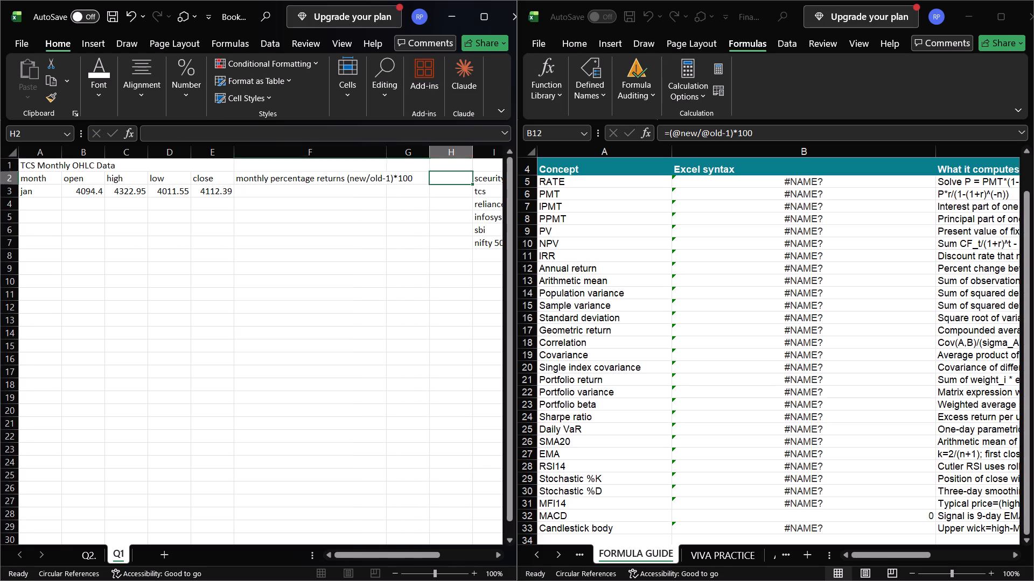
scroll(416, 163, left, 1)
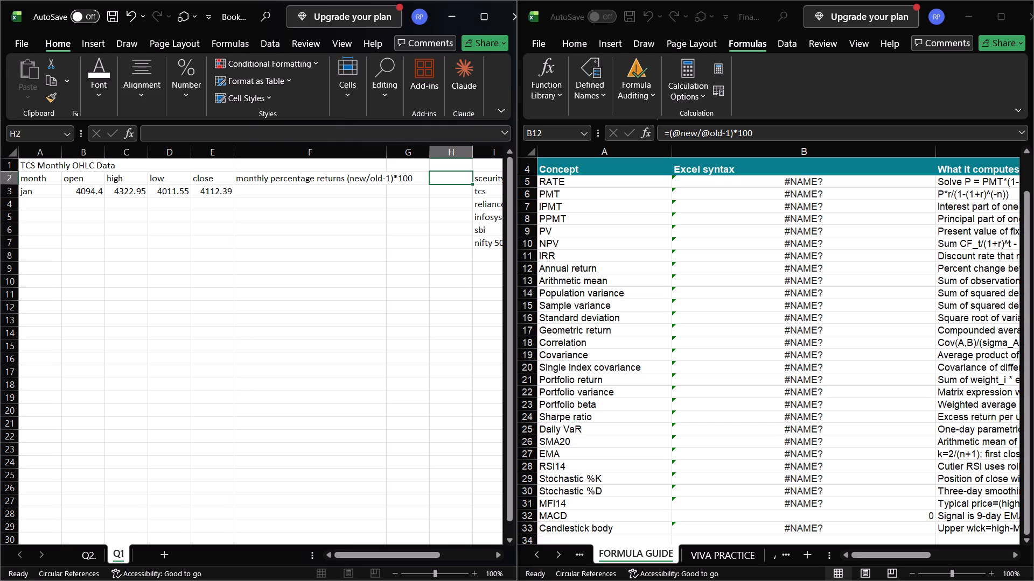
drag(384, 153, 427, 157)
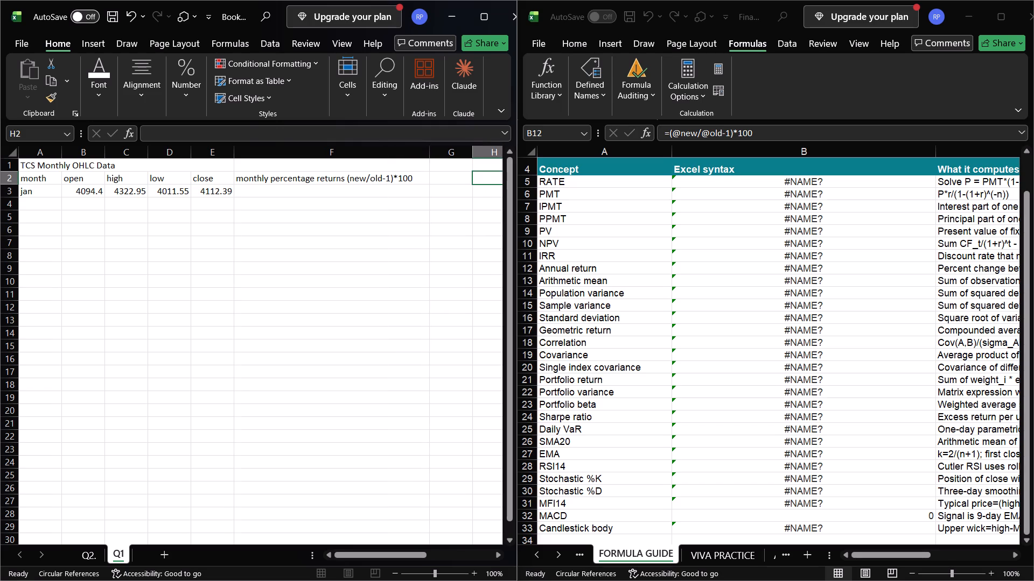
Enlarge the Book1 window against the guide workbook so columns A through the closing price table in I and J fit in view.
click(312, 197)
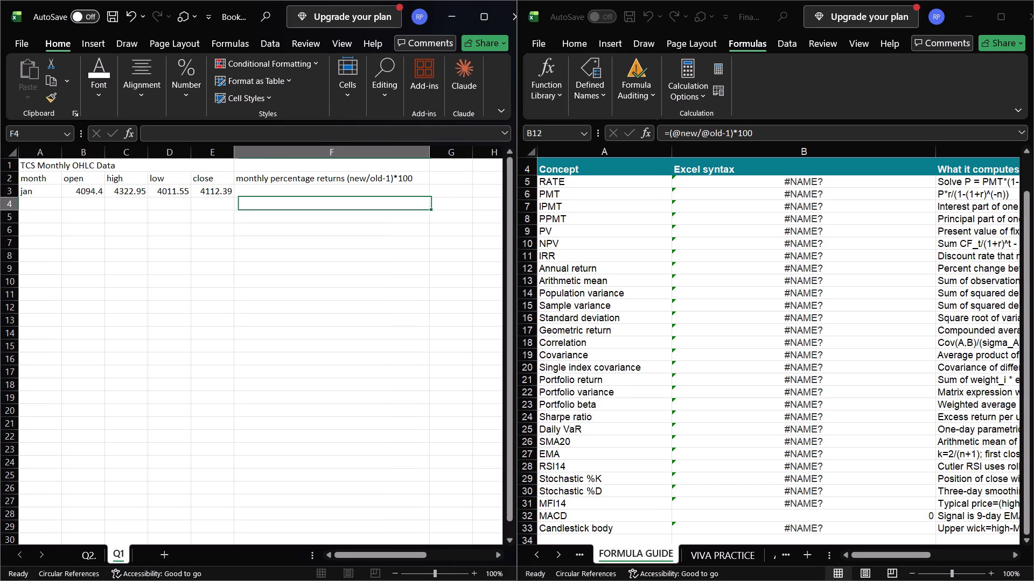
click(377, 190)
scroll(377, 190, left, 1)
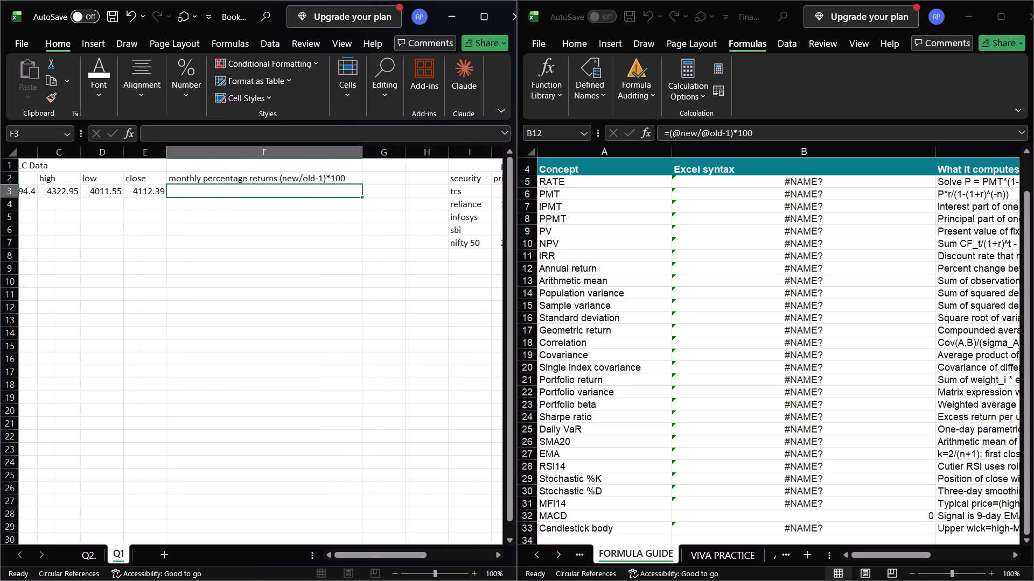
scroll(377, 190, left, 1)
drag(516, 183, 717, 182)
scroll(368, 215, right, 1)
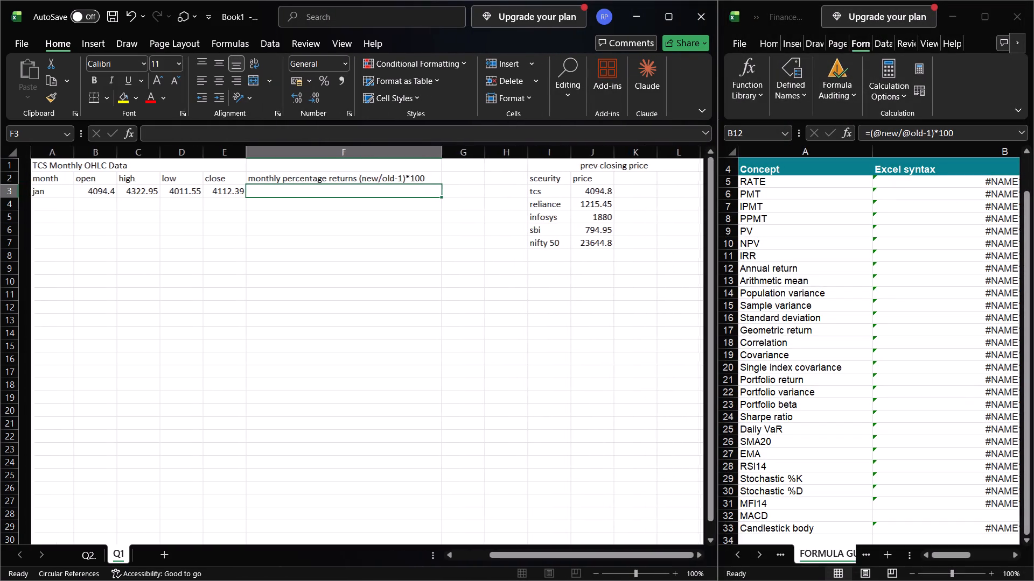
scroll(368, 215, right, 1)
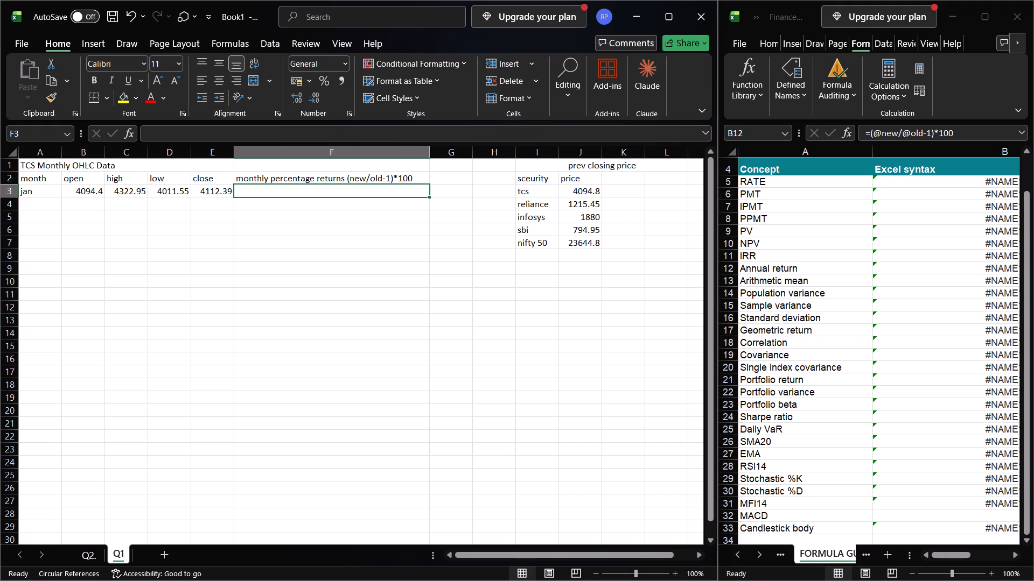
scroll(599, 208, down, 1)
Extend the closing price table's title in I1 to read prev closing price of dec 2024.
click(558, 166)
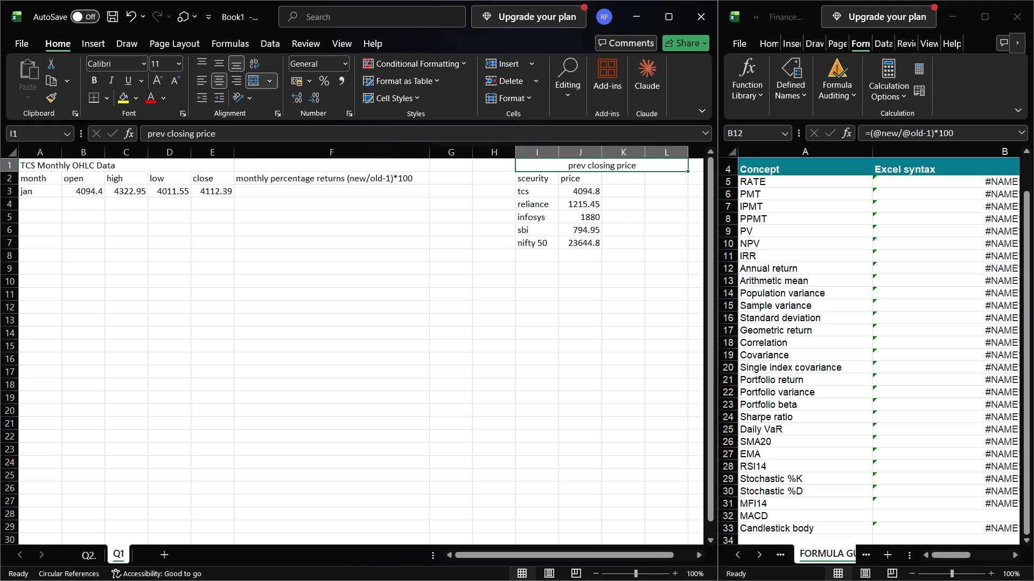
double_click(579, 167)
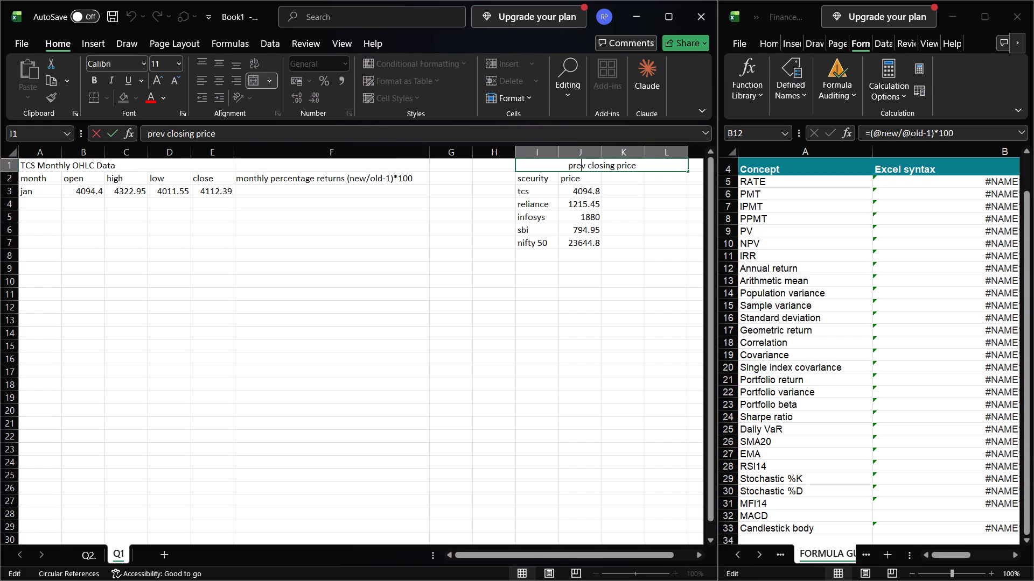
click(635, 164)
key(space)
text(of)
key(space)
text(dec)
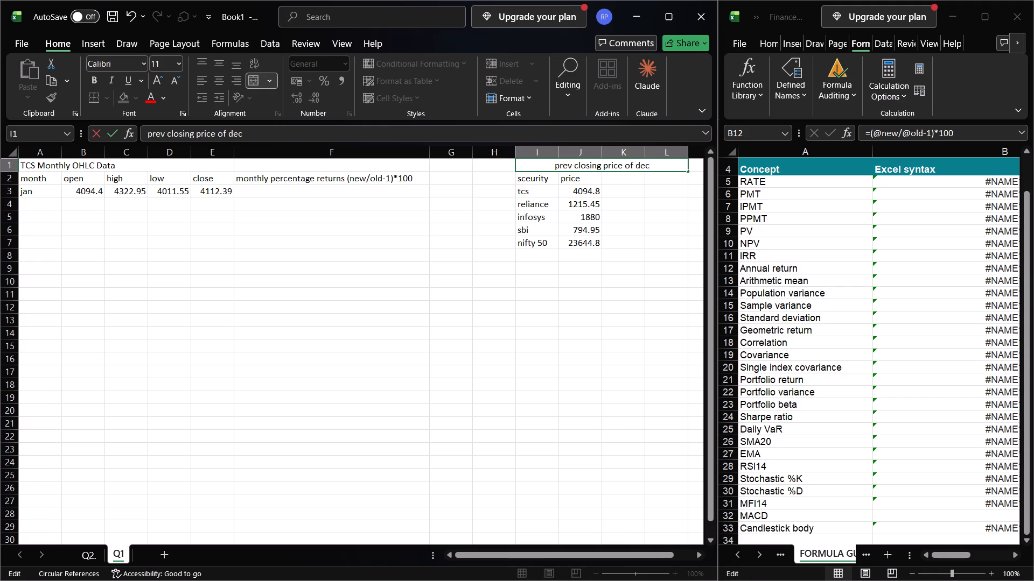
key(space)
text(202)
key(4)
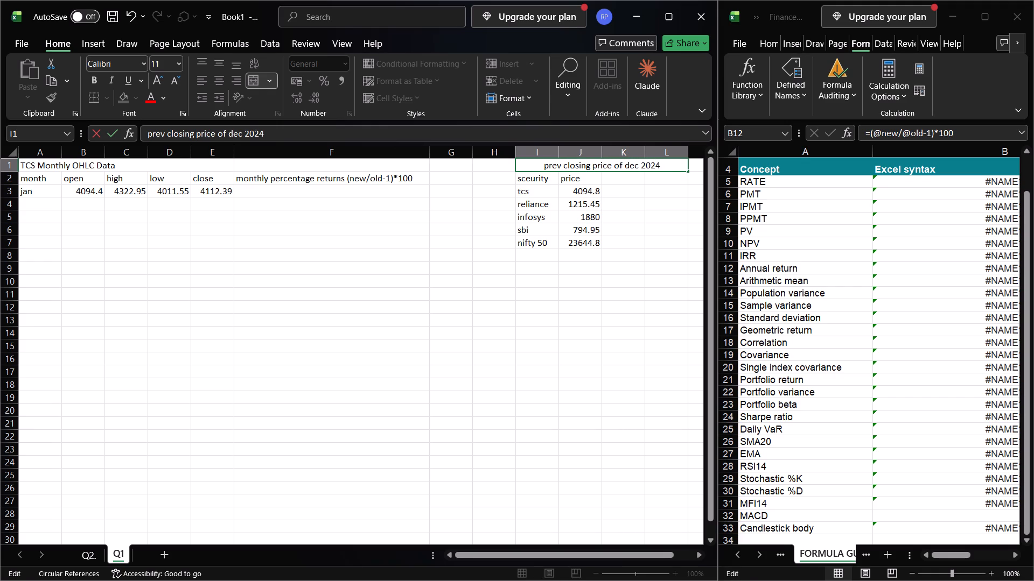
key(Return)
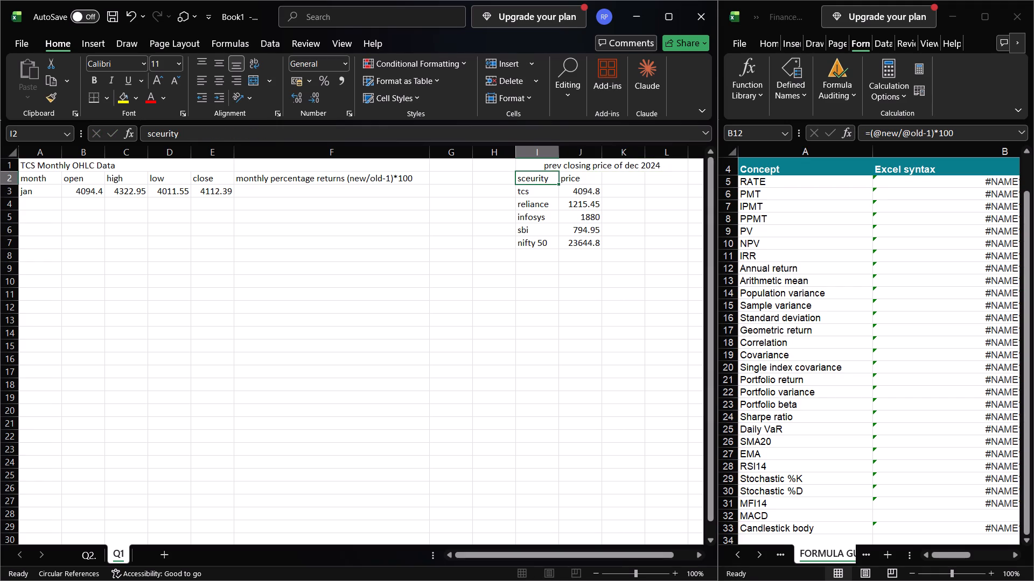
Enter the formula =E3/(J3-1) in F3 for January's return, using TCS's January close and its December 2024 price.
click(255, 195)
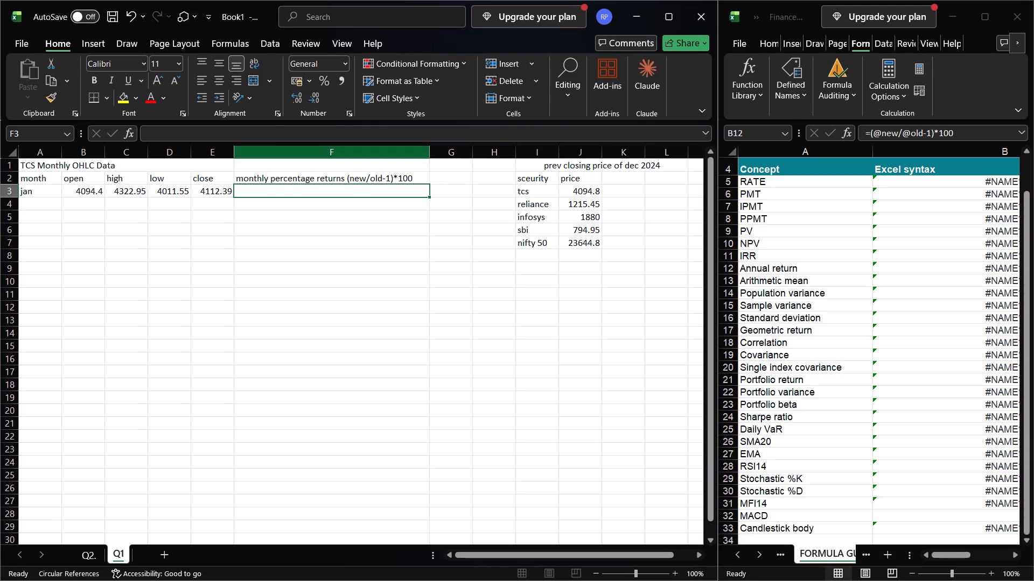
key(equal)
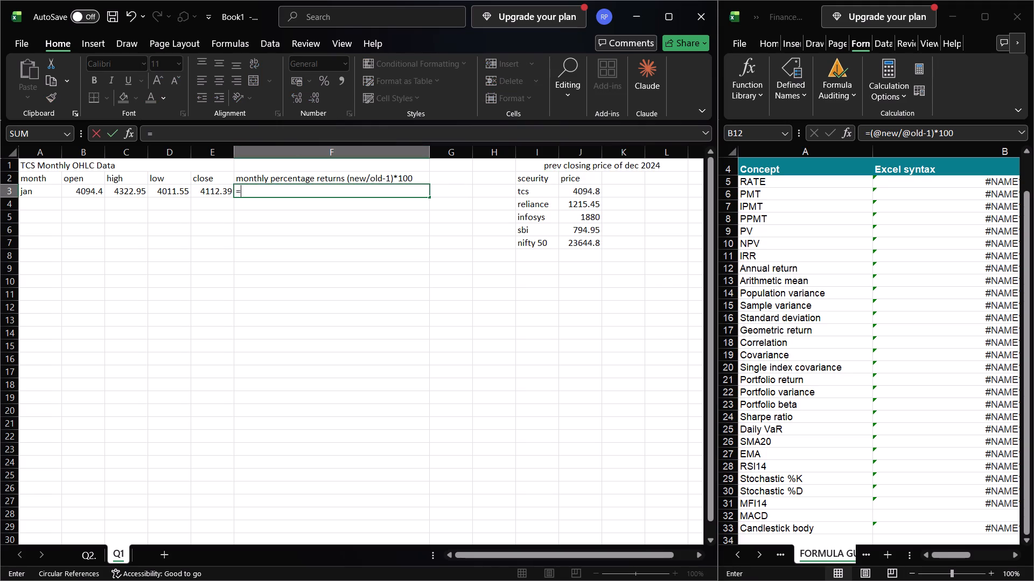
click(205, 187)
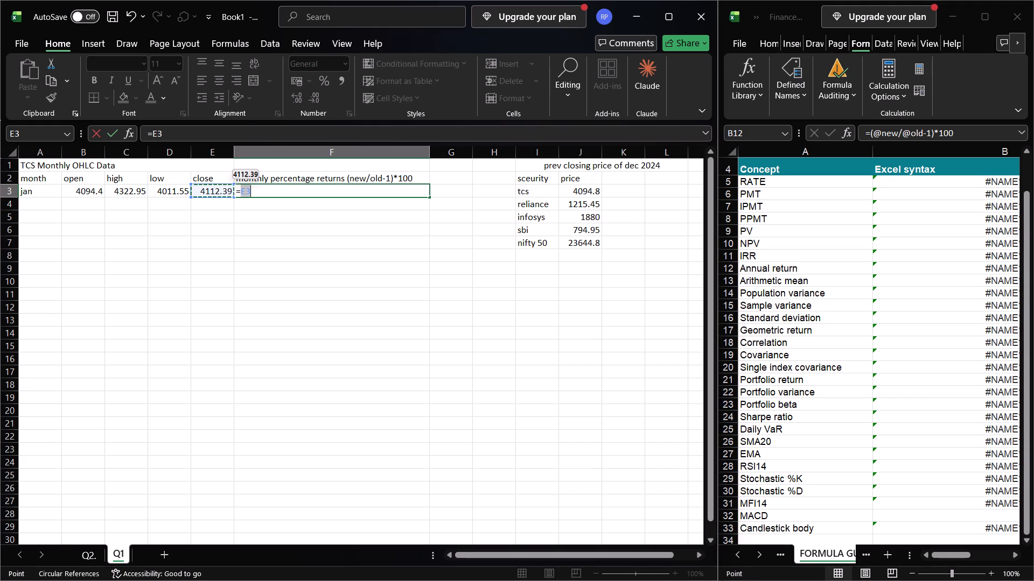
key(slash)
click(597, 189)
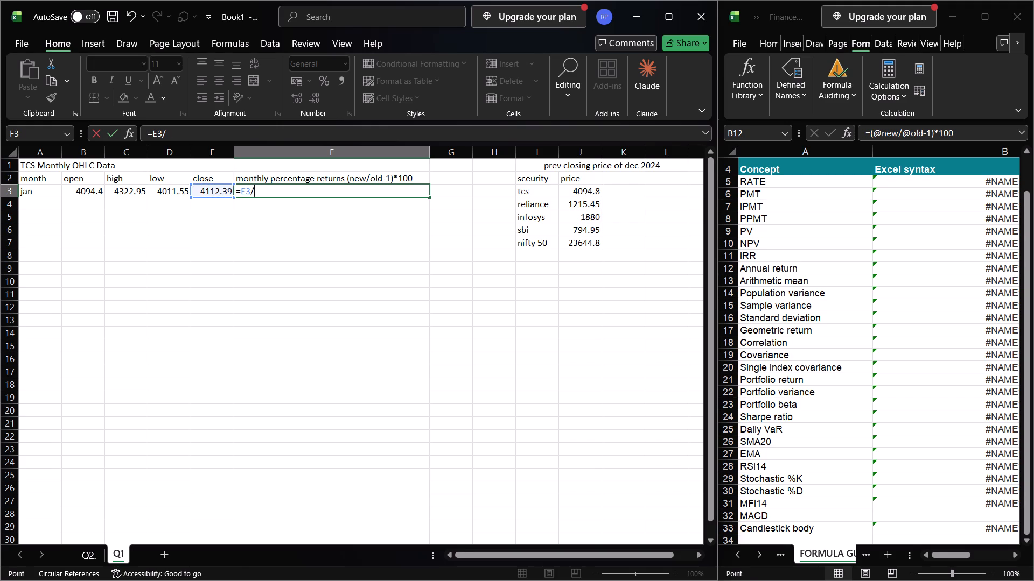
key(Left)
key(Left)
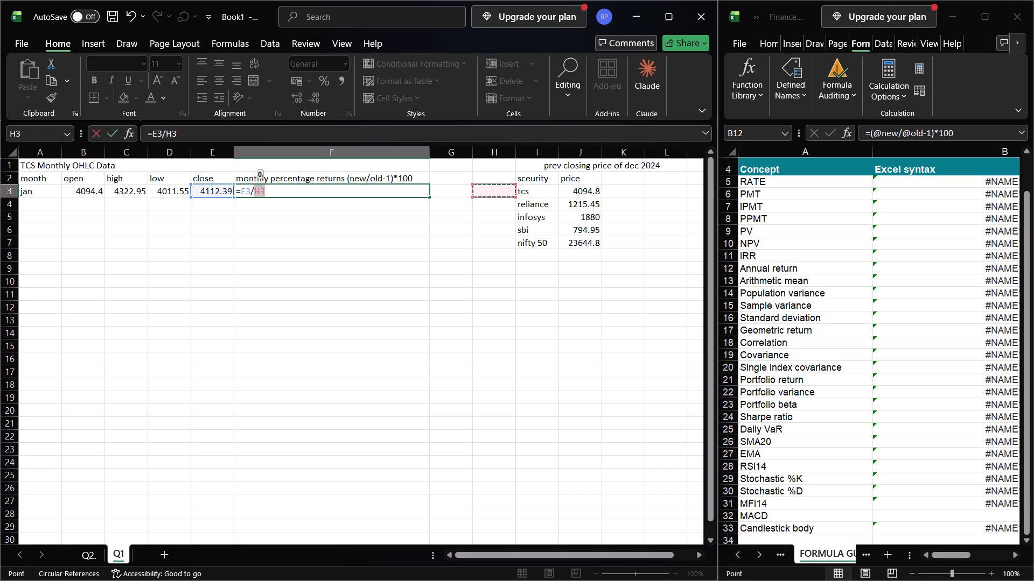
click(598, 195)
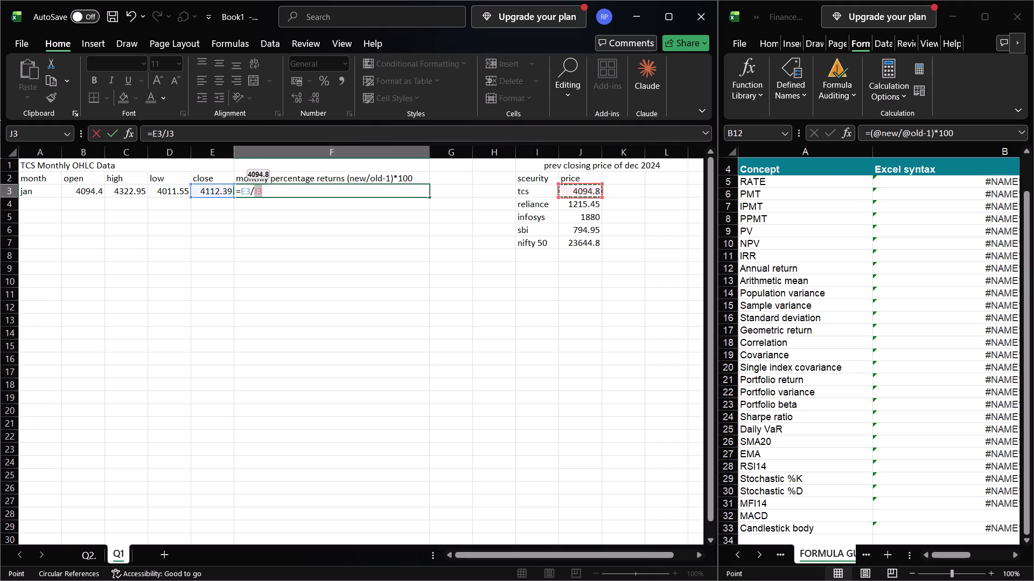
click(334, 193)
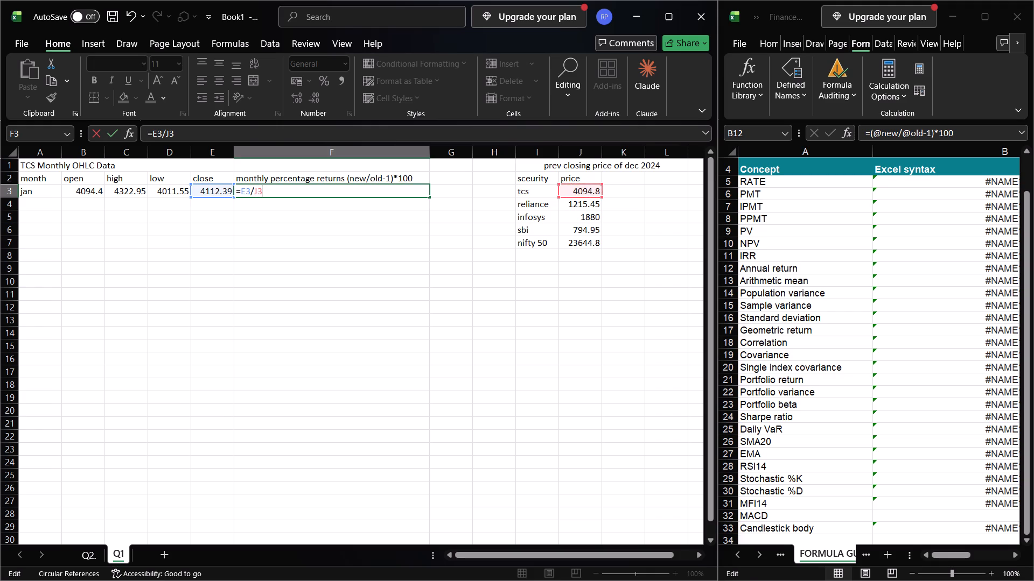
key(Left)
key(Left)
key(shift+parenleft)
key(Right)
key(Right)
text(-1)
key(shift+parenright)
click(902, 268)
click(893, 263)
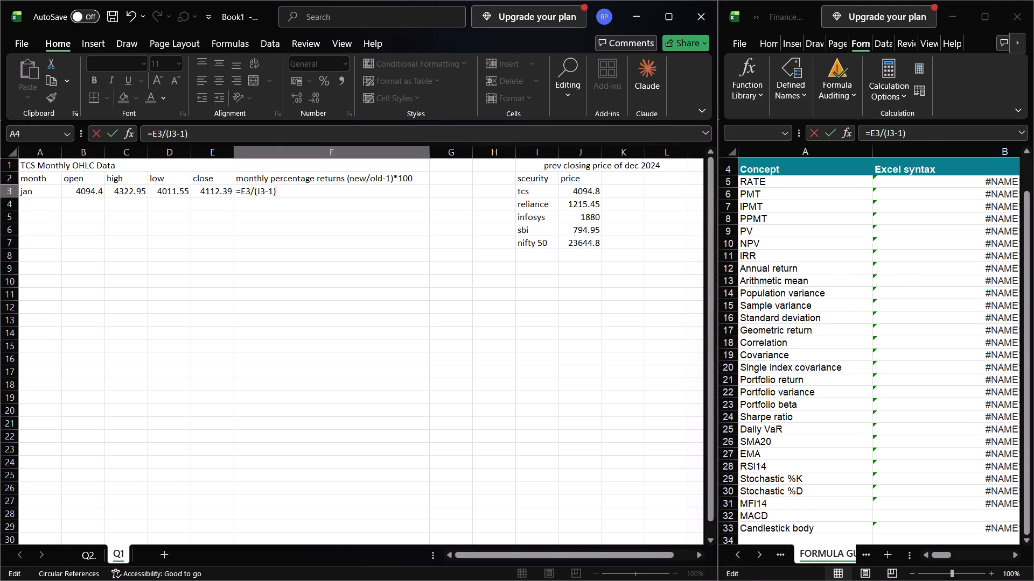
click(890, 268)
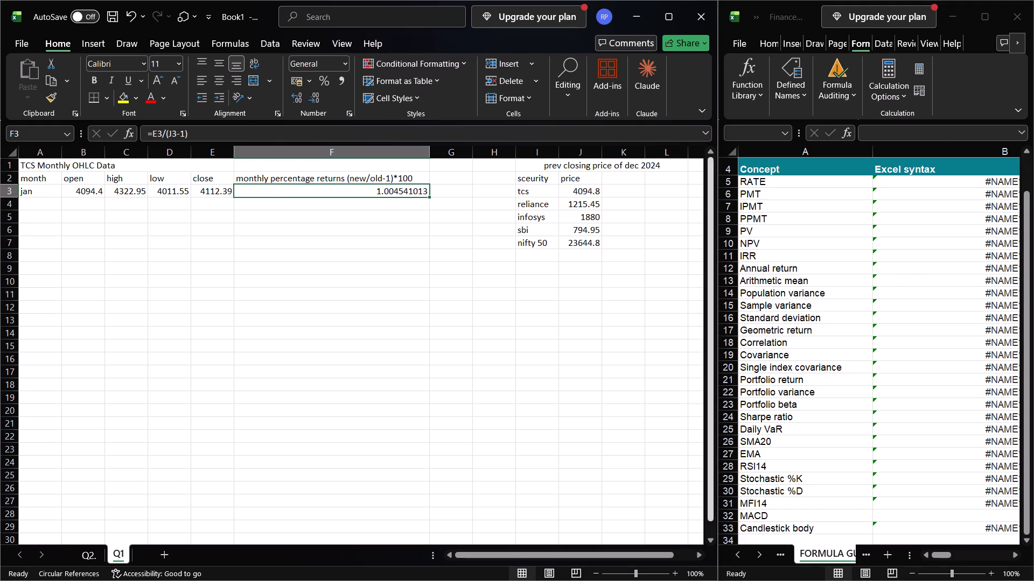
click(464, 212)
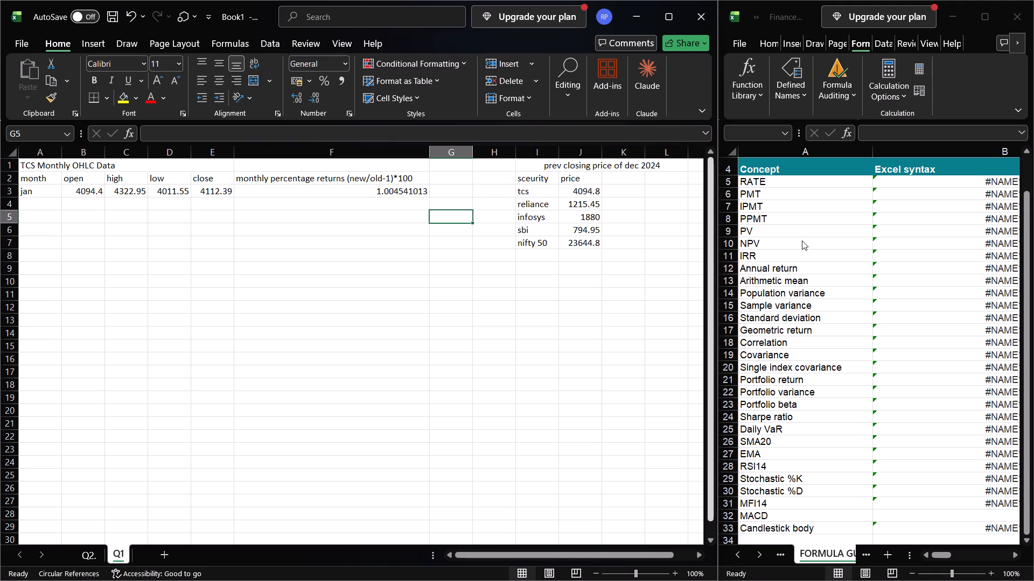
Check the guide workbook's Annual return formula and regroup the parentheses in F3's formula to read =(E3/J3-1).
click(806, 266)
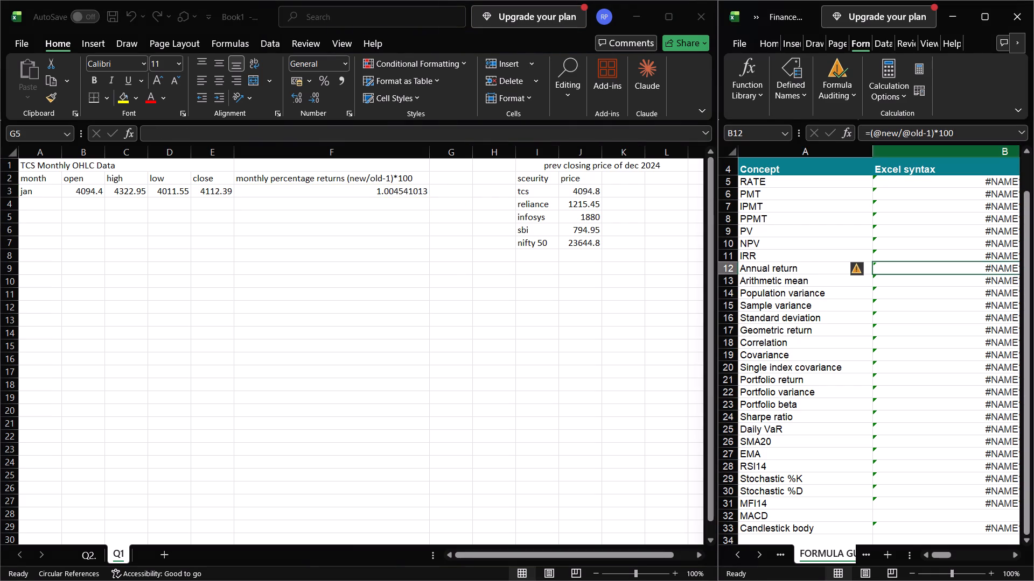
click(422, 190)
click(413, 190)
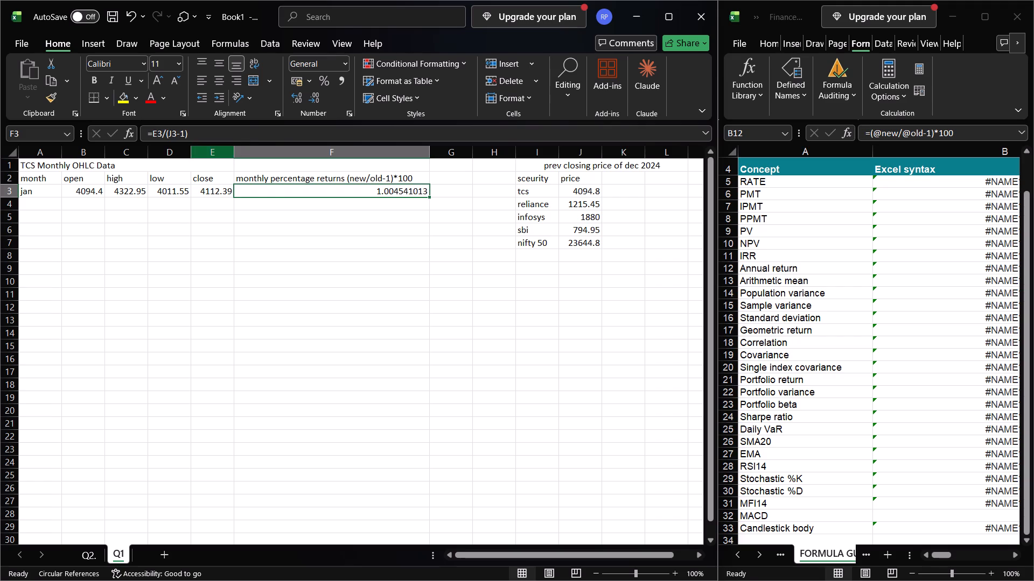
click(174, 133)
key(Left)
key(BackSpace)
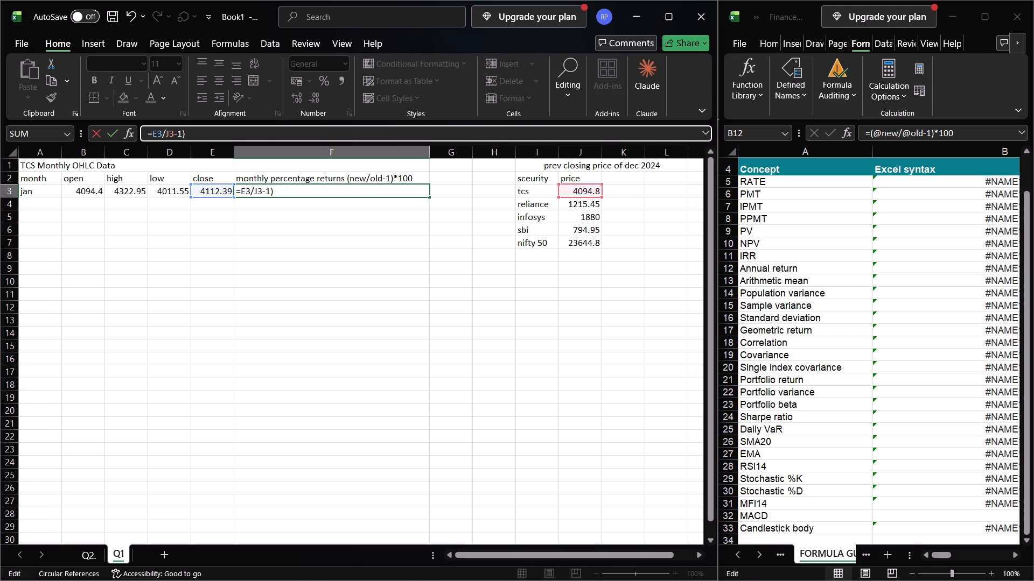
key(Right)
key(Right)
key(Right)
key(Left)
key(Left)
key(Left)
key(Left)
key(Left)
key(Left)
key(shift+parenleft)
key(Right)
key(Right)
key(Right)
key(Right)
key(Right)
key(Right)
key(Right)
key(Right)
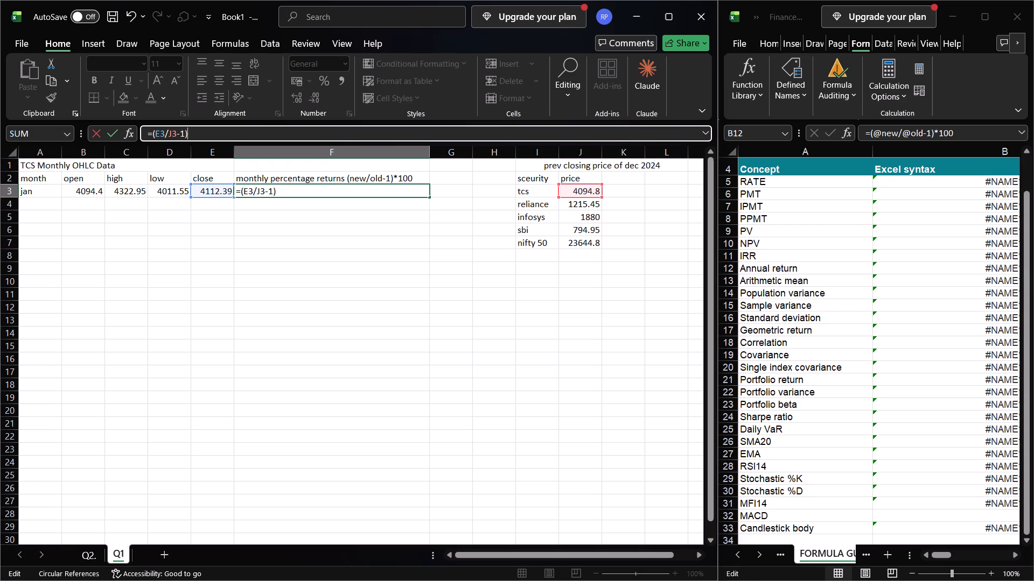
Multiply the bracketed expression in F3 by 100, completing the formula as =(E3/J3-1)*100.
key(Left)
key(asterisk)
key(BackSpace)
key(Right)
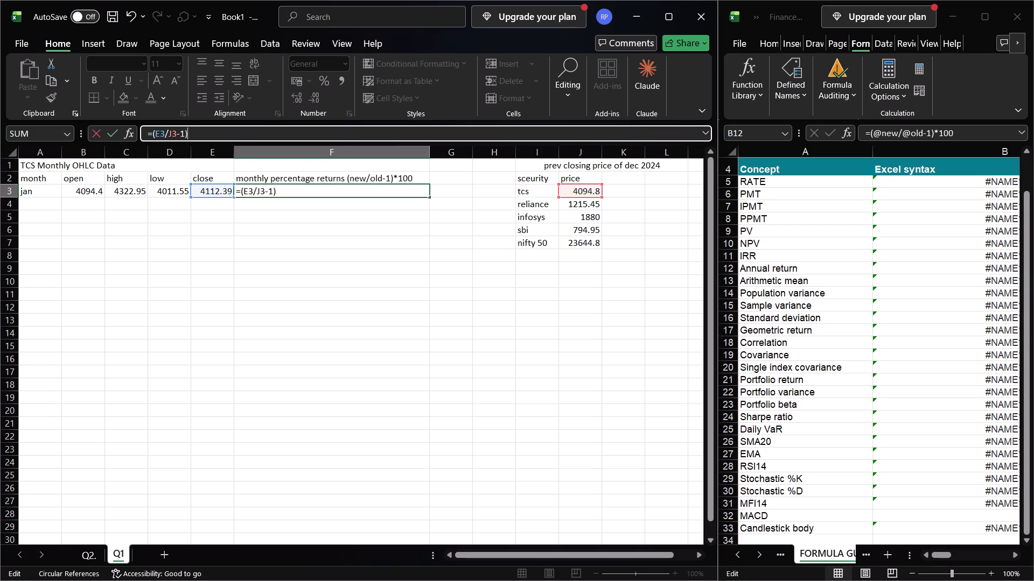
key(asterisk)
text(100)
key(Return)
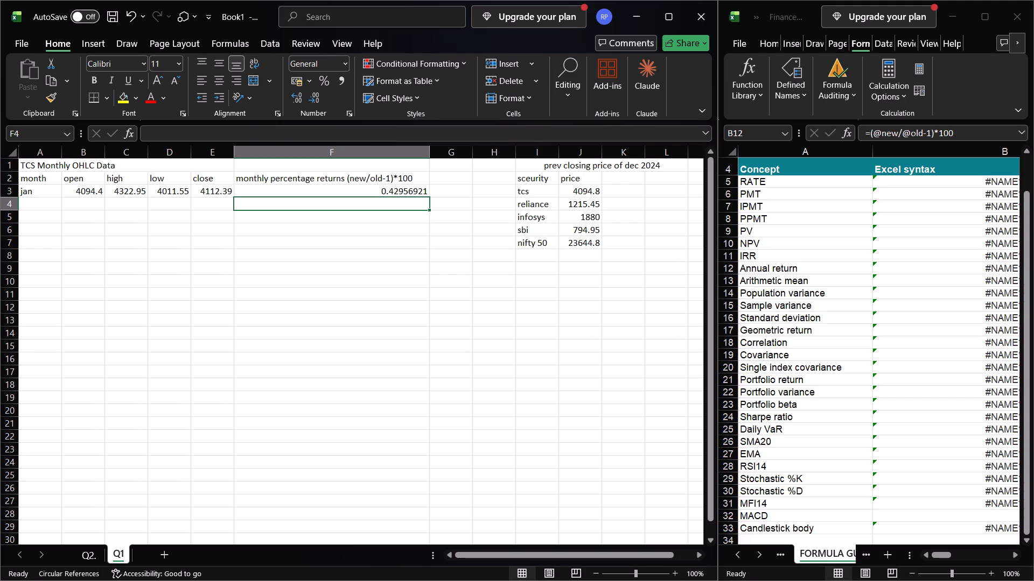
Cross-check January's return in Calculator by dividing 4112.39 by 4094.8 and multiplying by 100, and close Calculator.
click(285, 190)
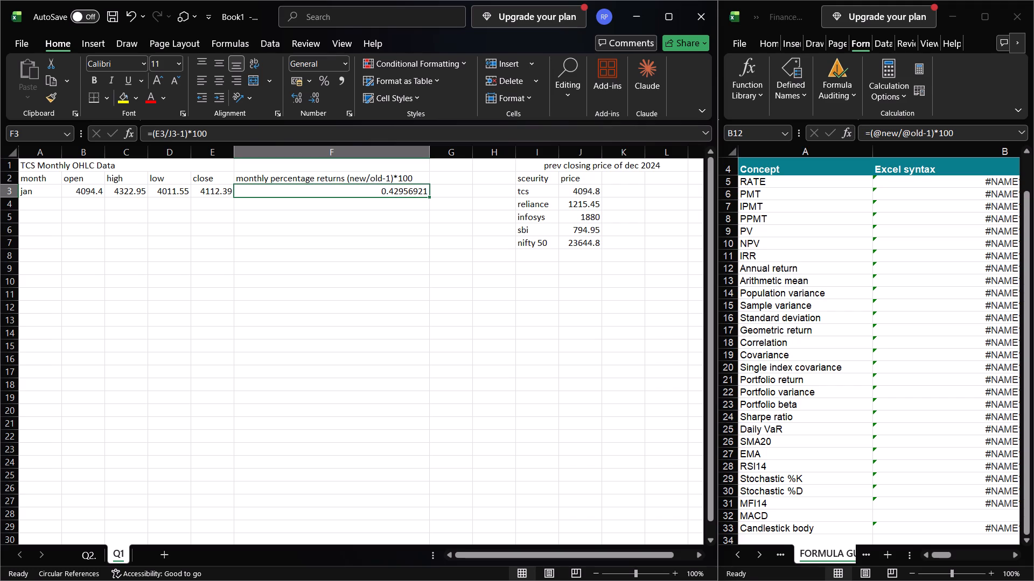
key(slash)
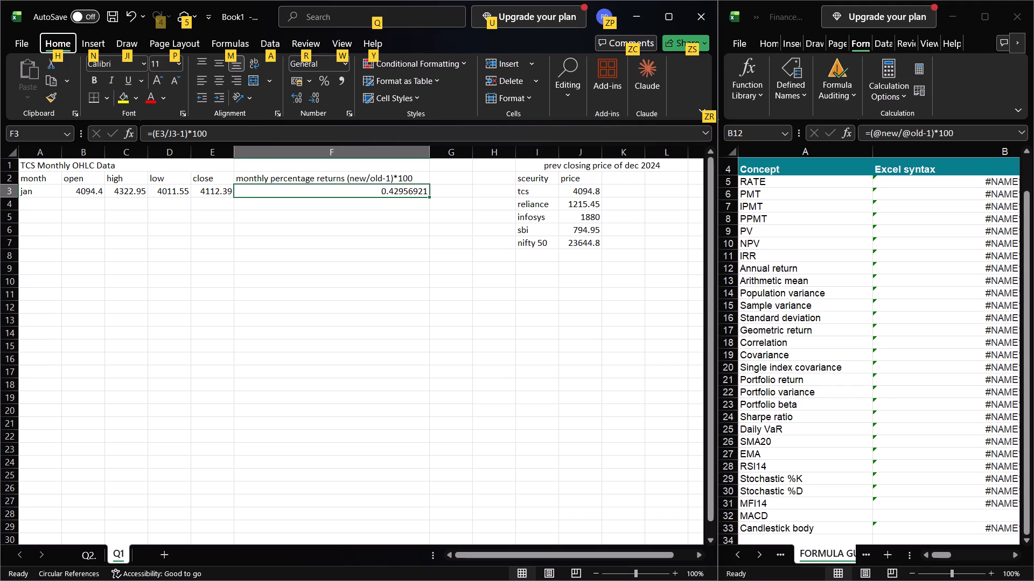
click(614, 386)
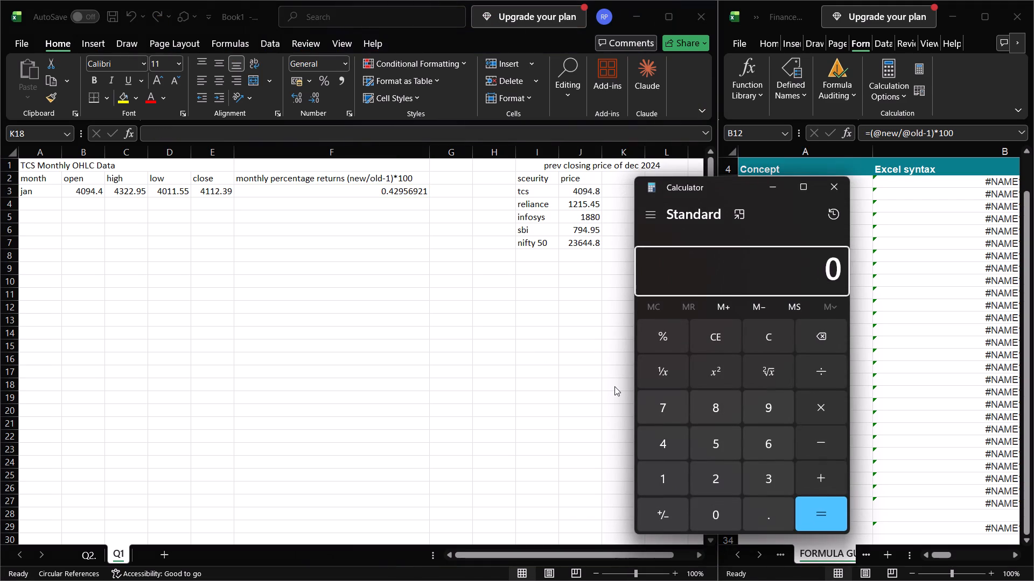
text(4112.39)
key(slash)
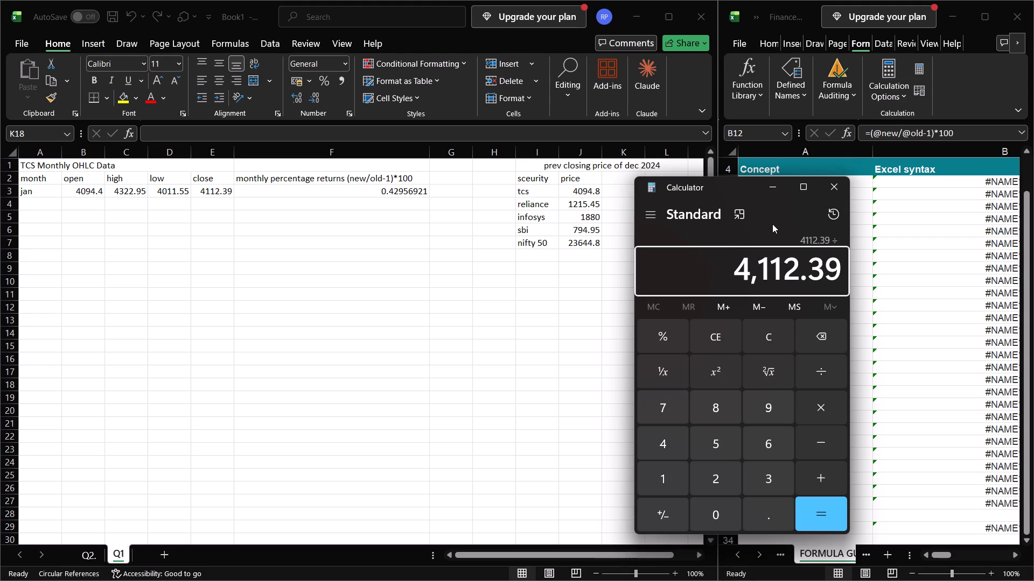
text(4094)
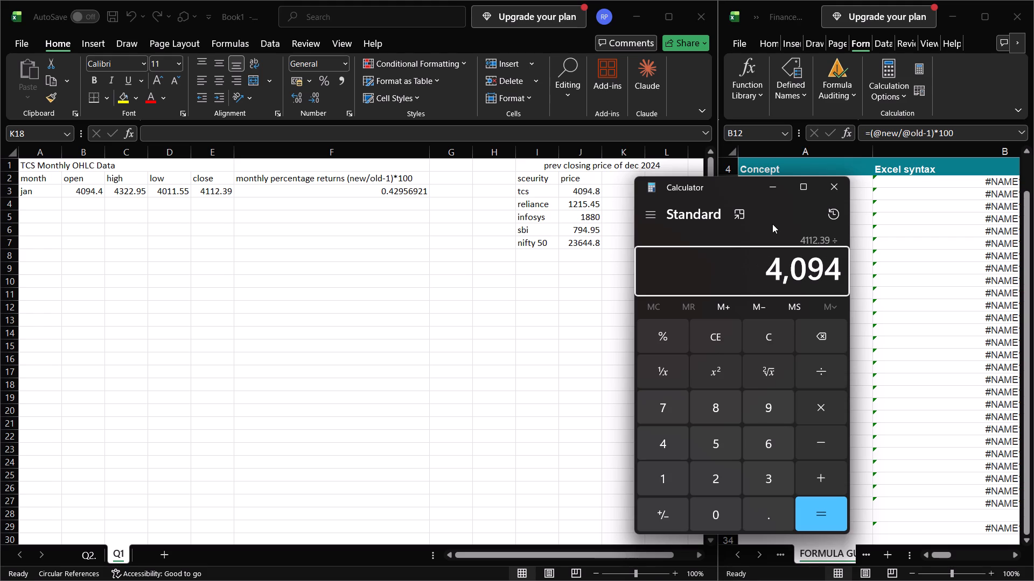
text(.8)
key(Return)
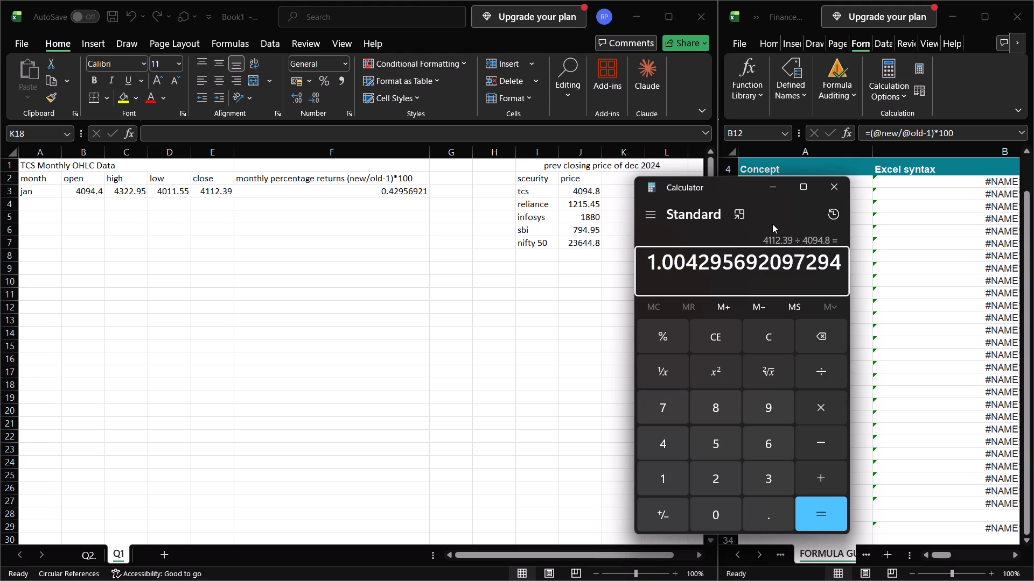
text(*100)
key(Return)
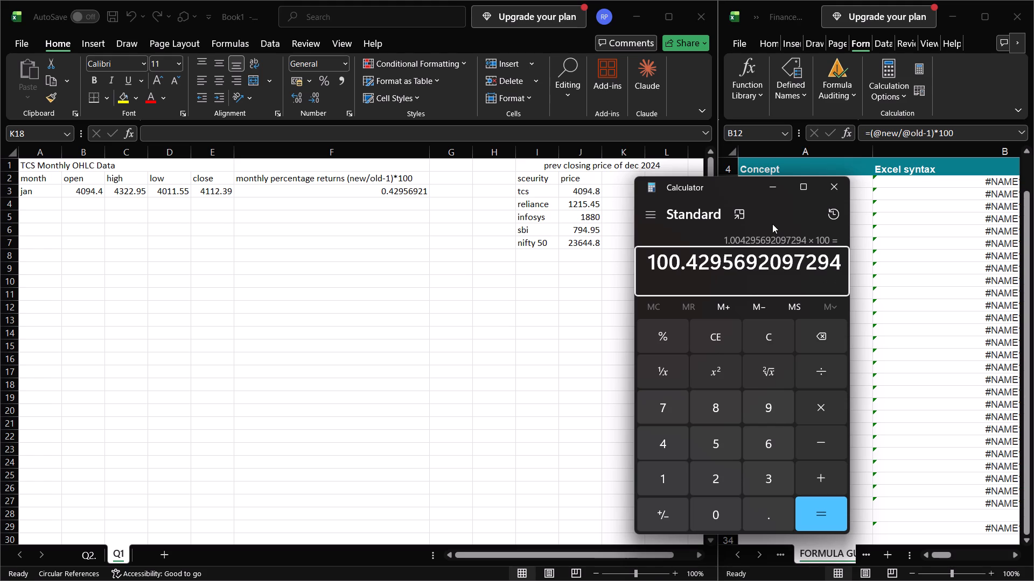
click(844, 188)
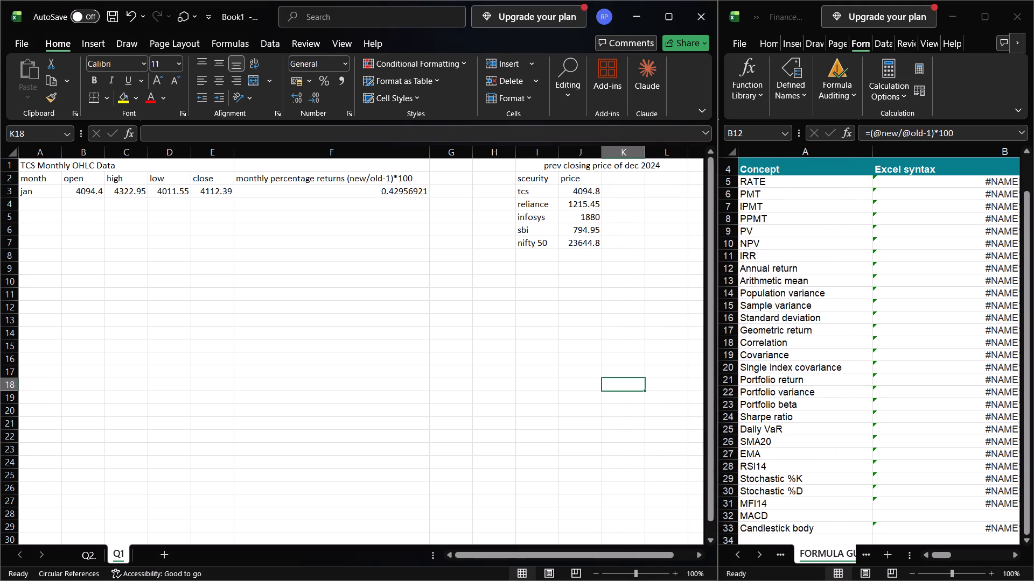
Look through the Financial function list for a built-in return function, and check the calculation and defined-name options.
click(241, 42)
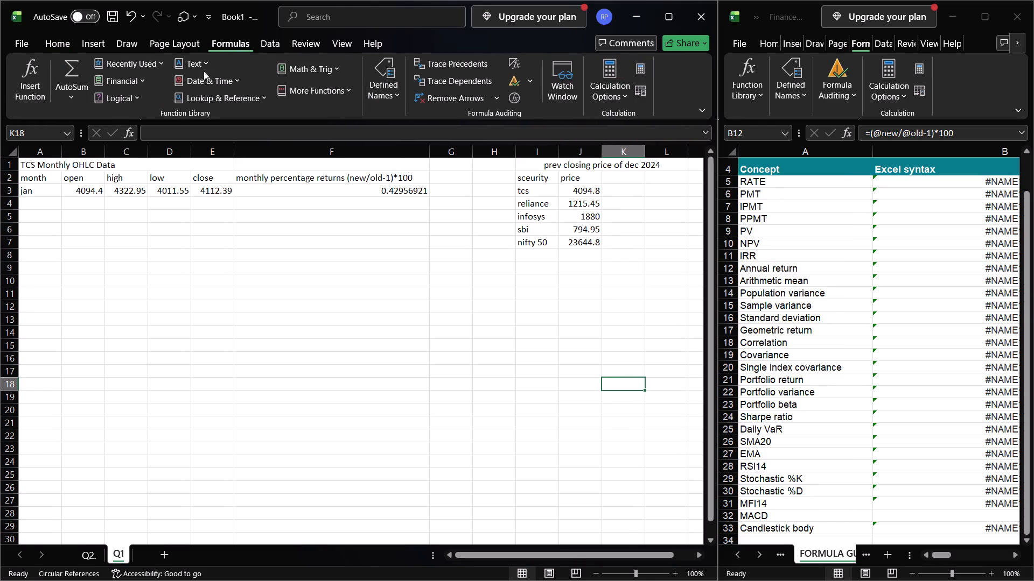
click(130, 83)
scroll(141, 210, down, 2)
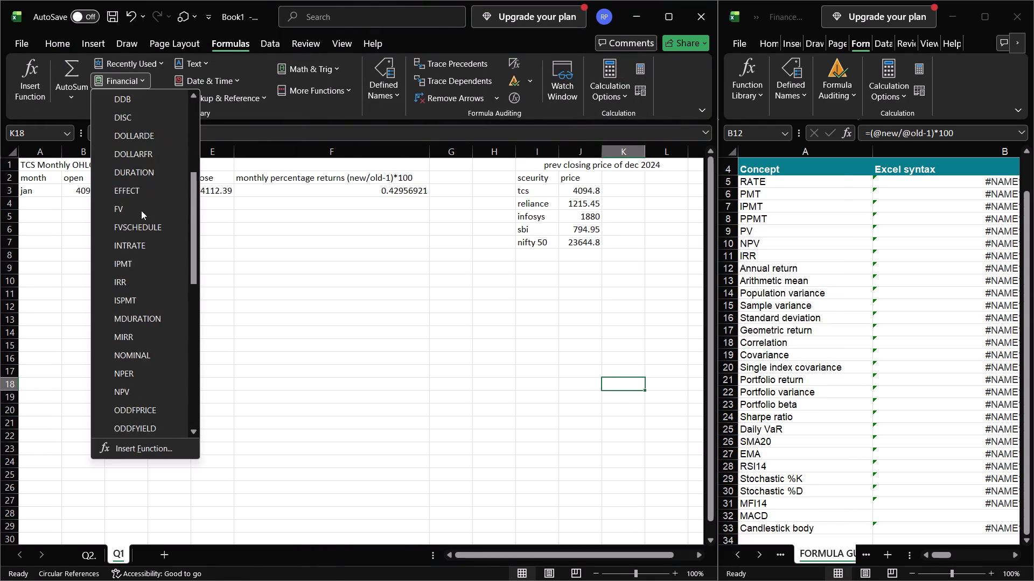
scroll(141, 210, down, 1)
scroll(145, 346, down, 2)
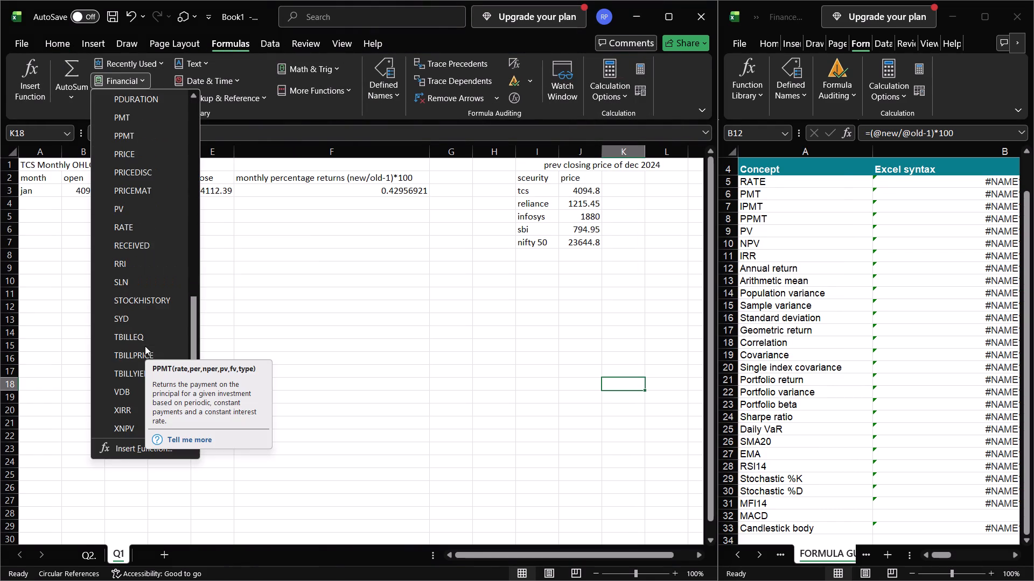
scroll(132, 294, down, 2)
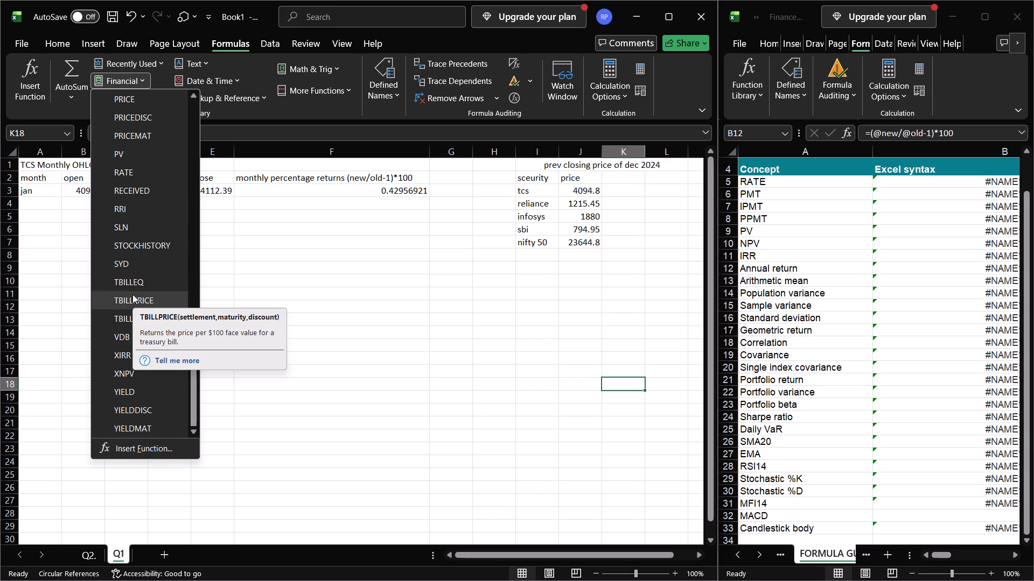
scroll(109, 342, up, 1)
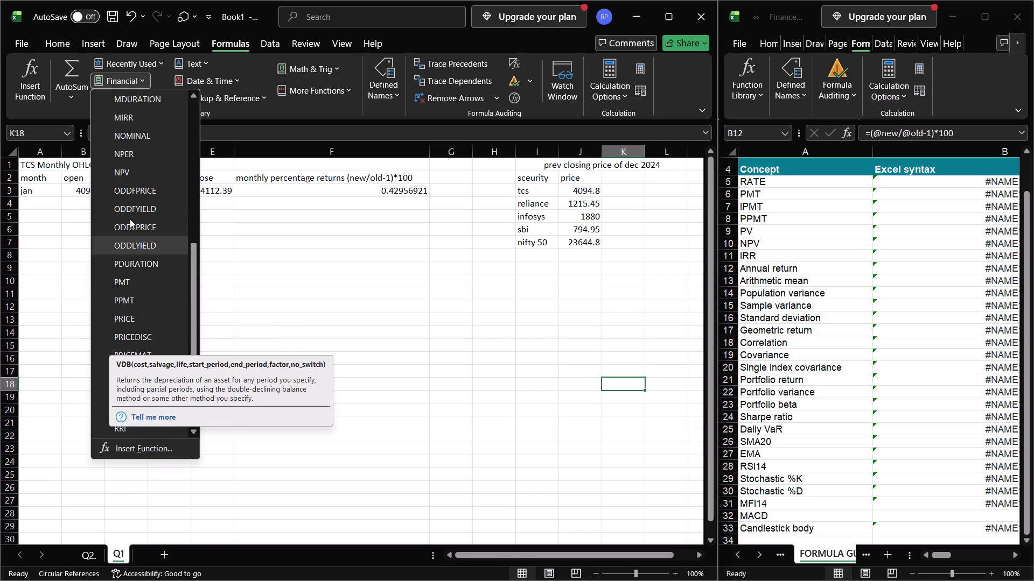
scroll(130, 219, up, 1)
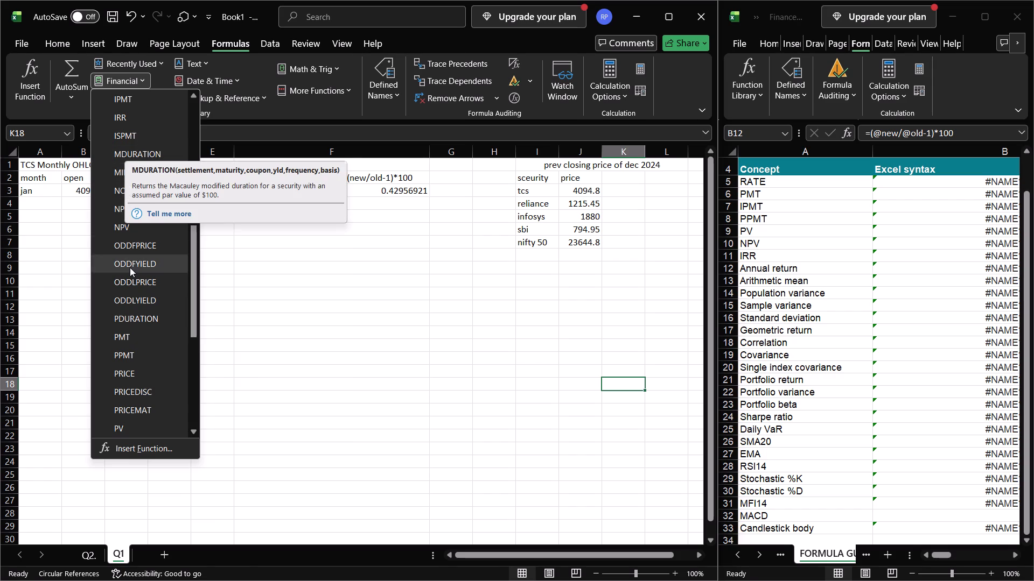
scroll(120, 368, up, 2)
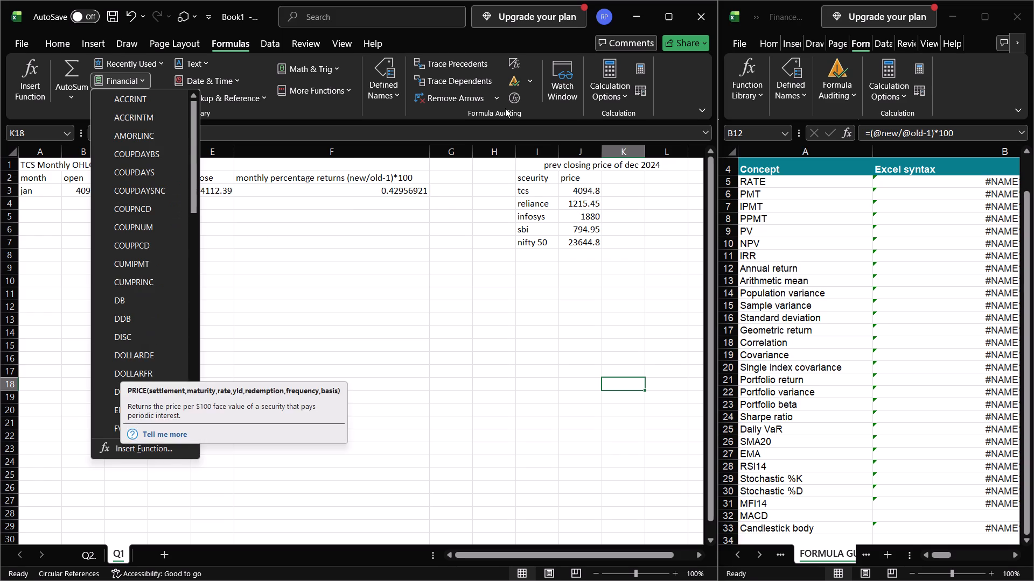
click(605, 95)
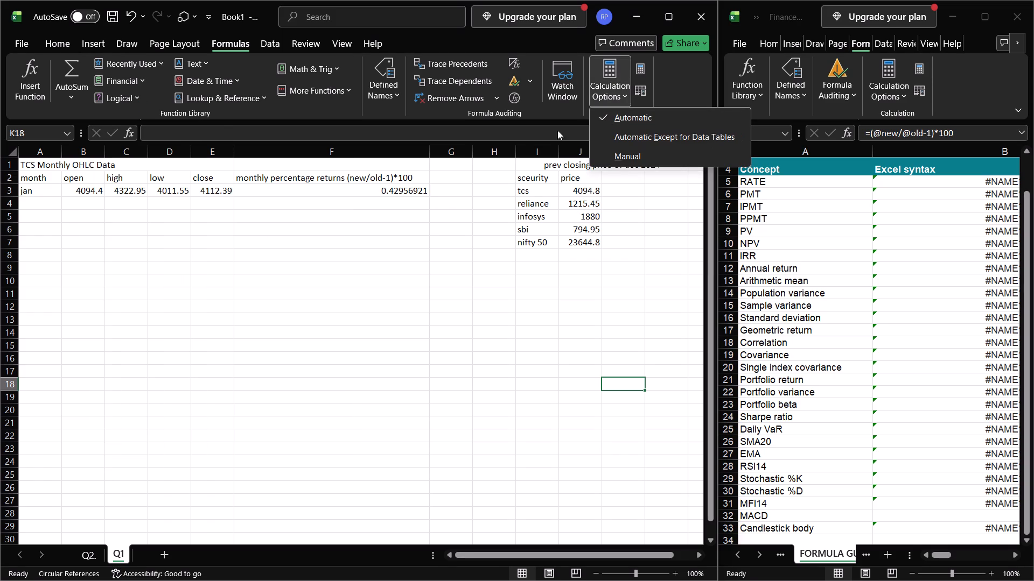
click(324, 108)
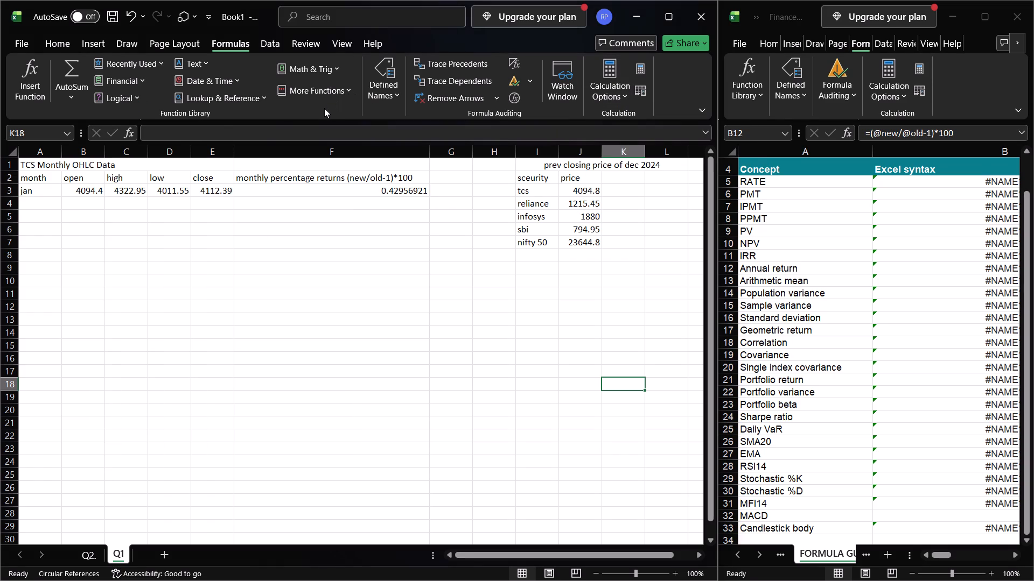
click(395, 85)
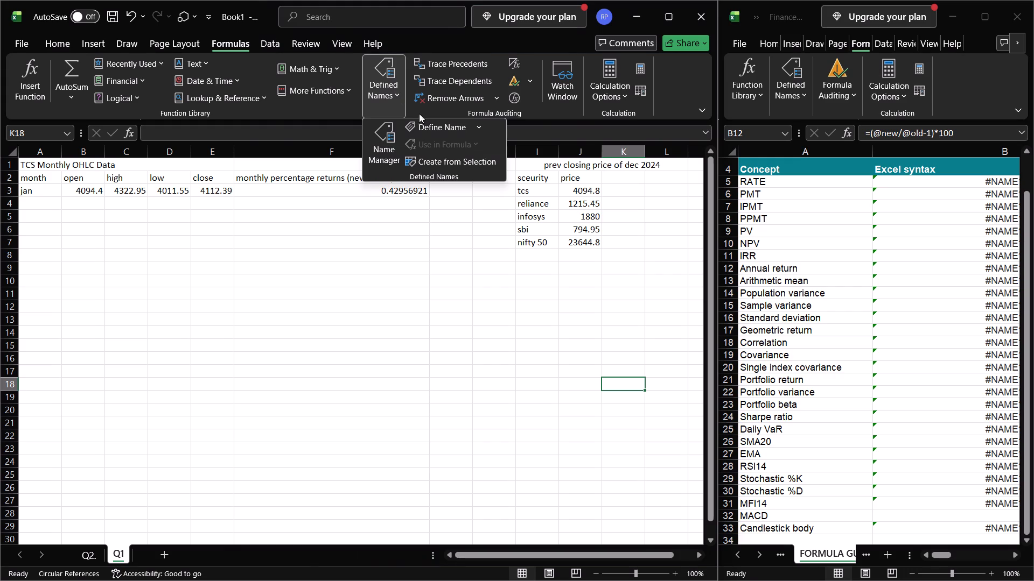
click(303, 106)
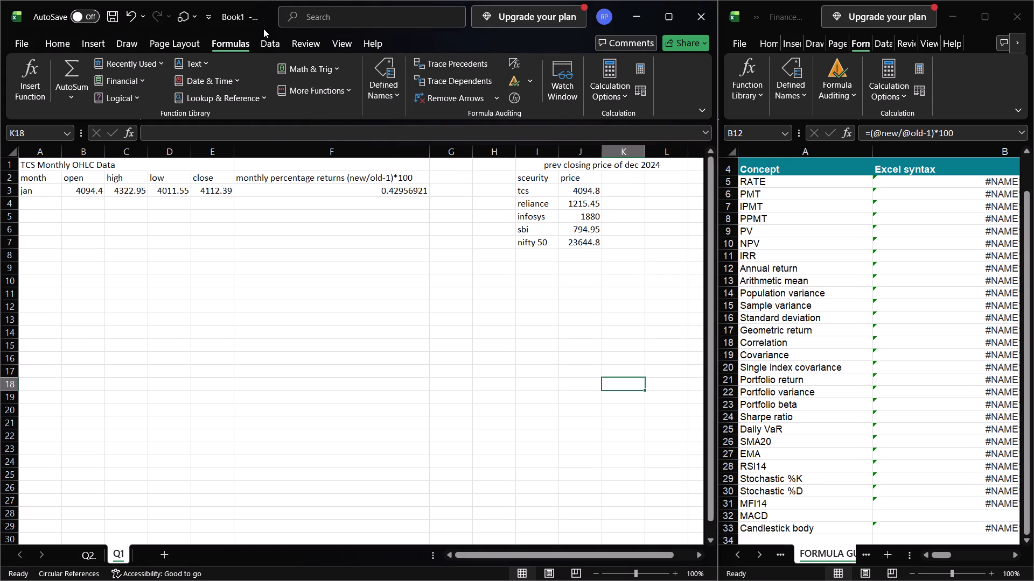
Search the commands for "monthly" and for "return", and examine the suggested Financial Functions for a return calculation.
click(305, 14)
click(305, 14)
click(371, 18)
text(monthly)
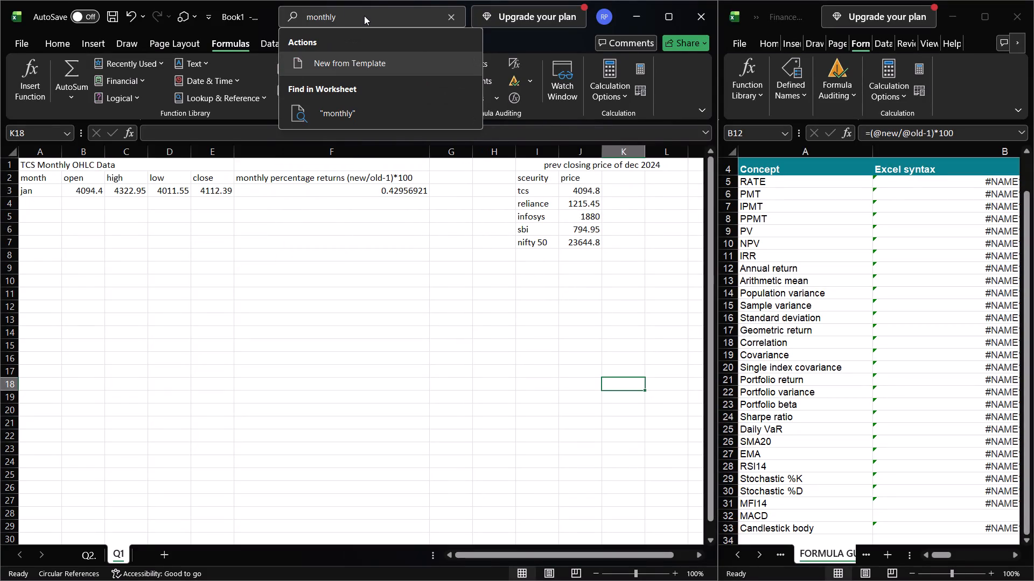
key(BackSpace)
key(BackSpace)
key(BackSpace)
key(BackSpace)
key(BackSpace)
key(BackSpace)
key(BackSpace)
key(BackSpace)
key(BackSpace)
key(BackSpace)
key(BackSpace)
key(BackSpace)
key(BackSpace)
key(BackSpace)
key(BackSpace)
text(return)
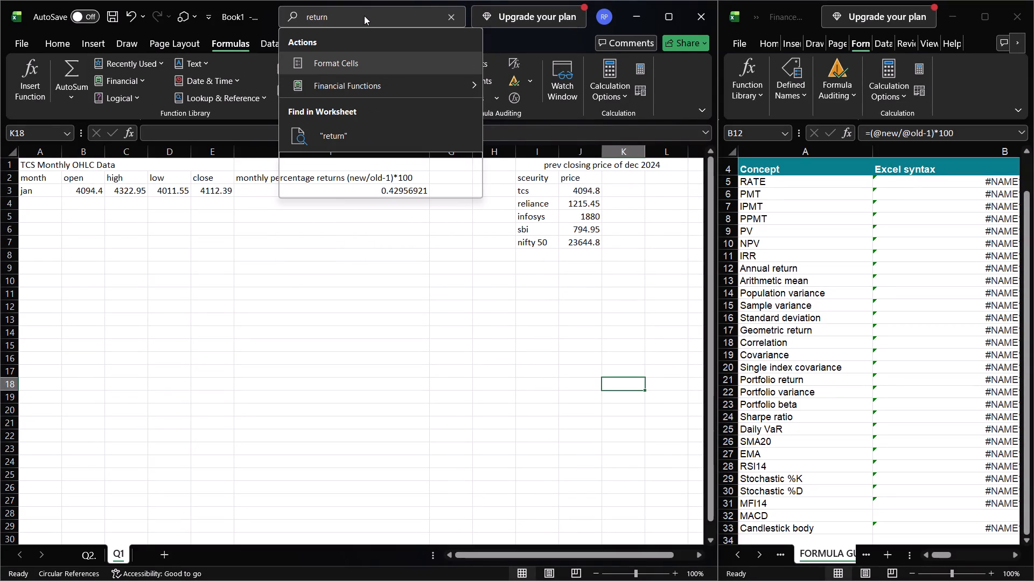
click(357, 85)
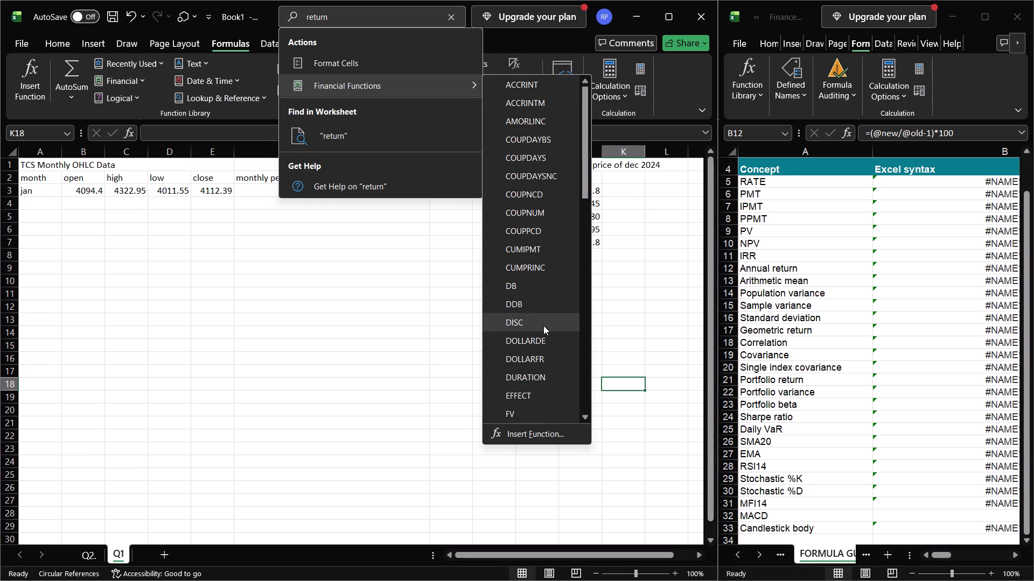
scroll(543, 325, down, 2)
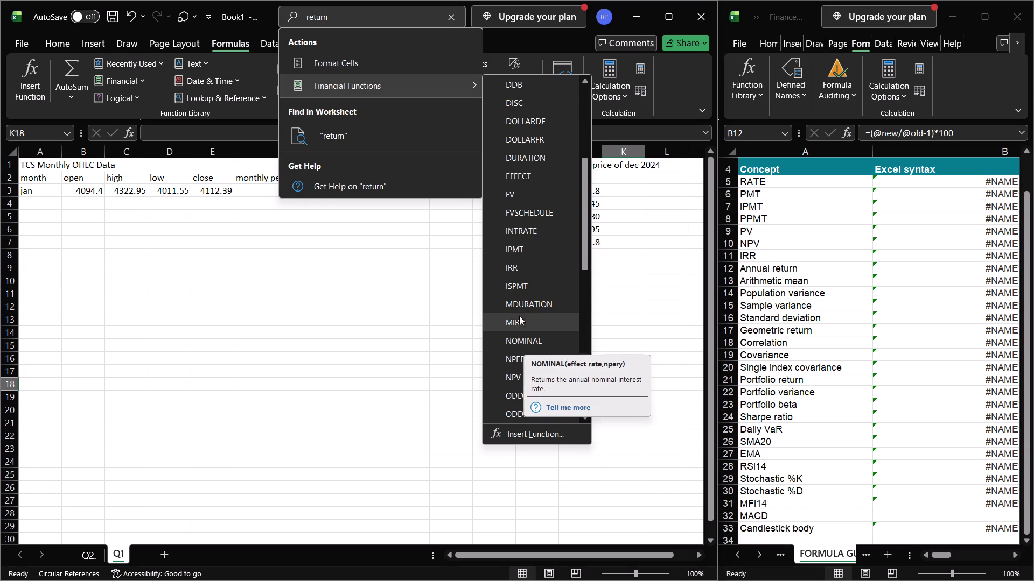
scroll(517, 258, down, 1)
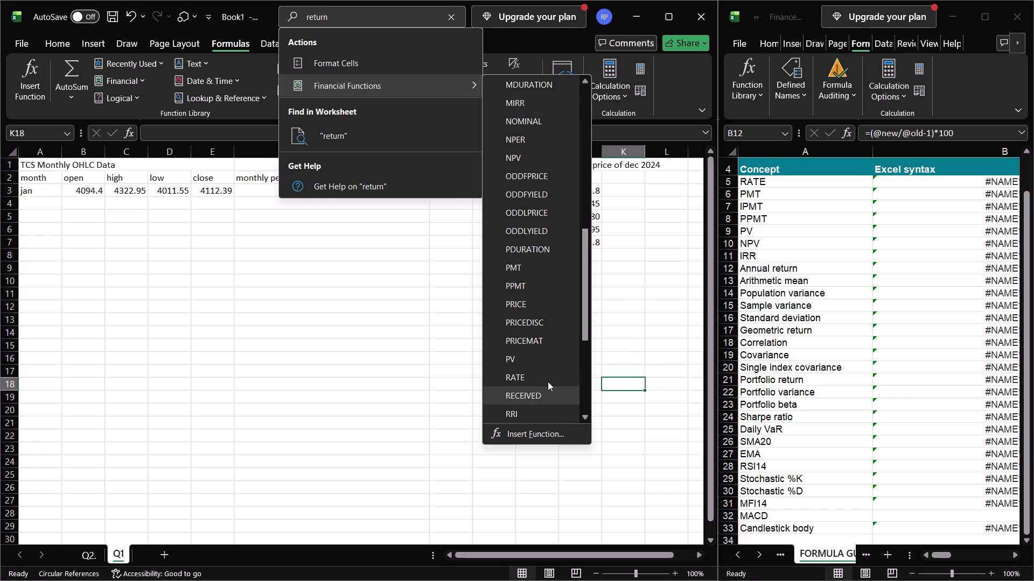
scroll(548, 381, down, 3)
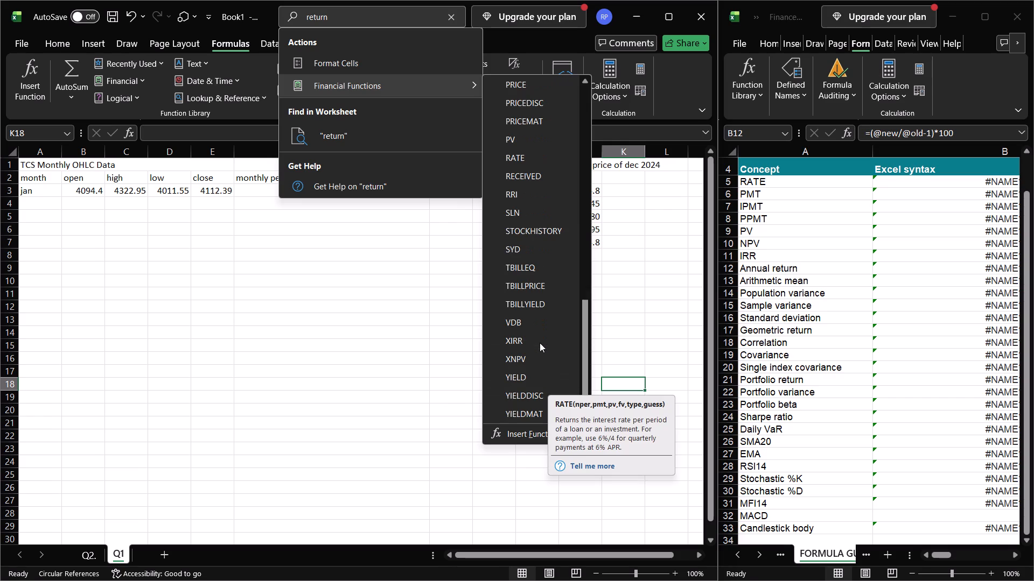
scroll(540, 343, down, 1)
click(386, 378)
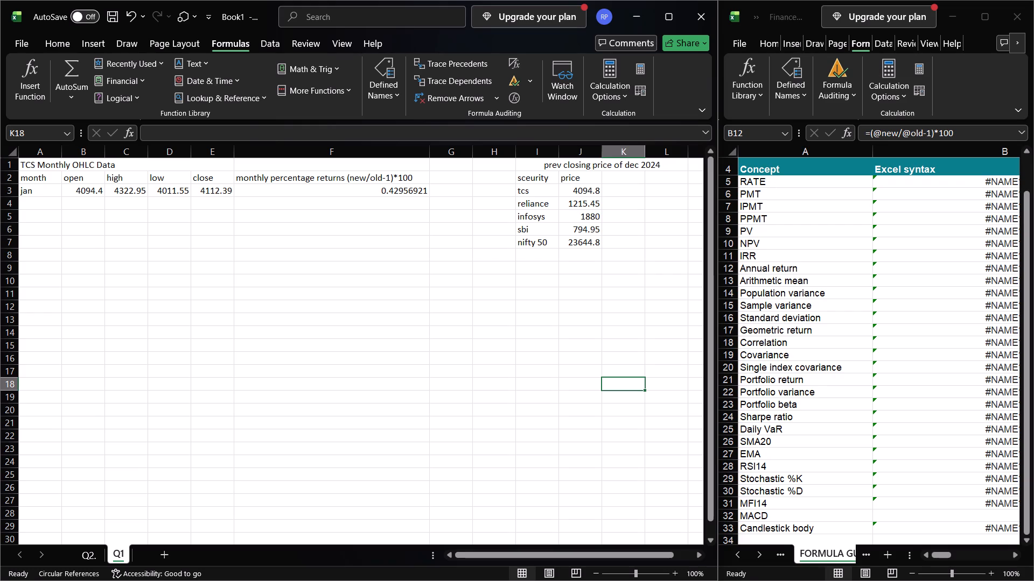
Fill the month column from jan in A3 through dec in A14.
click(45, 208)
click(48, 194)
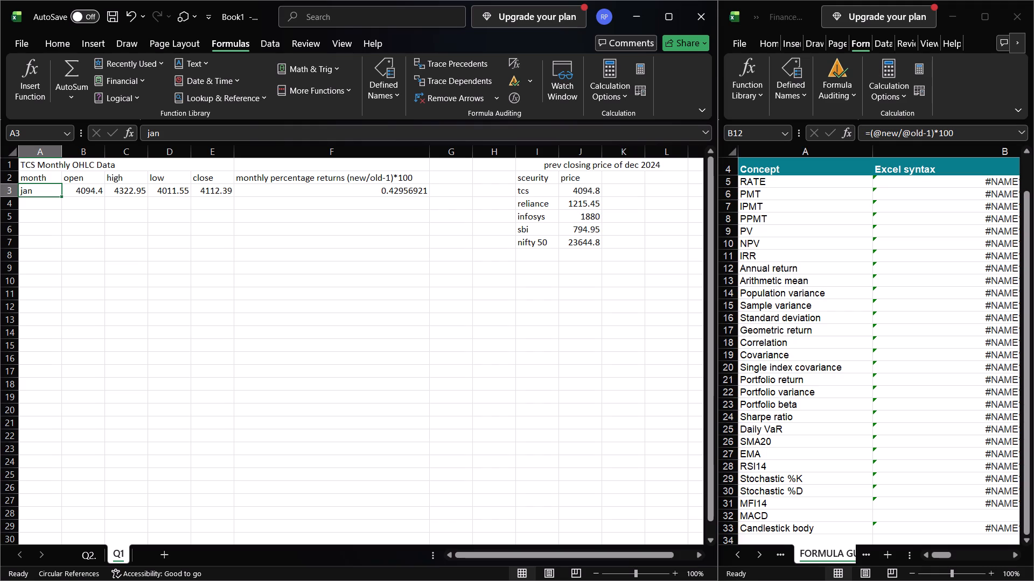
drag(61, 198, 63, 283)
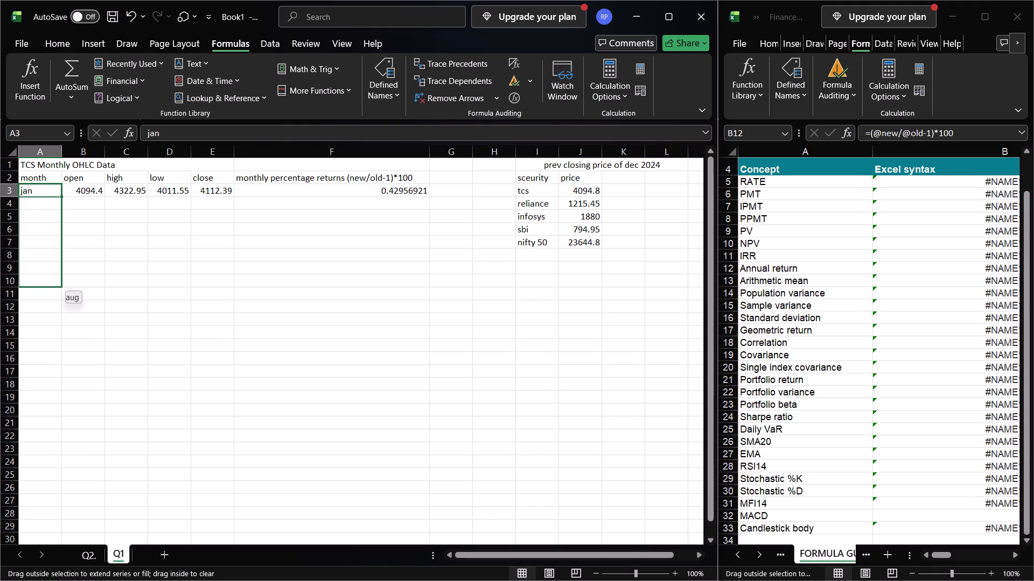
drag(63, 283, 60, 341)
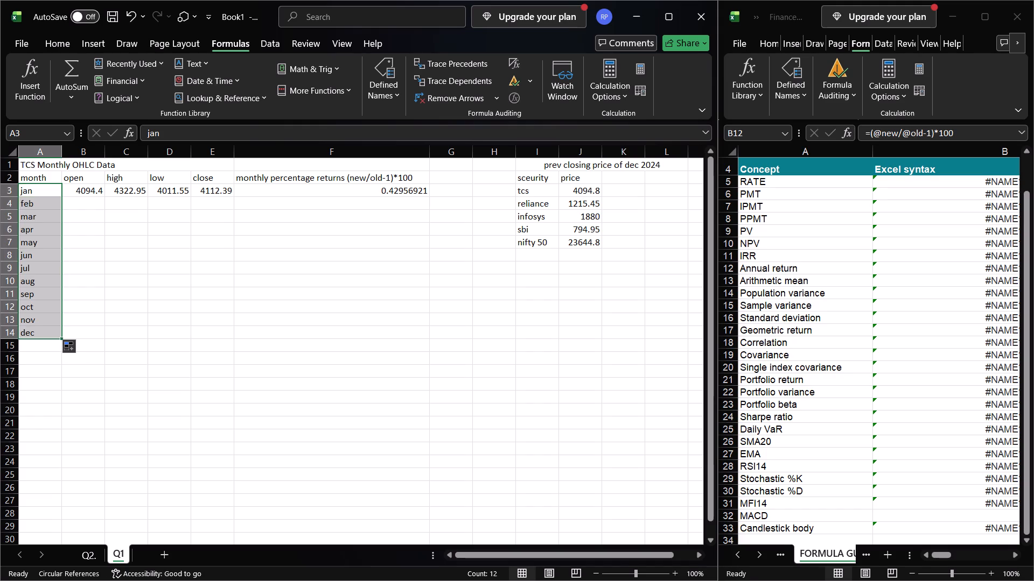
Enter TCS's closing prices for February and March in E4 and E5: 3483.25 and 3606.15.
click(91, 201)
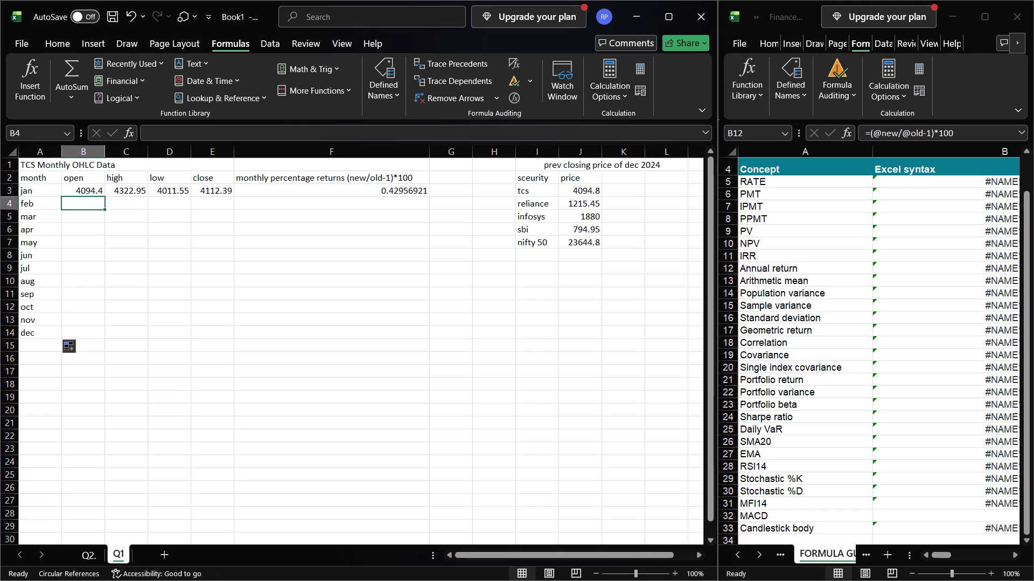
click(221, 204)
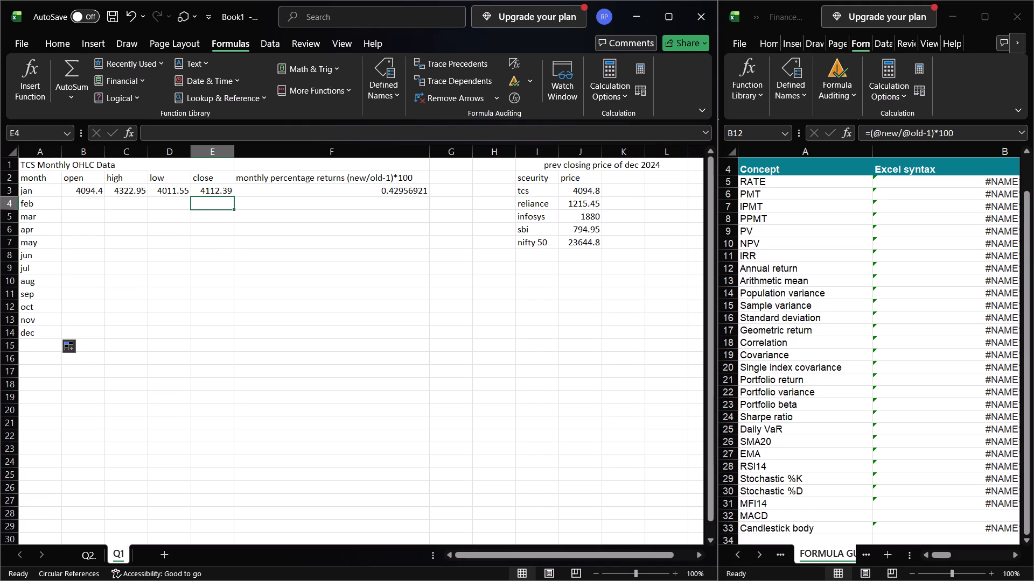
text(3483)
text(.25)
key(Down)
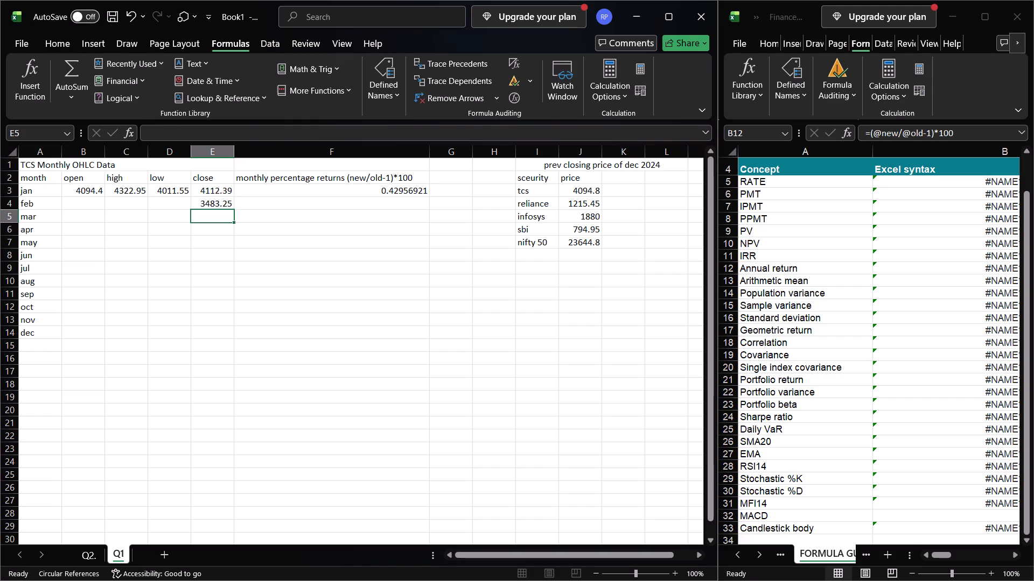
text(3606)
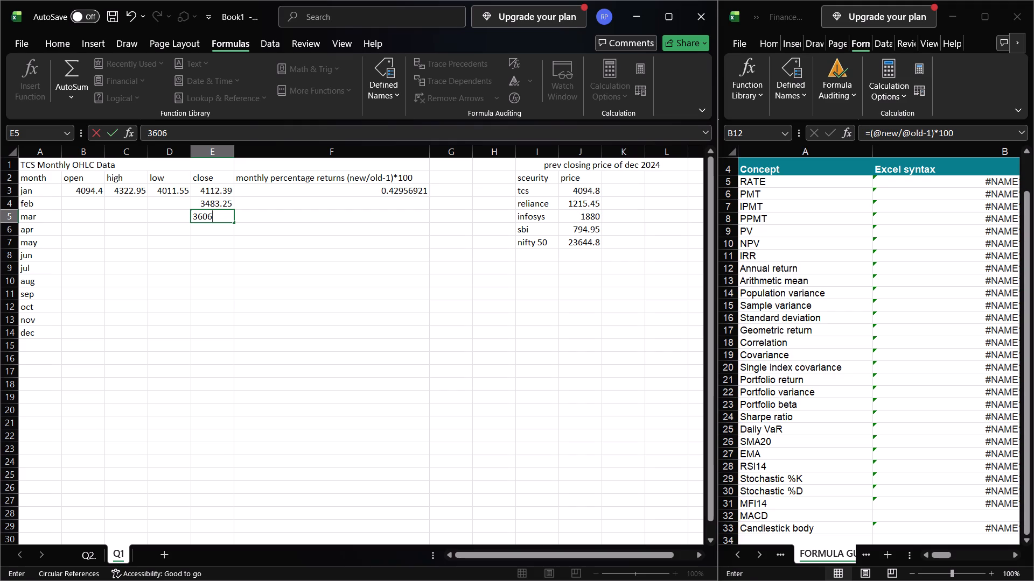
text(.15)
key(Down)
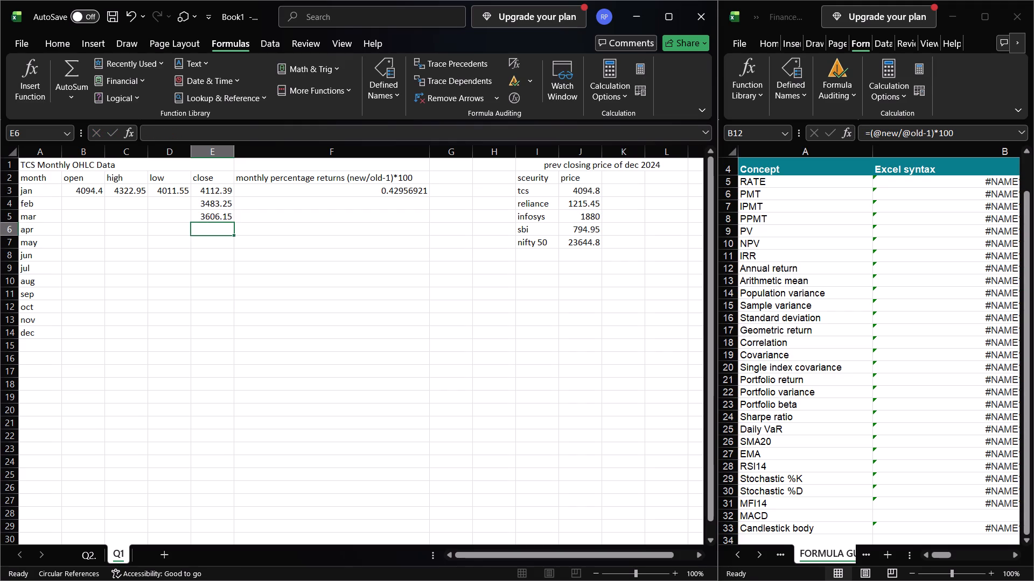
Enter TCS's closing prices for April and May in E6 and E7: 3056.05 and 3398.10.
text(30)
text(56.)
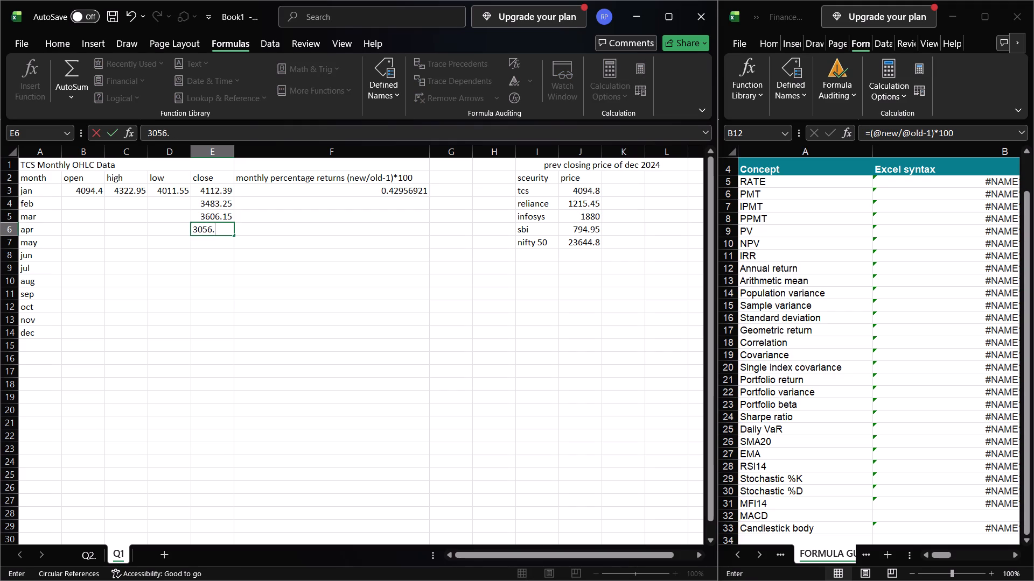
text(05)
key(Down)
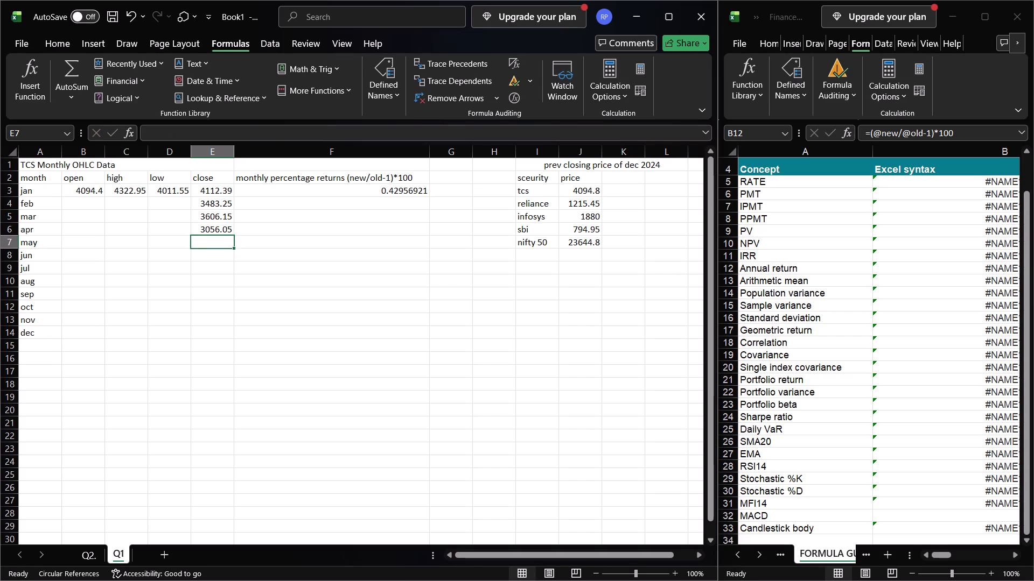
text(33.)
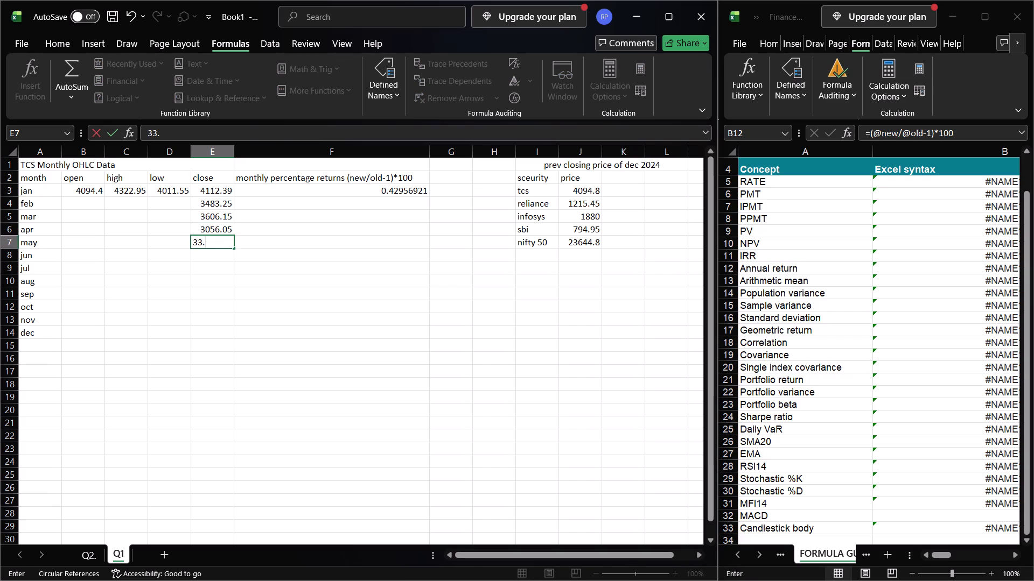
key(BackSpace)
text(98)
text(.10)
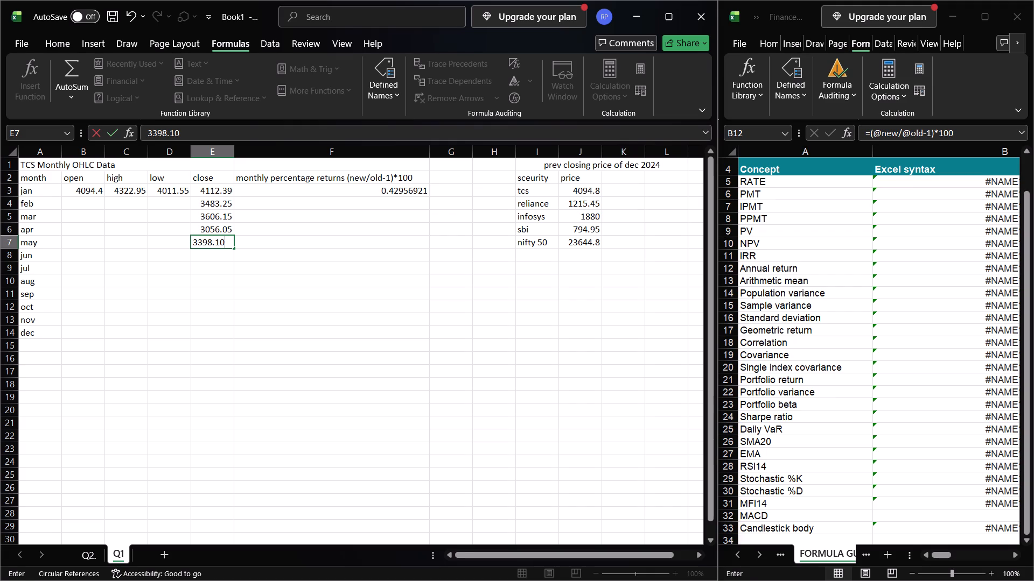
key(Down)
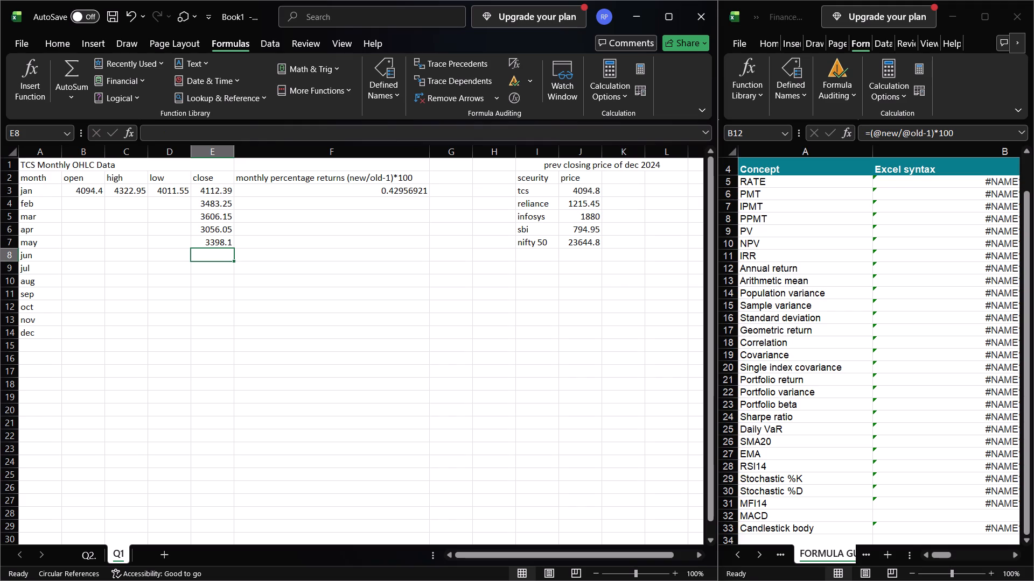
Move April's price 3056.05 from the close column (E6) to the low column (D6).
key(Up)
key(Up)
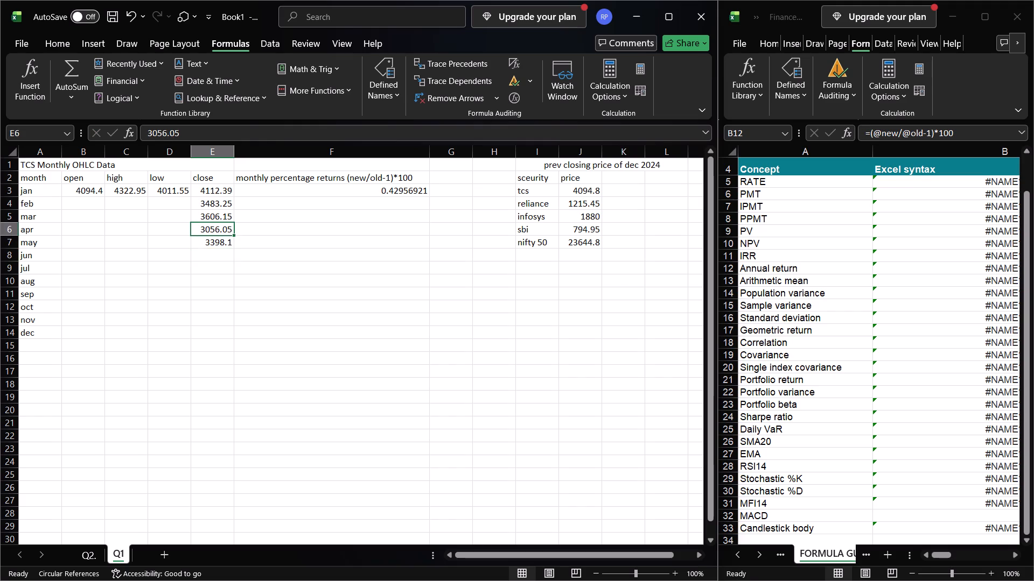
key(ctrl+a)
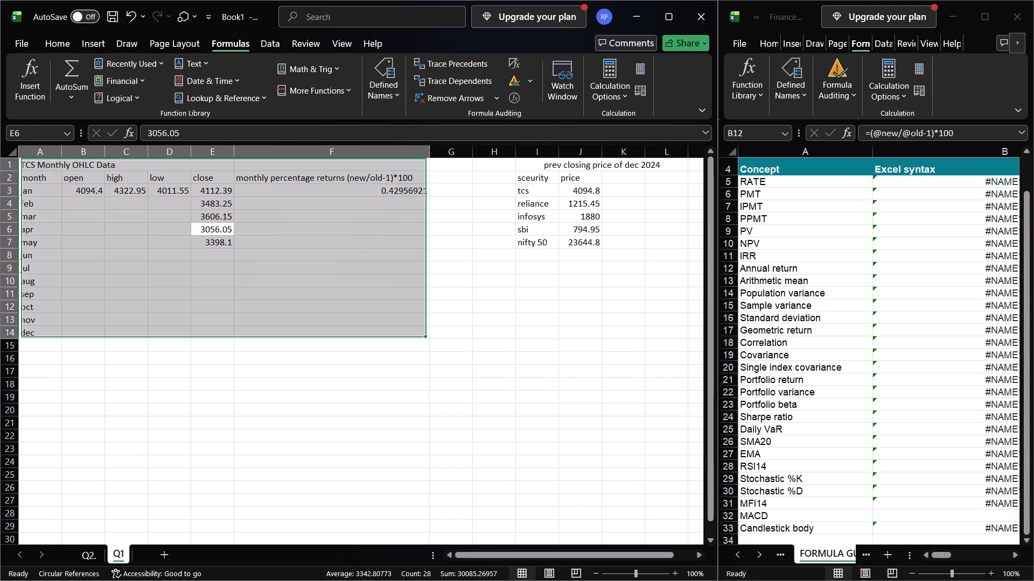
click(498, 271)
double_click(220, 229)
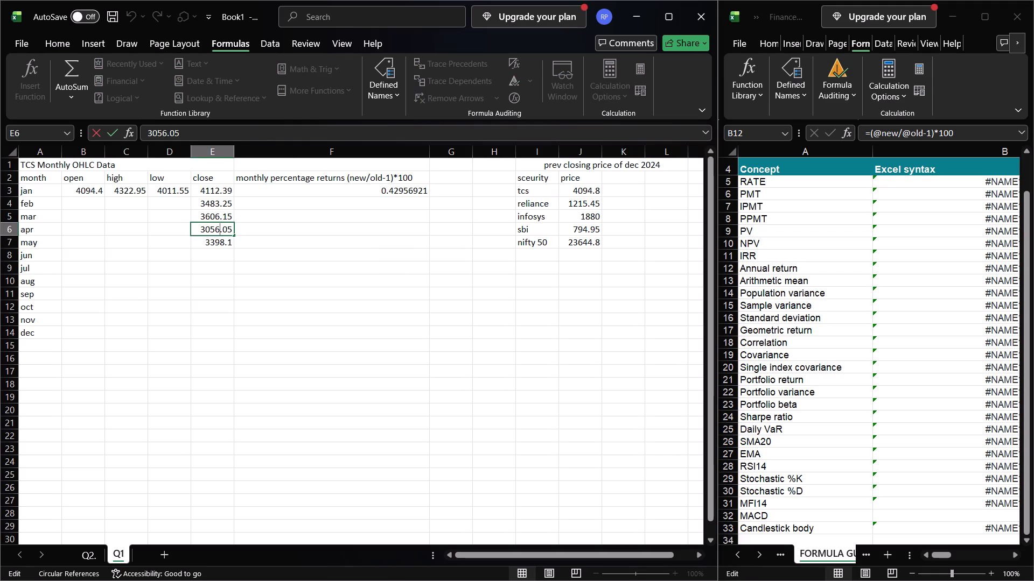
key(ctrl+a)
key(ctrl+x)
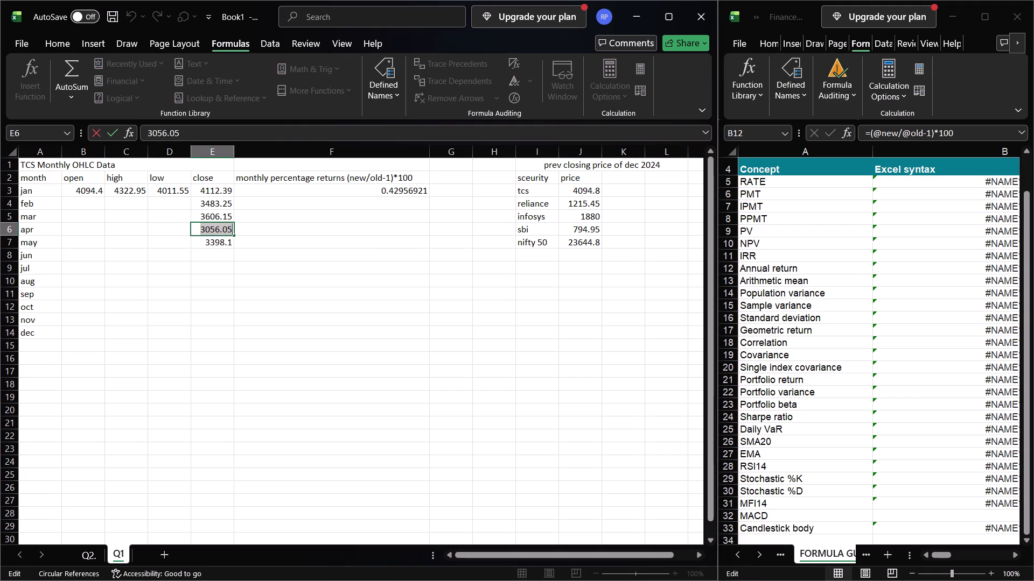
click(178, 231)
key(ctrl+v)
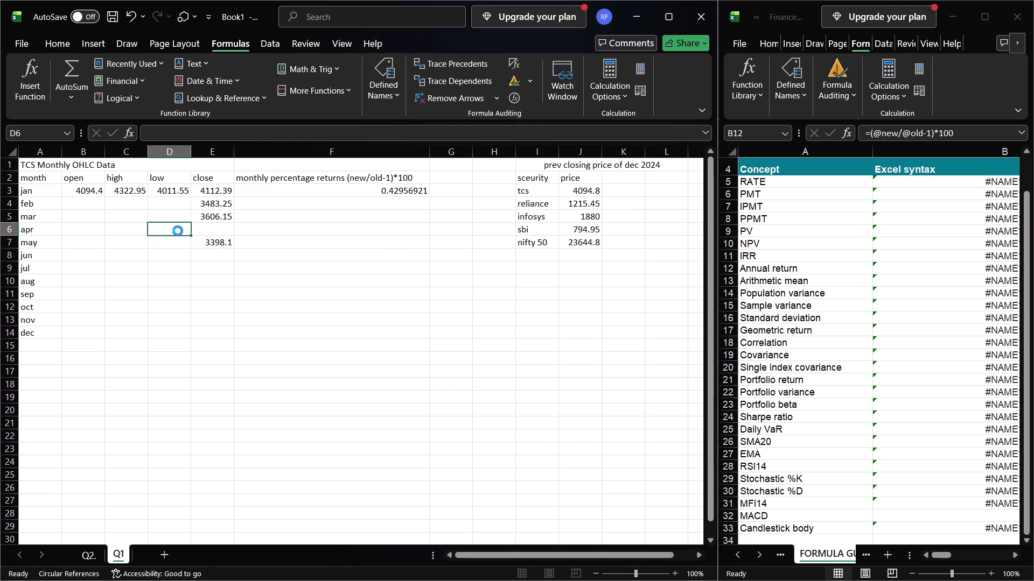
Enter TCS's April closing price of 3453.70 in E6.
click(216, 228)
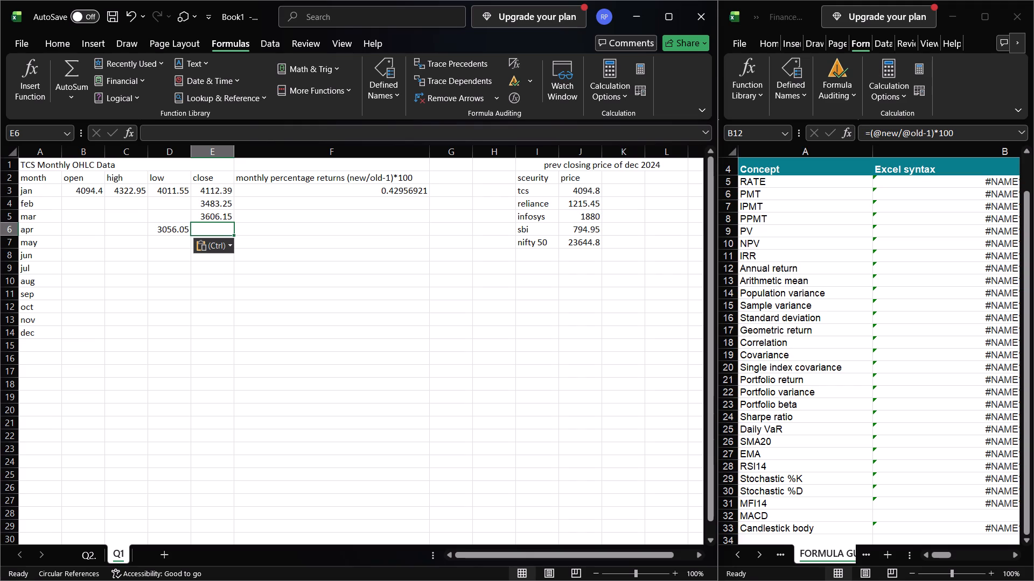
key(3)
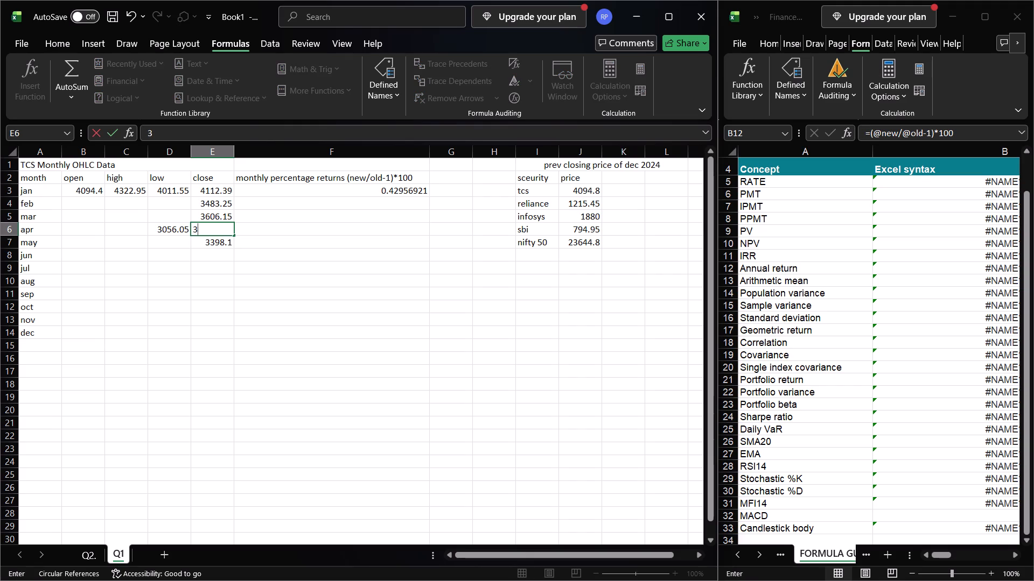
key(1)
key(BackSpace)
key(4)
text(53)
text(.70)
key(Down)
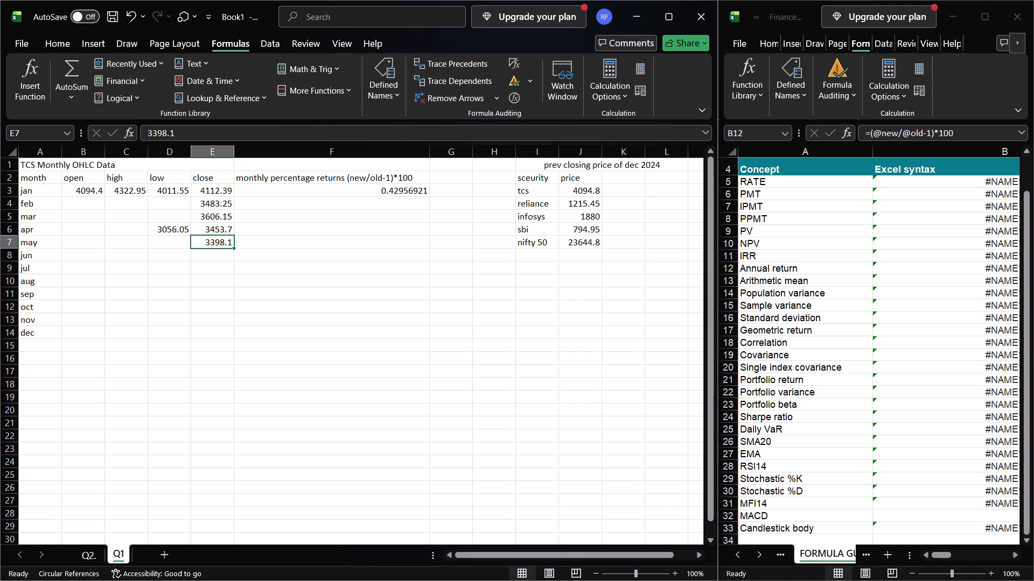
Move May's price 3398.1 from the close column (E7) to the low column (D7).
click(214, 242)
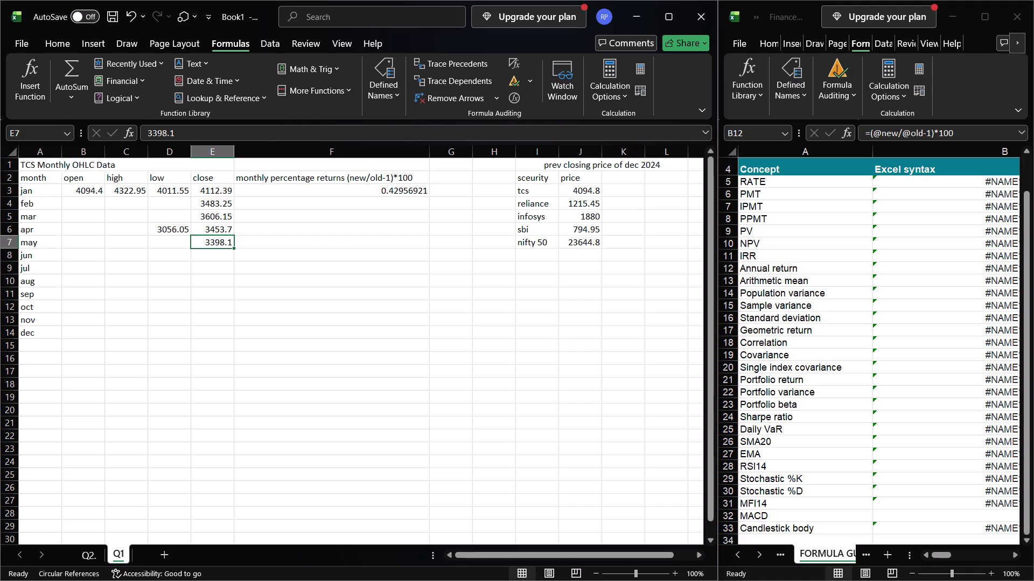
double_click(214, 242)
key(ctrl+a)
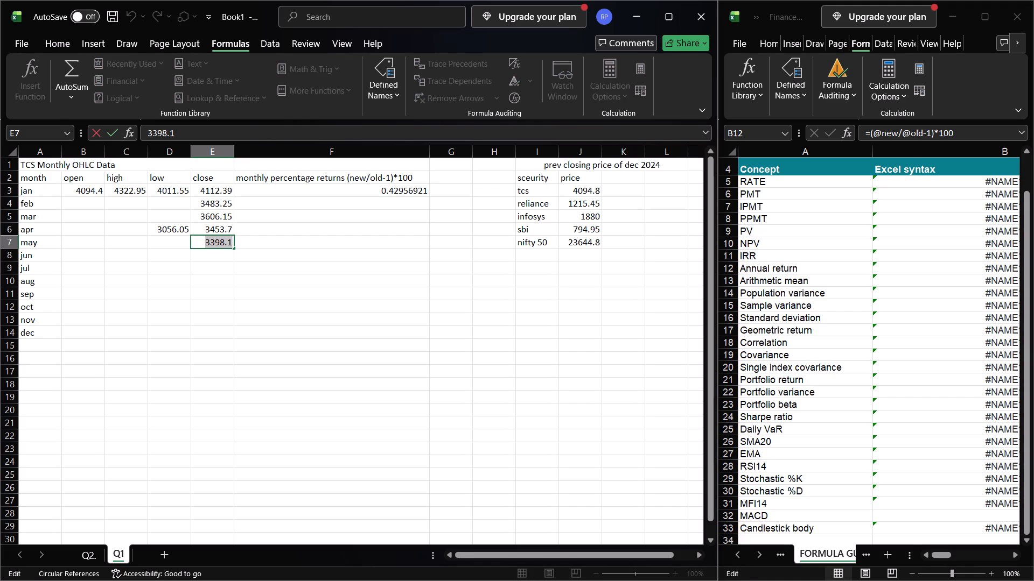
key(ctrl+x)
key(Left)
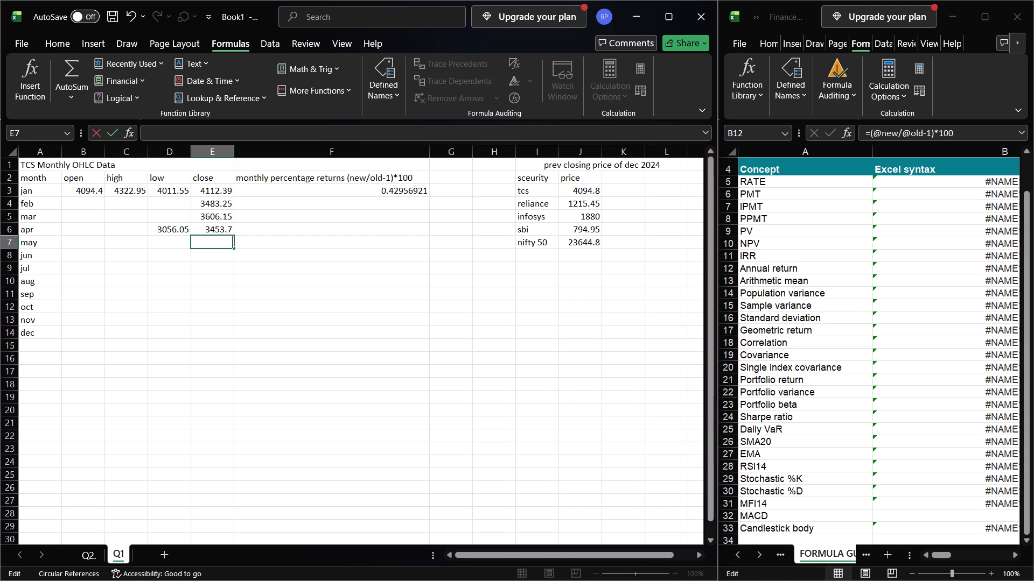
click(159, 239)
key(ctrl+v)
key(Right)
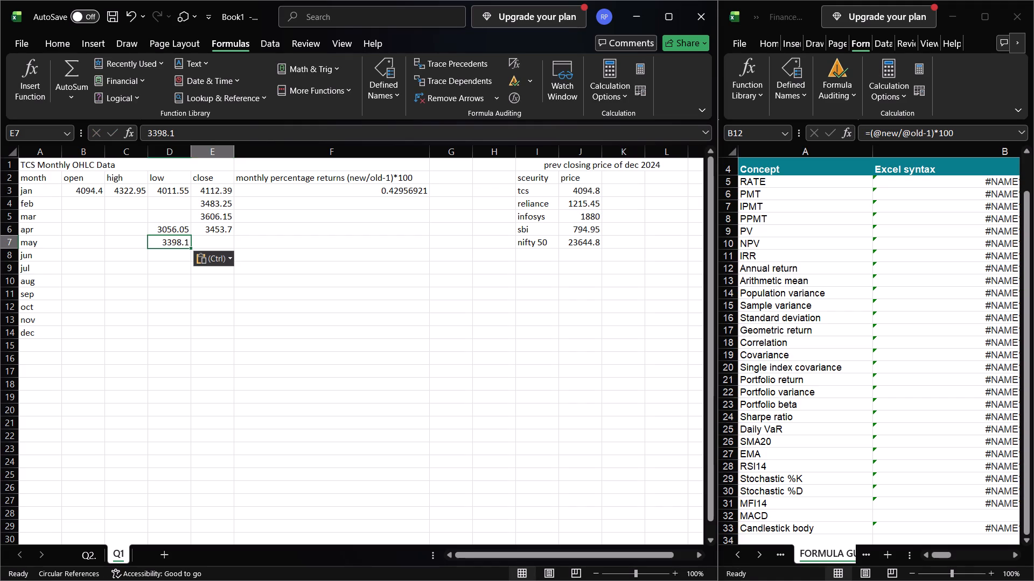
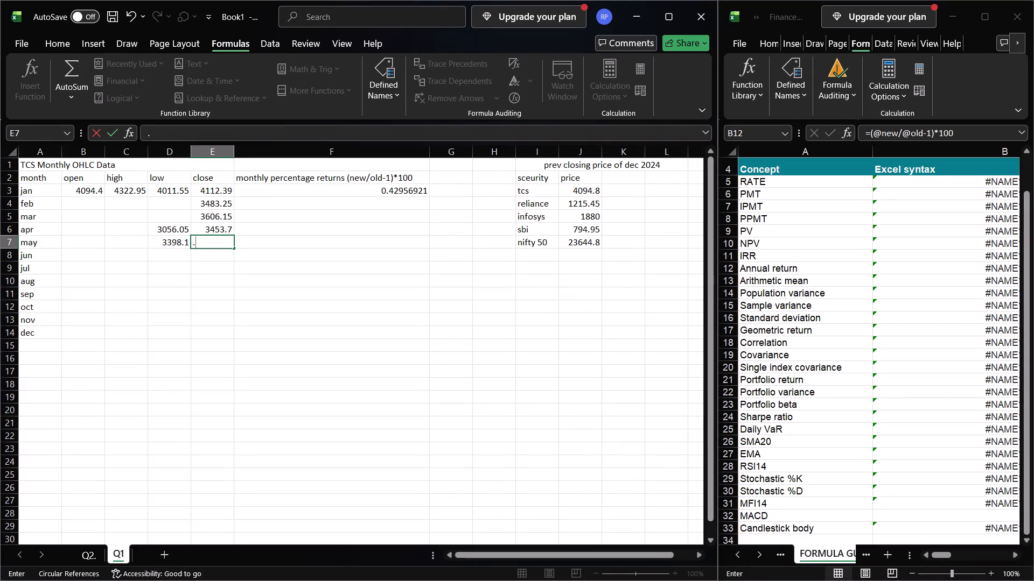
Enter TCS's closing prices for May, June and July in E7 to E9: 3463.4, 3462 and 3036.8.
key(BackSpace)
text(34)
text(63)
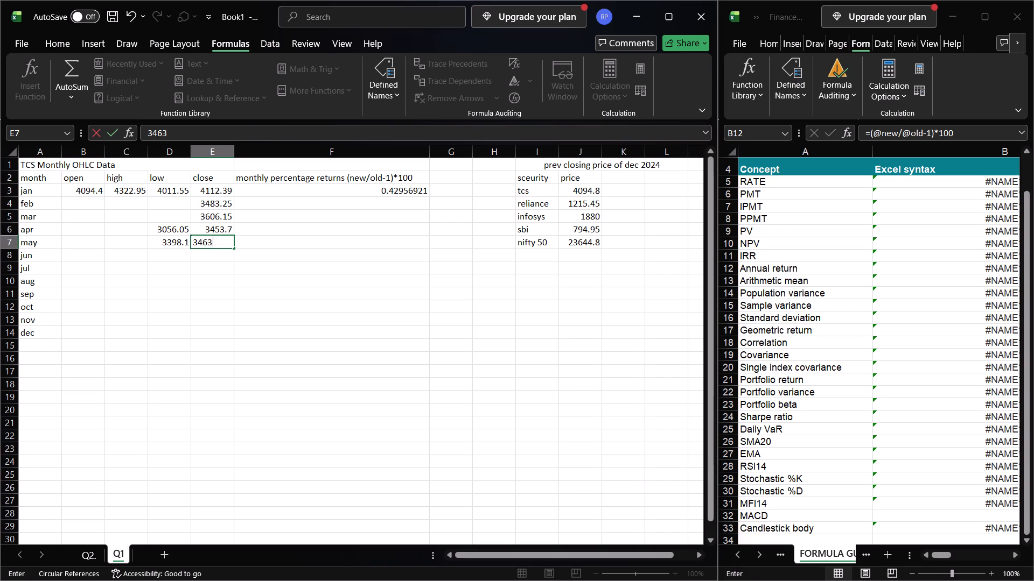
text(.4)
key(Down)
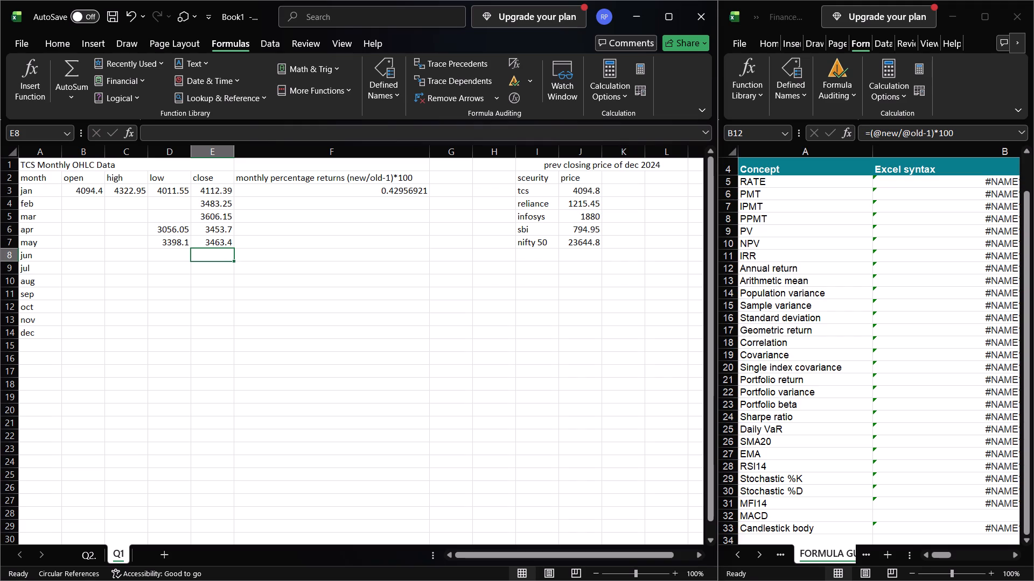
text(3462)
key(Down)
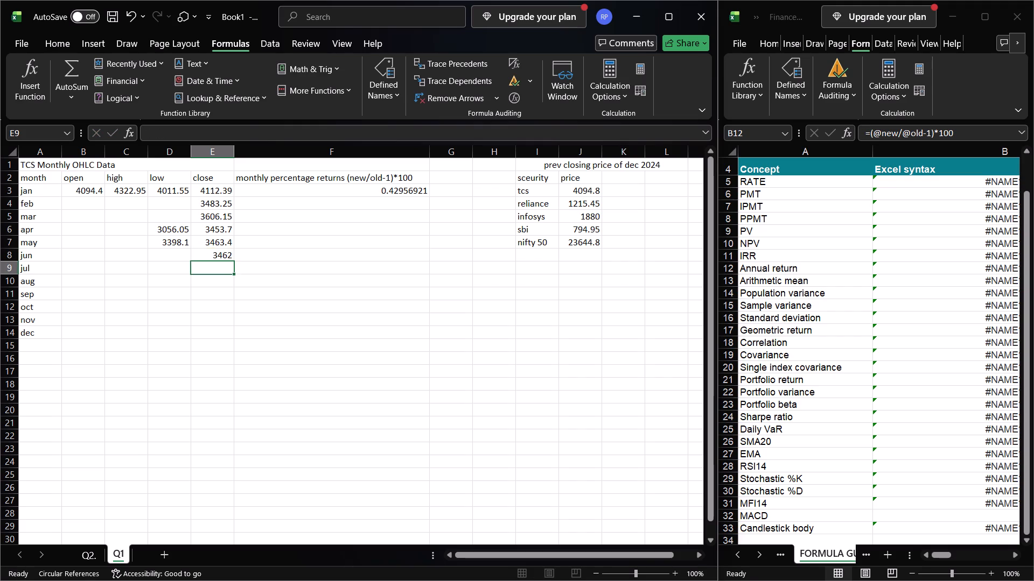
text(3036)
key(Down)
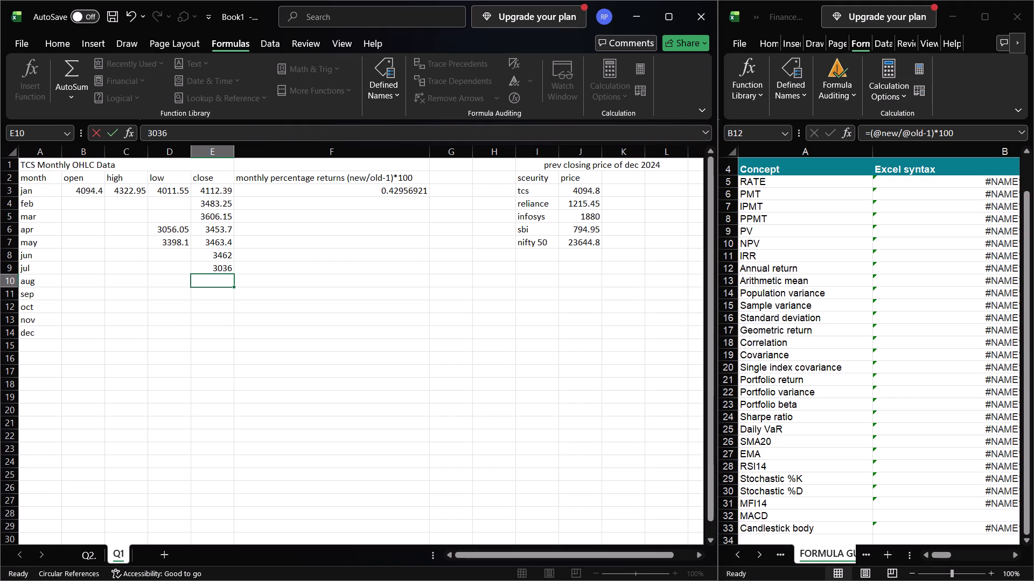
key(Up)
key(period)
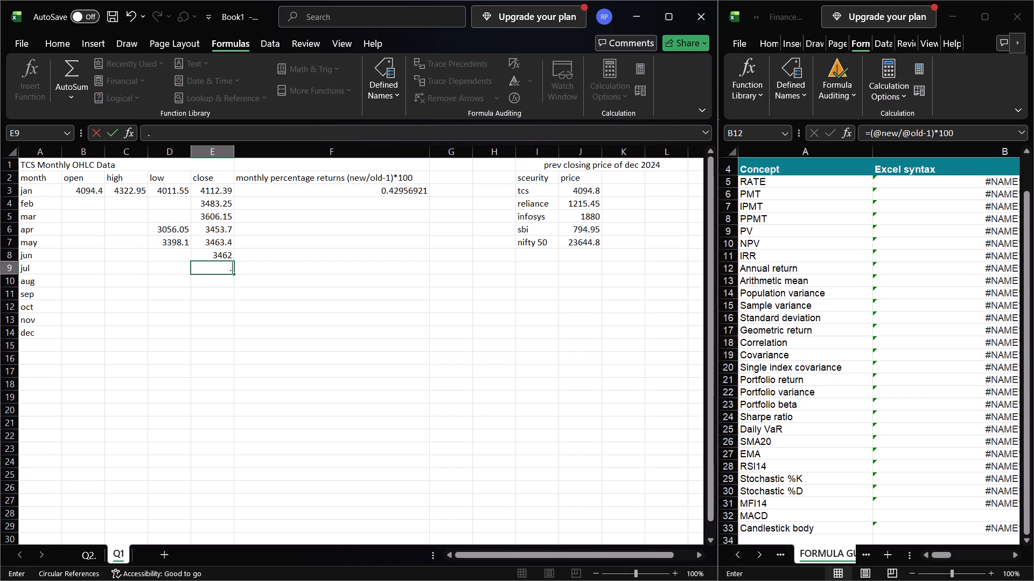
key(BackSpace)
text(3036.8)
key(Down)
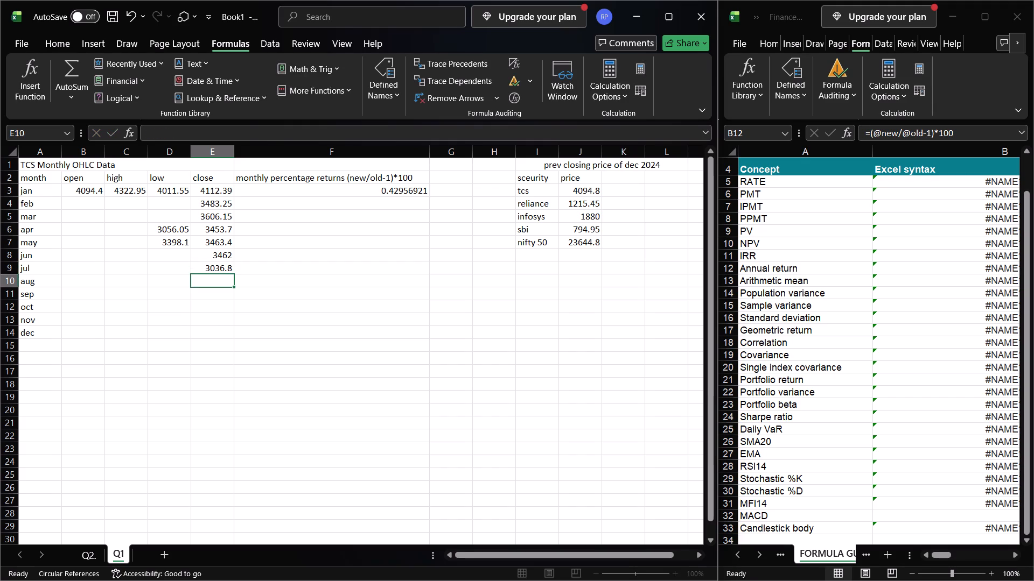
Enter TCS's closing prices for August and September in E10 and E11: 3084.7 and 2888.4.
text(30)
text(84)
text(.7)
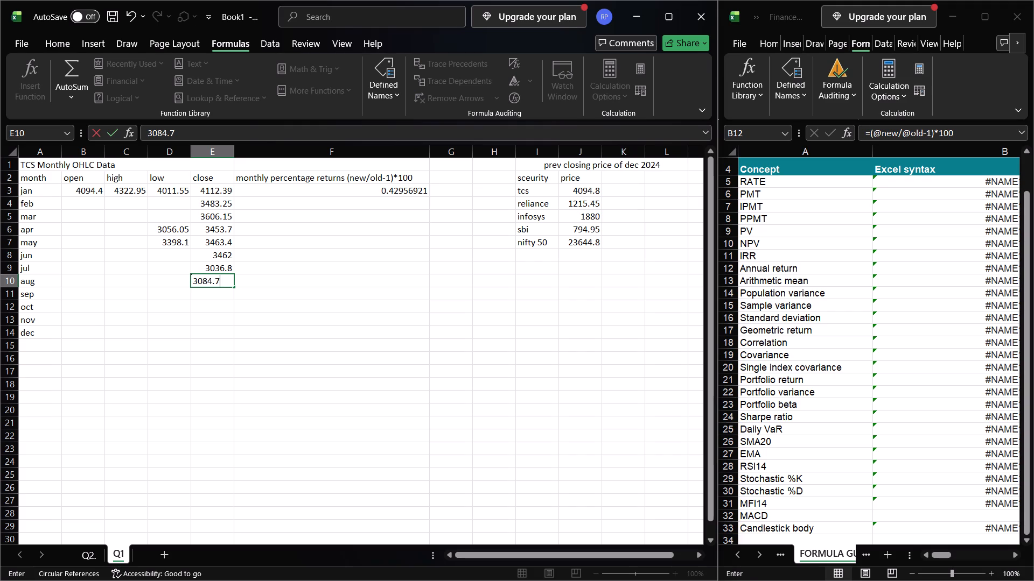
key(Down)
key(8)
key(BackSpace)
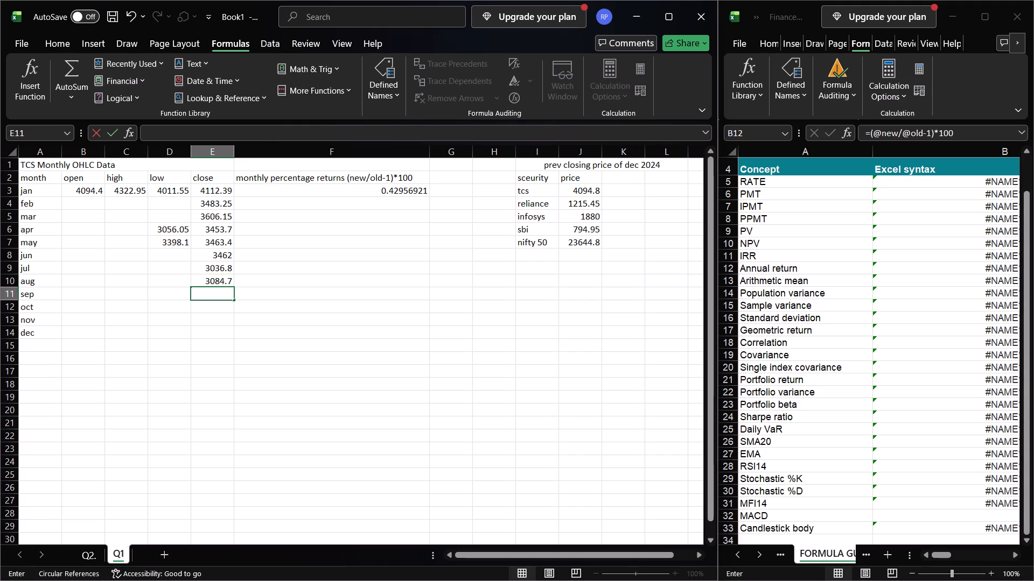
text(2888)
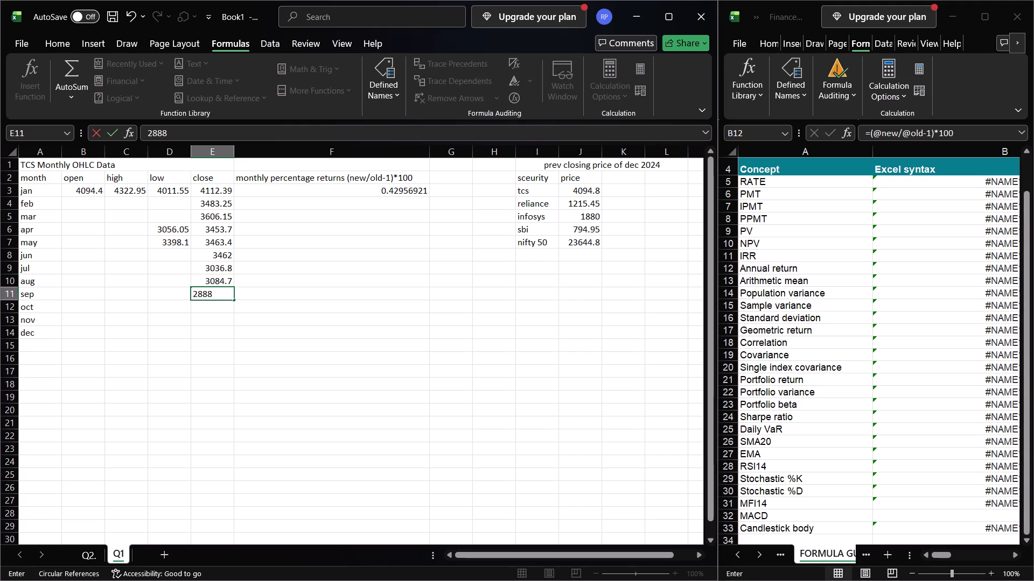
text(.4)
key(Down)
Enter TCS's closing prices for October, November and December in E12 to E14: 3058, 3137.5 and 3206.2.
text(3058)
key(period)
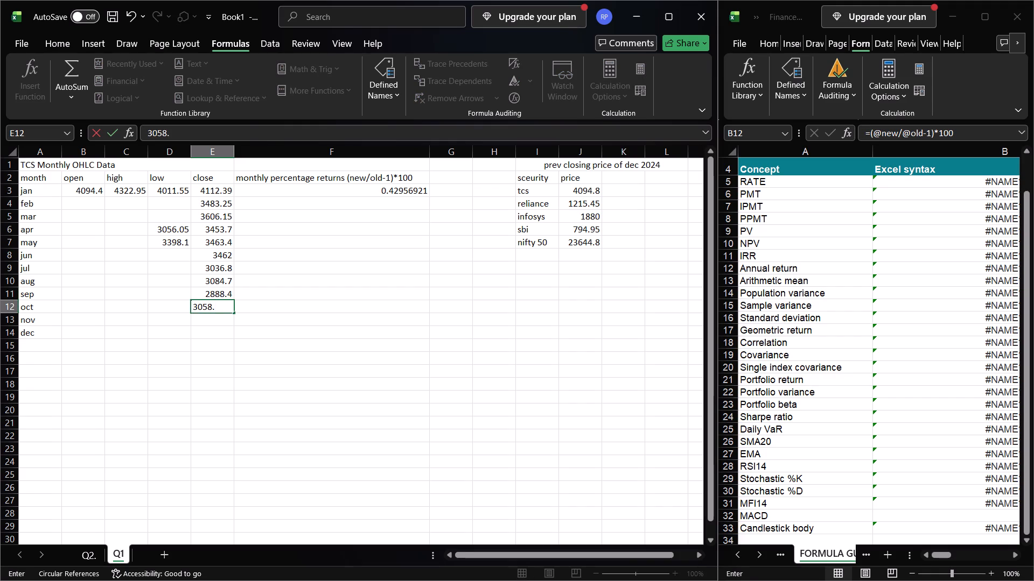
key(BackSpace)
key(Down)
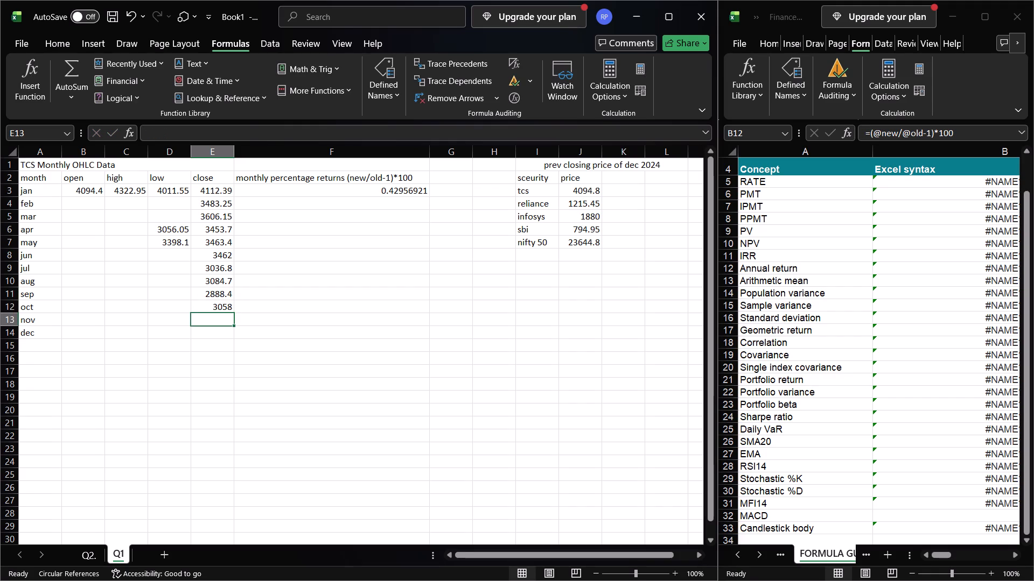
text(3137.)
key(5)
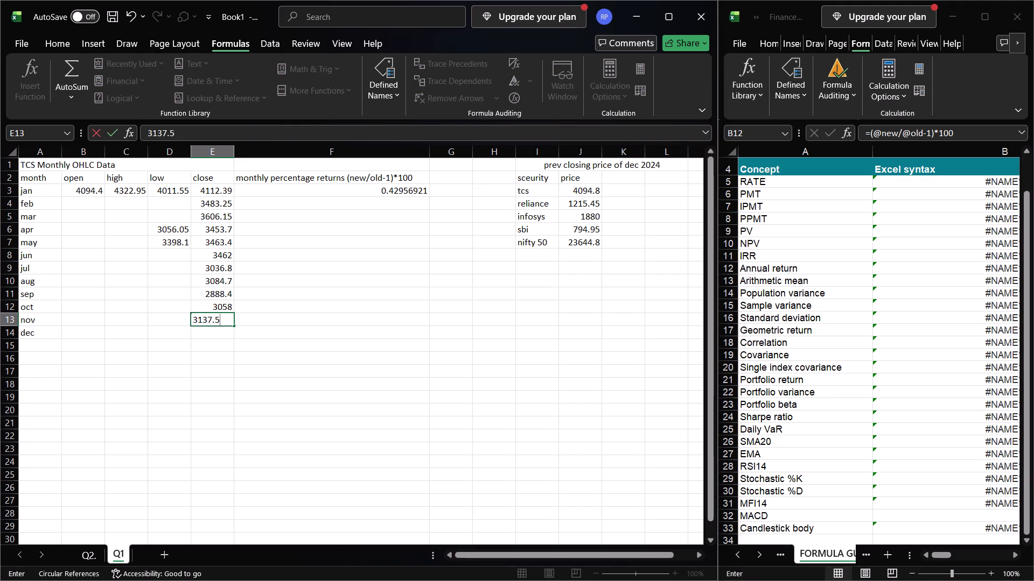
key(Down)
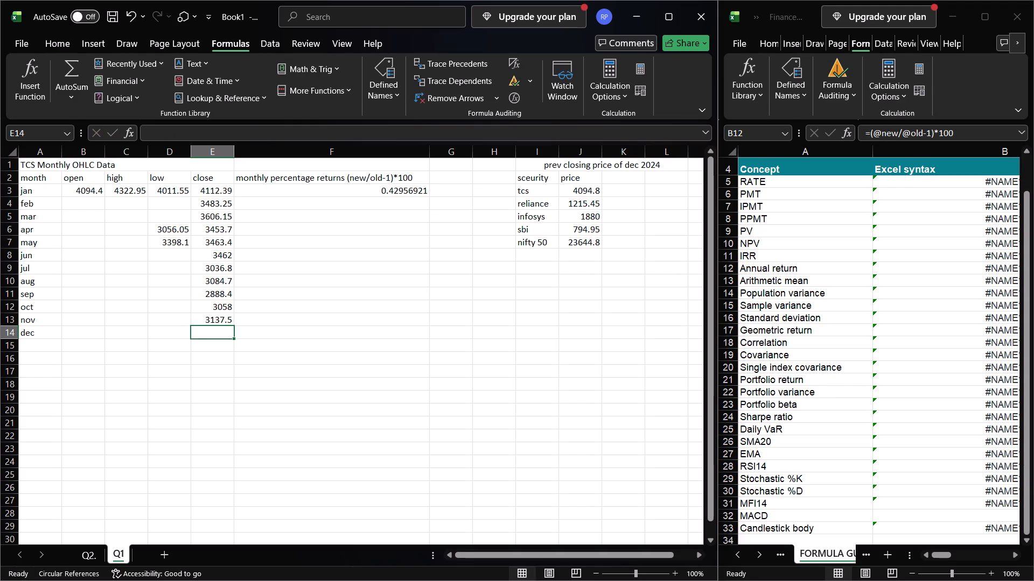
text(32)
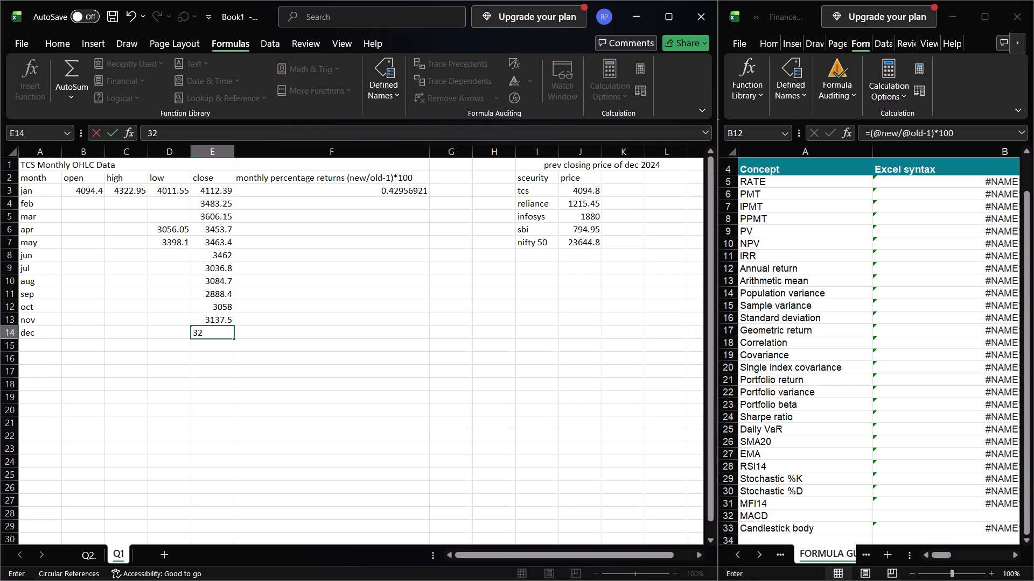
text(06)
text(.2)
key(Return)
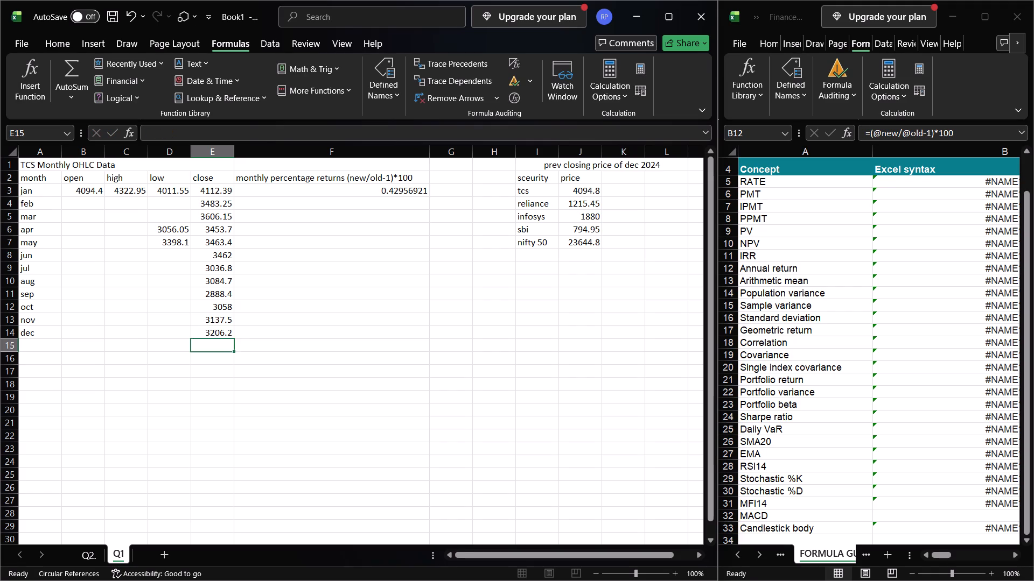
Fill January's monthly percentage return formula from F3 down through December in F14.
click(309, 187)
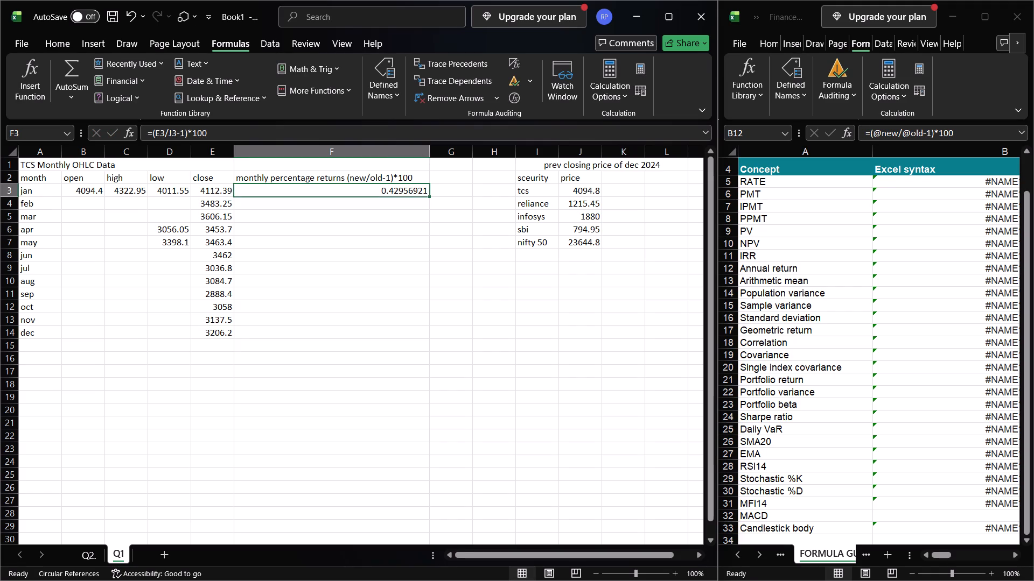
click(404, 207)
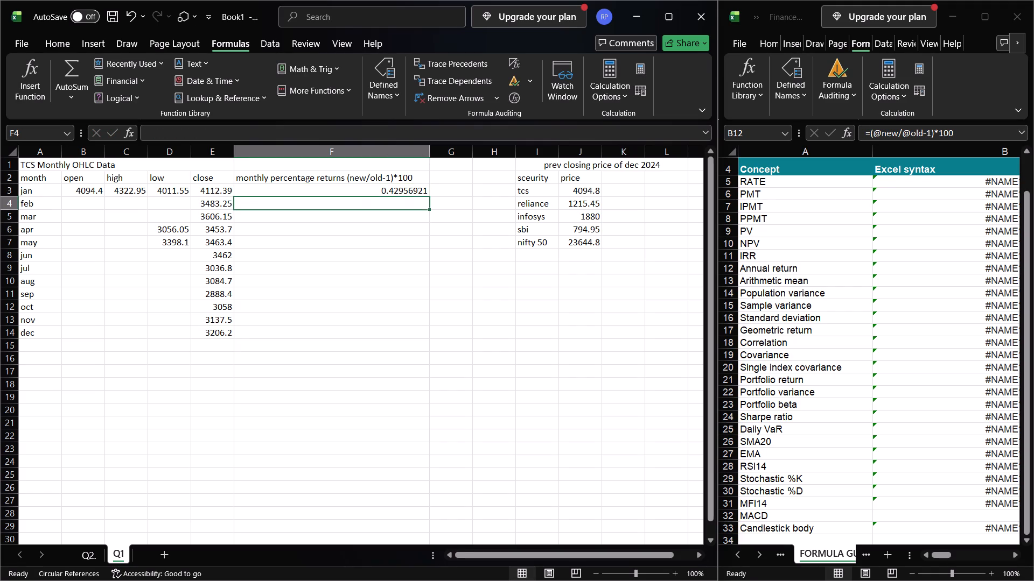
click(379, 189)
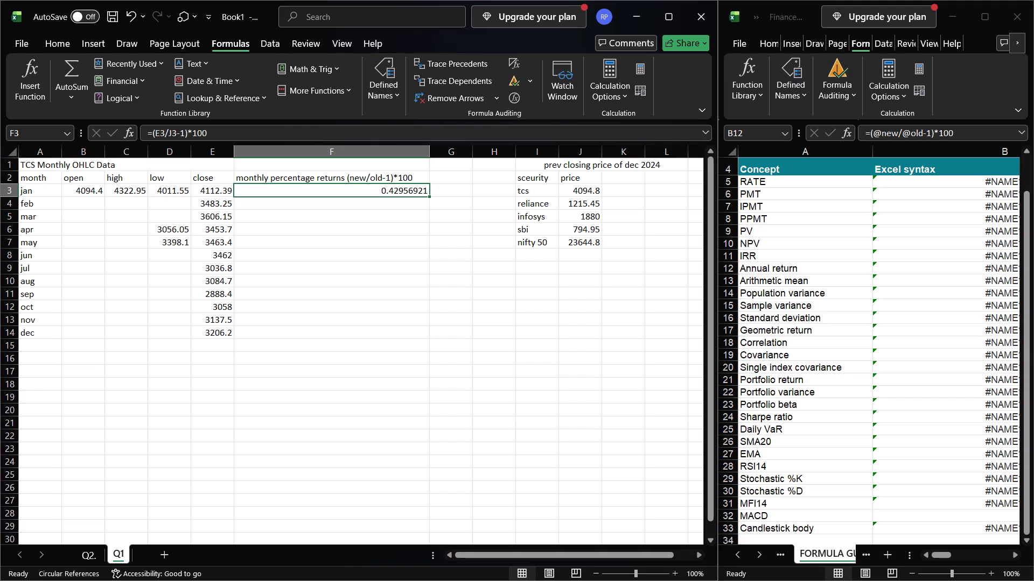
drag(428, 197, 425, 220)
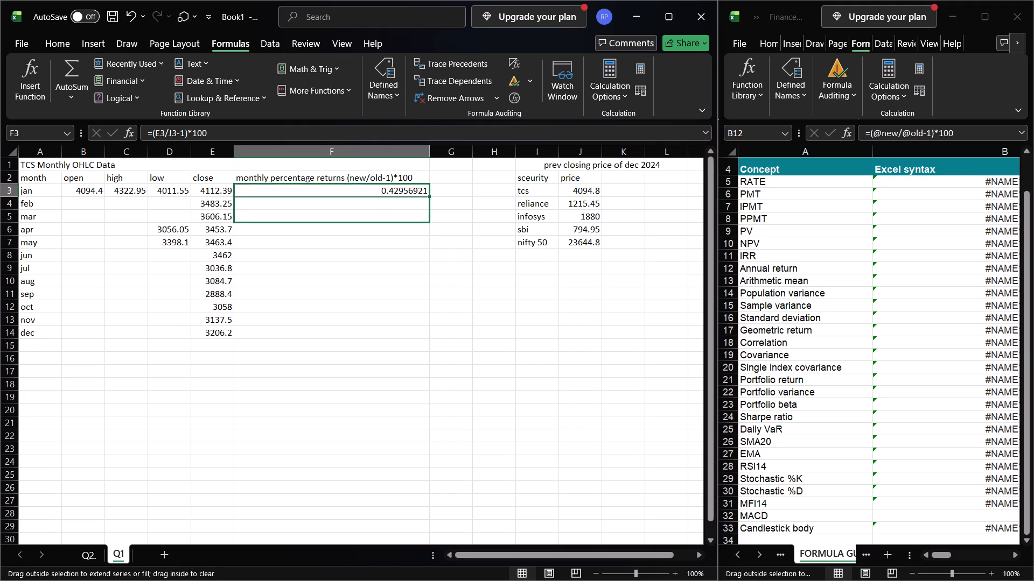
drag(425, 220, 421, 335)
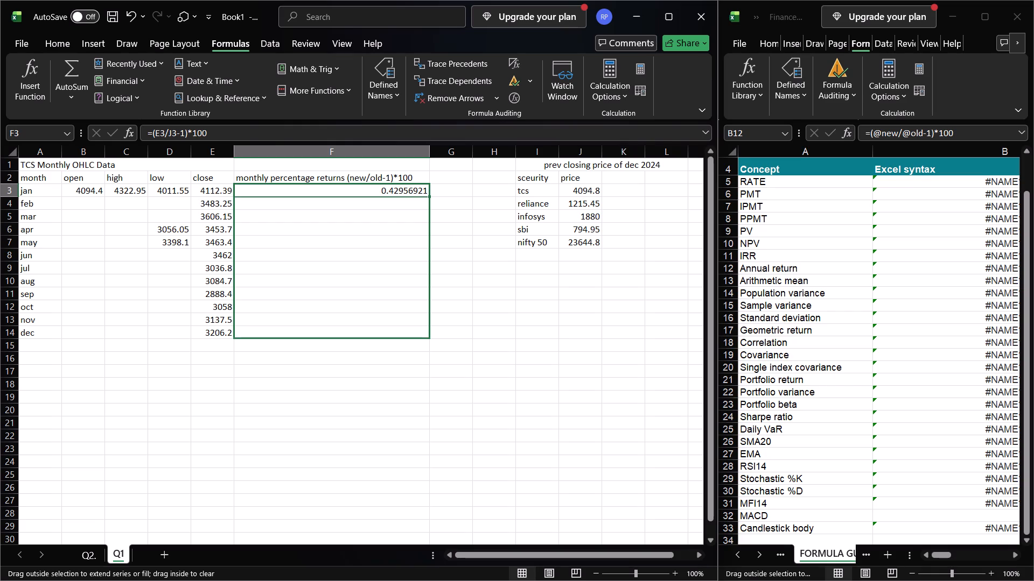
drag(421, 335, 420, 339)
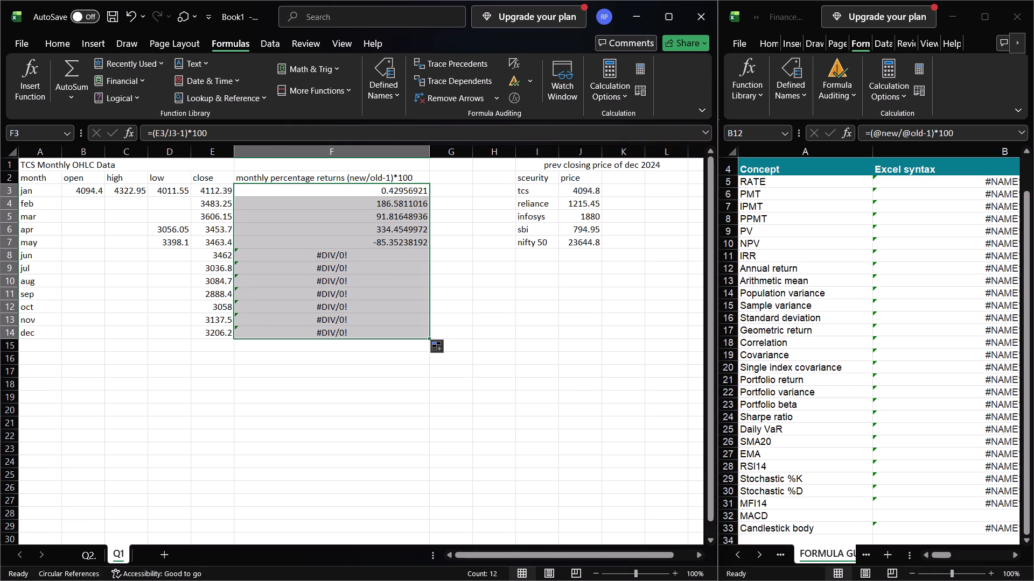
Examine June's return formula in F8 alongside the Annual return entry in the Finance Lab formula guide, and maximize the Book1 window.
click(374, 256)
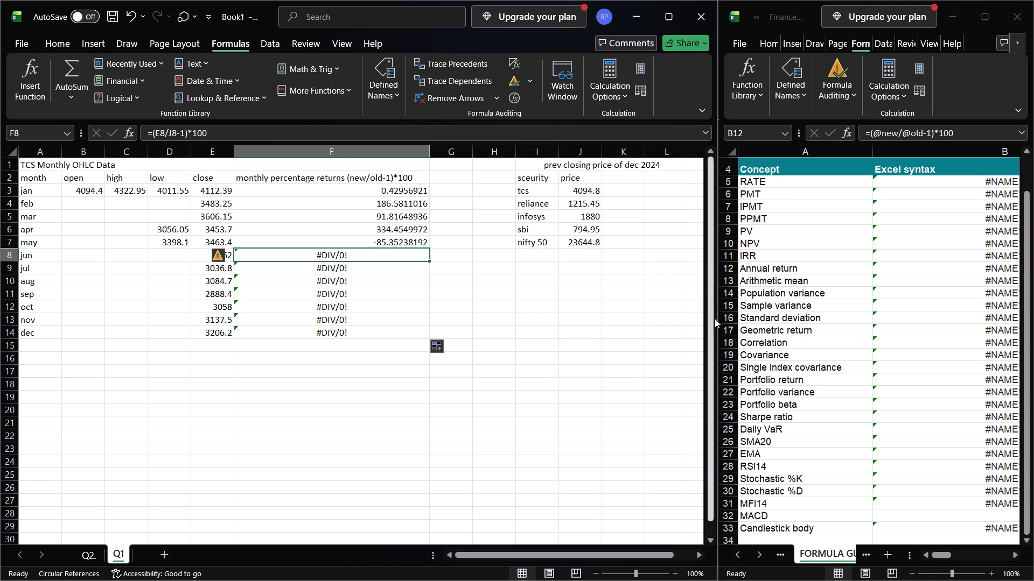
drag(719, 318, 513, 330)
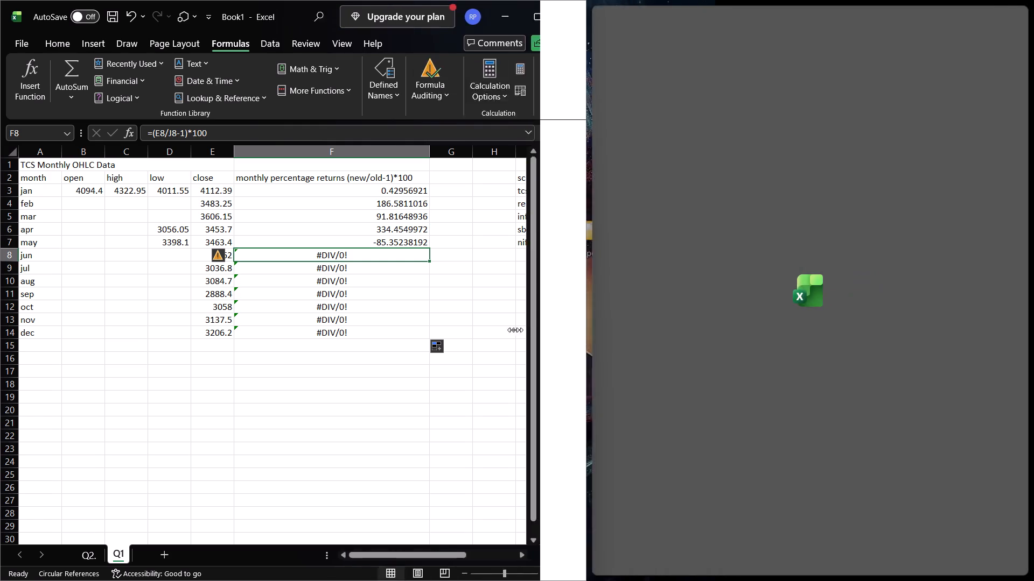
drag(513, 330, 389, 324)
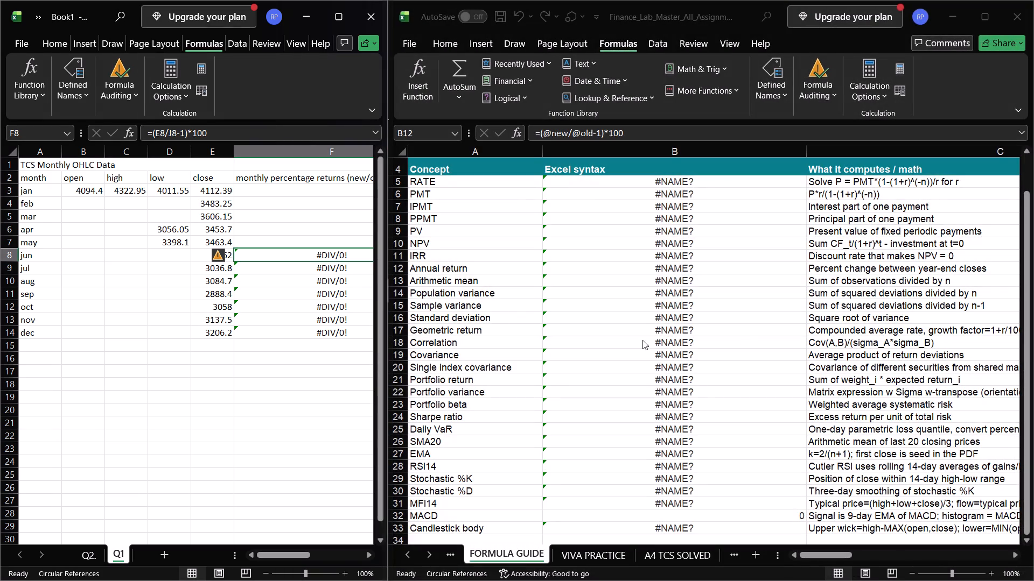
click(513, 263)
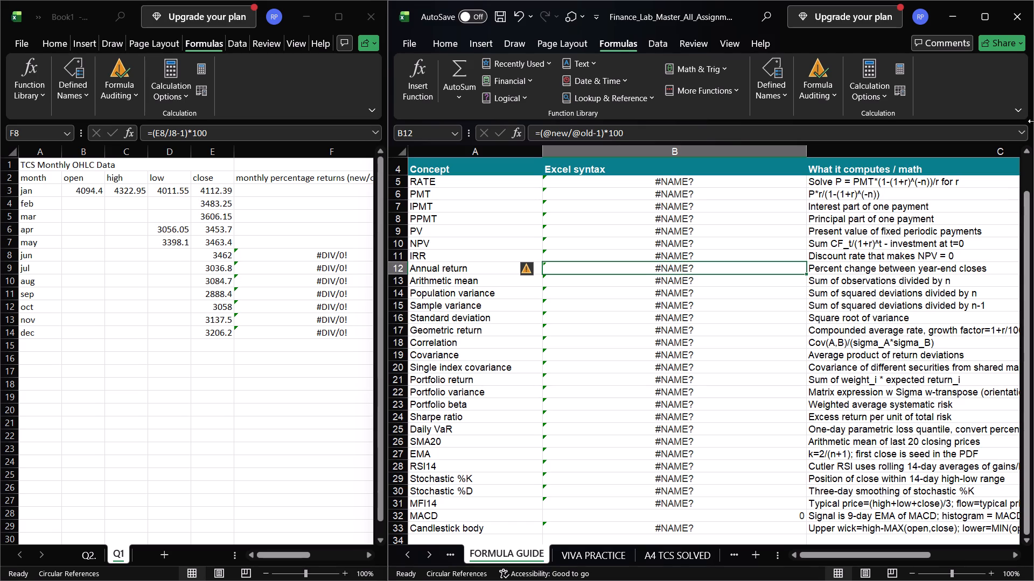
click(886, 99)
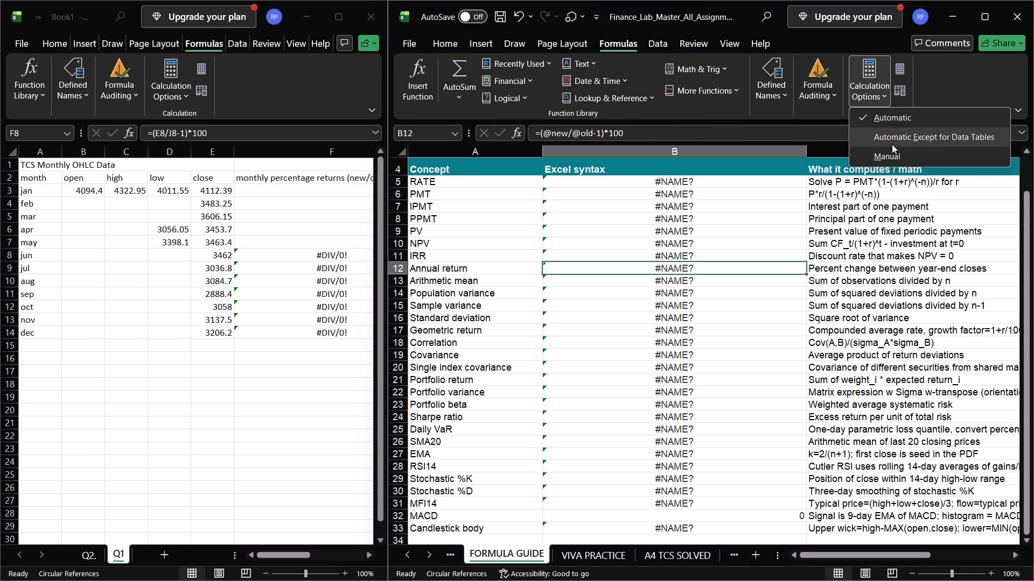
click(718, 68)
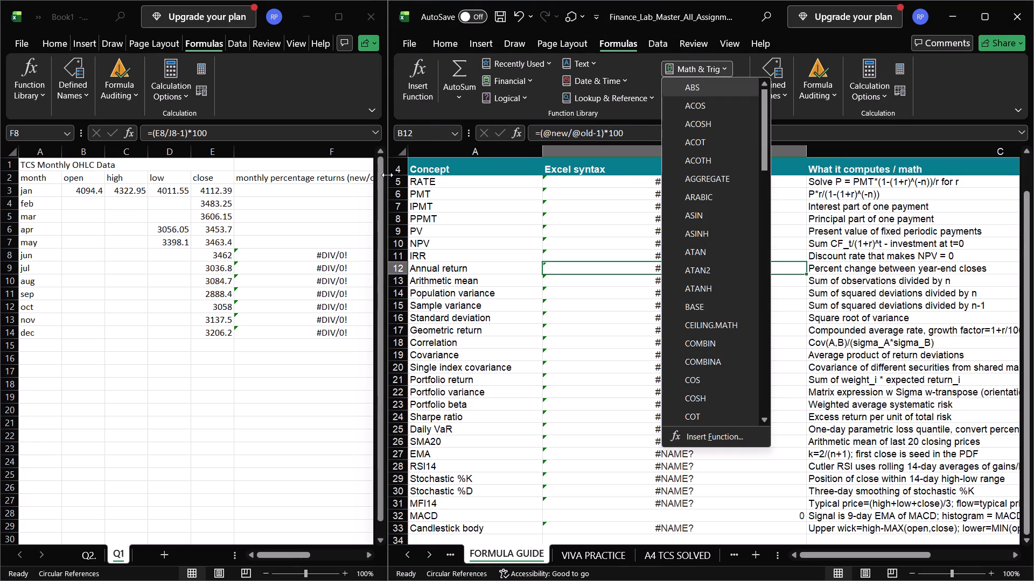
click(336, 12)
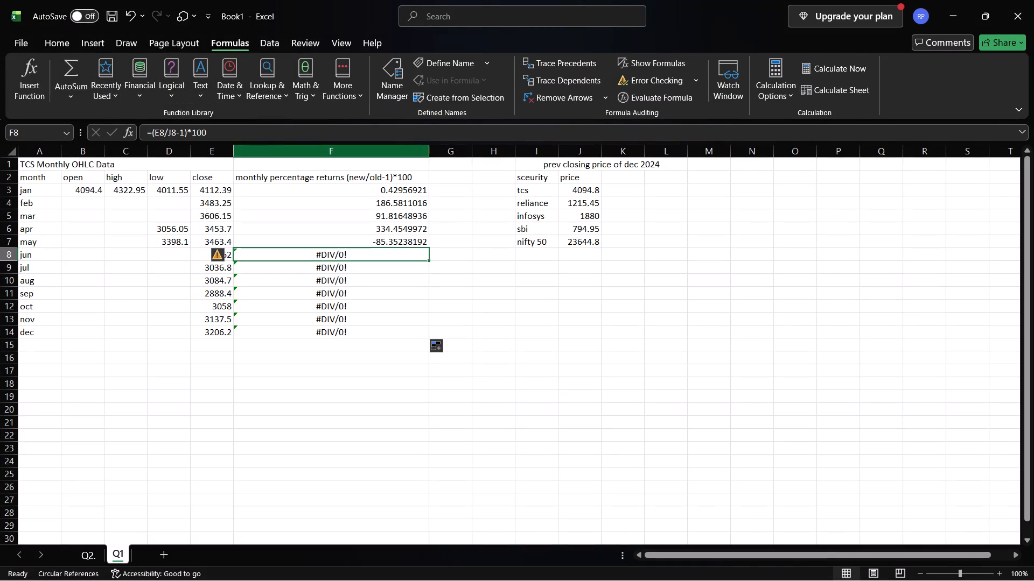
click(453, 271)
click(394, 257)
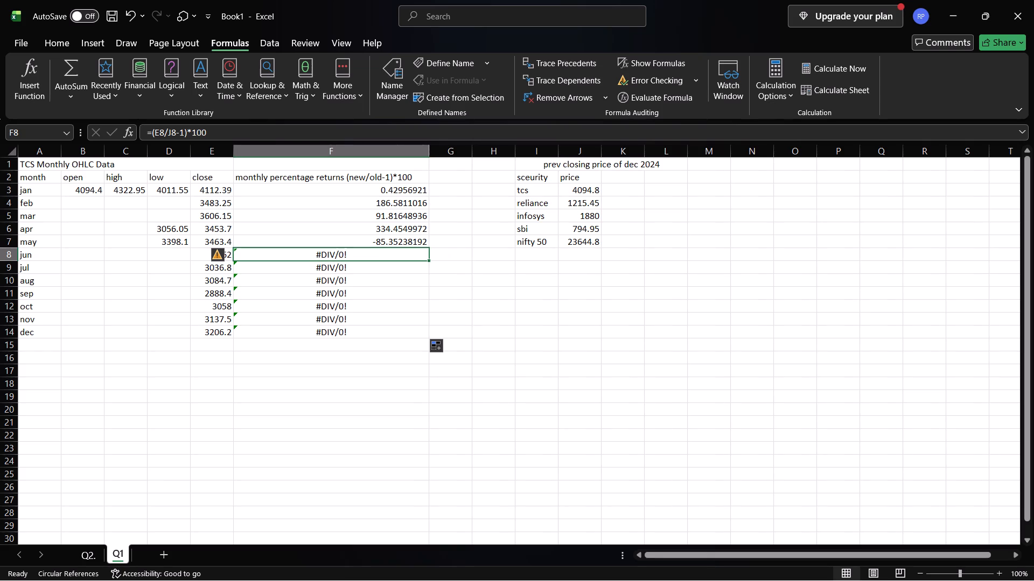
Edit January's monthly return formula in F3 to =(E3/(J3-1))*100.
click(304, 196)
click(298, 190)
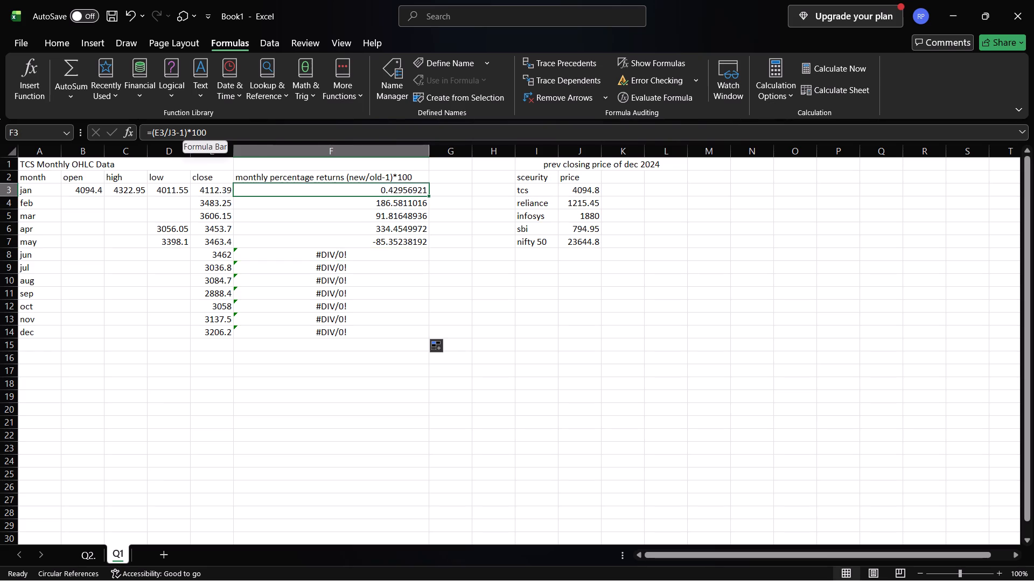
click(169, 132)
key(shift+parenright)
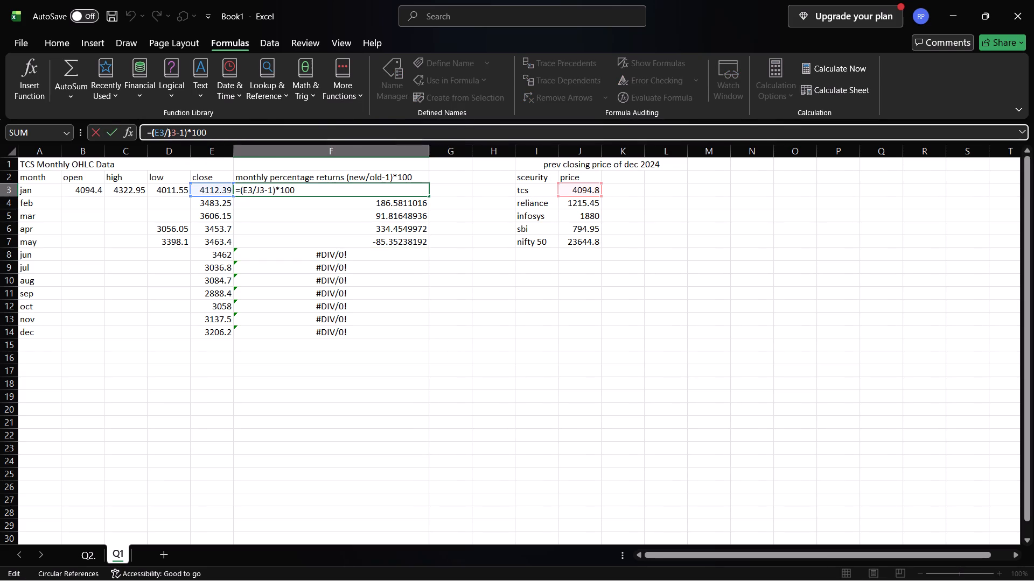
key(shift+BackSpace)
key(shift+parenleft)
key(Right)
key(Right)
key(Right)
key(Right)
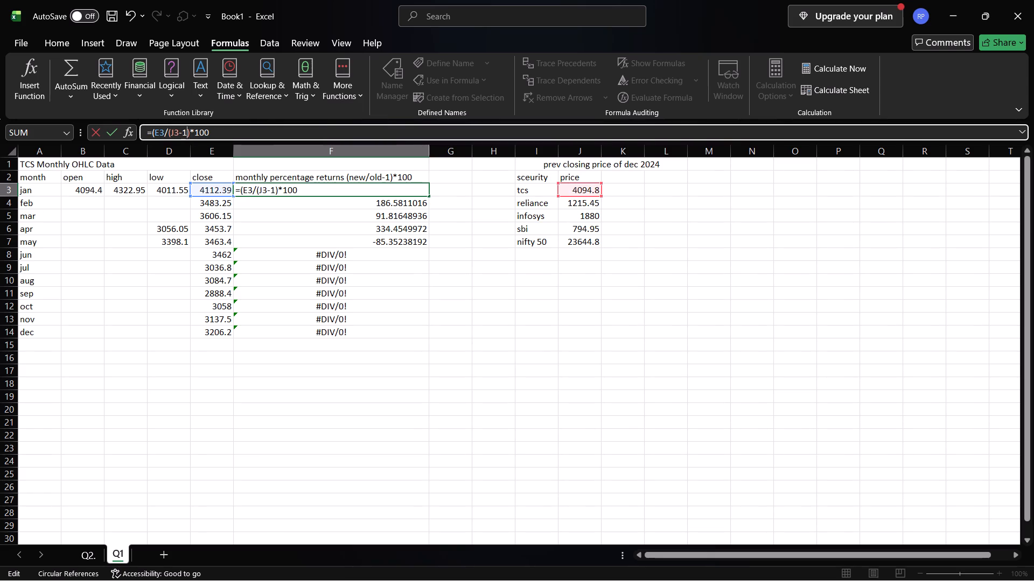
key(1)
key(BackSpace)
key(shift+parenright)
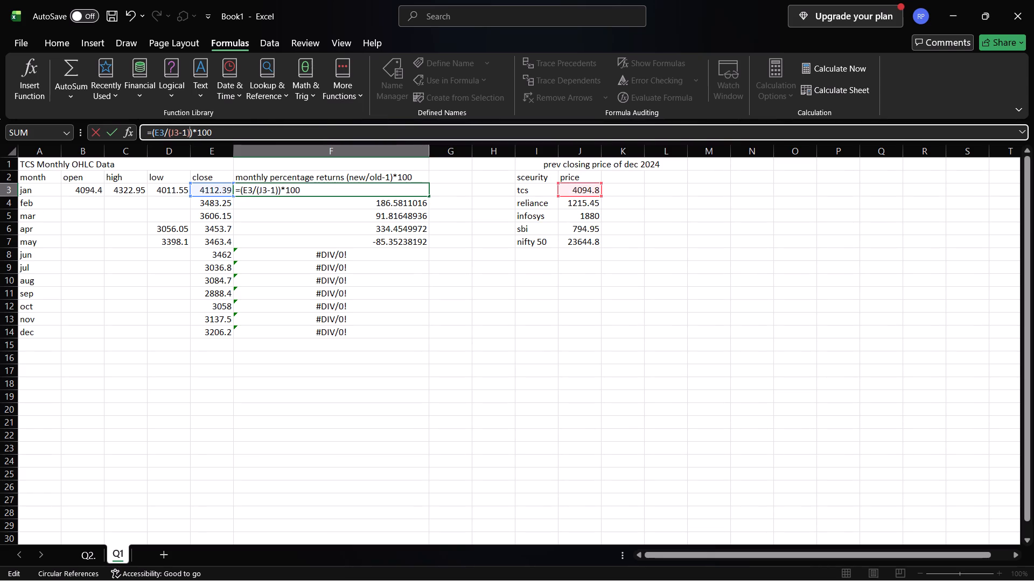
key(Return)
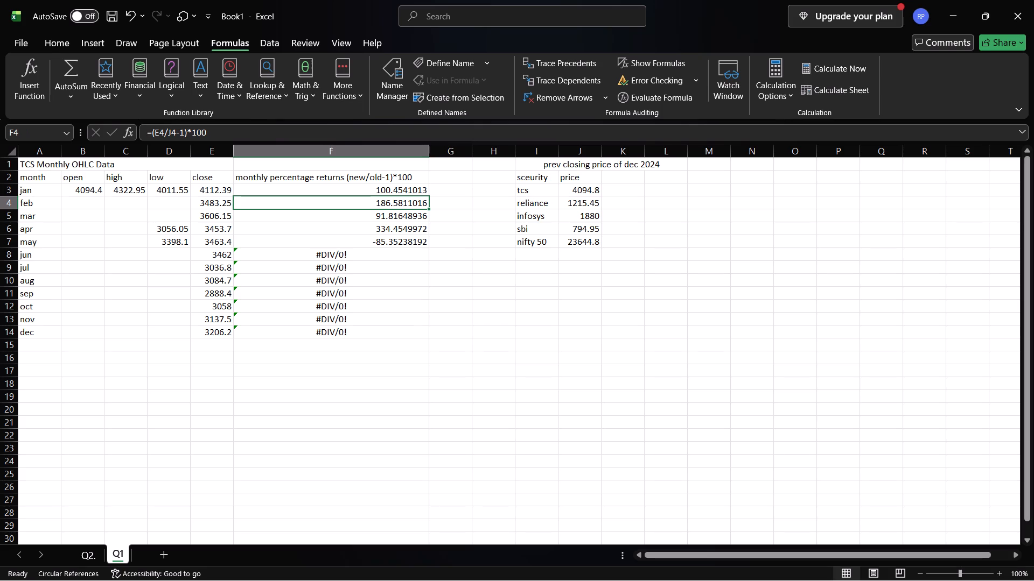
Fill January's edited return formula from F3 down through December in F14.
click(345, 403)
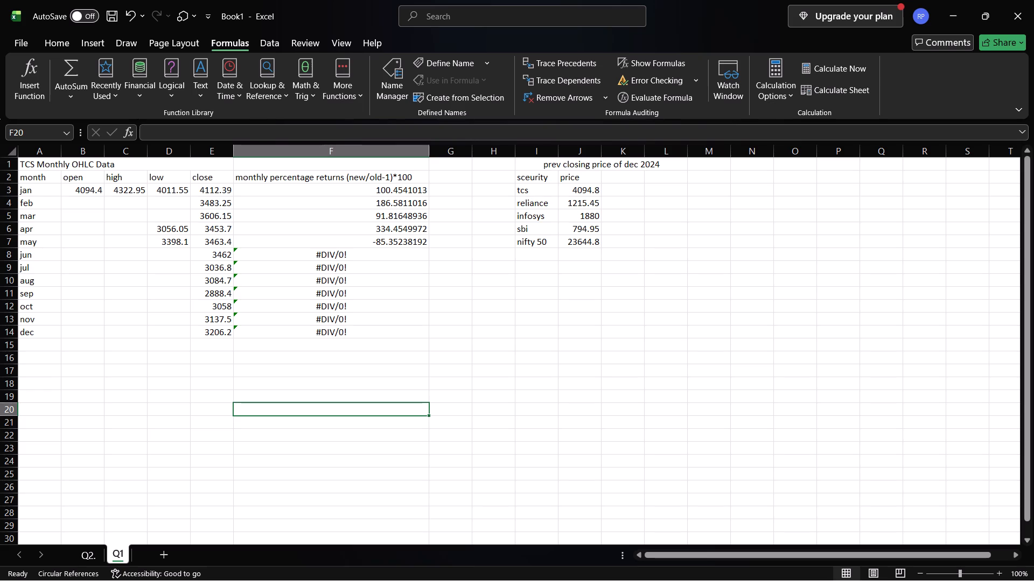
click(312, 258)
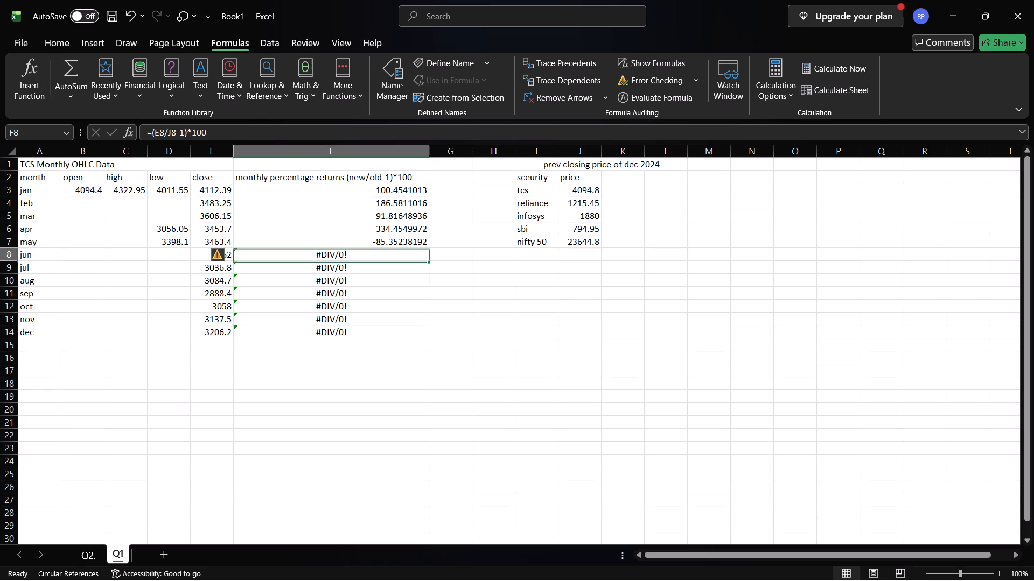
click(294, 226)
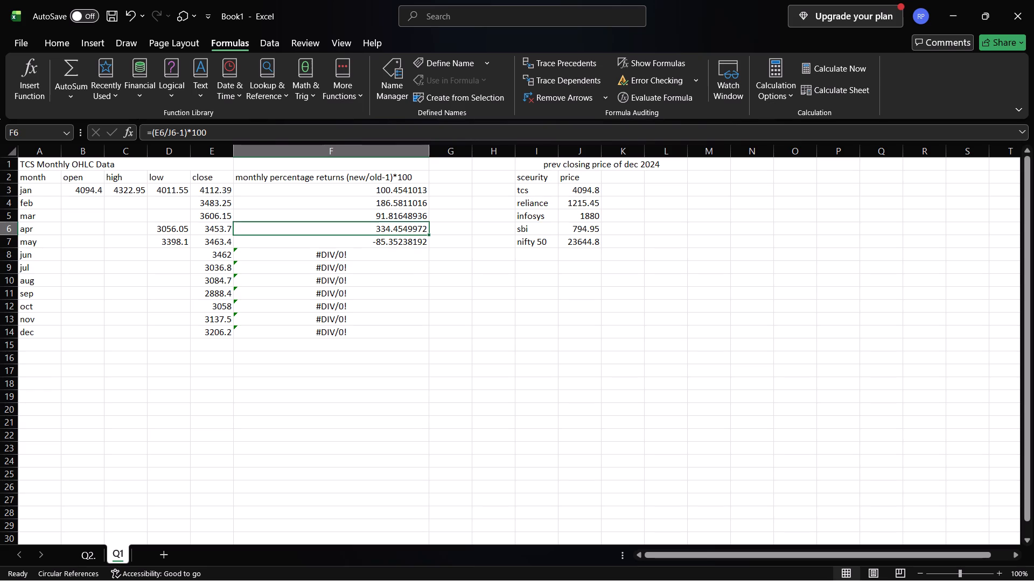
click(283, 192)
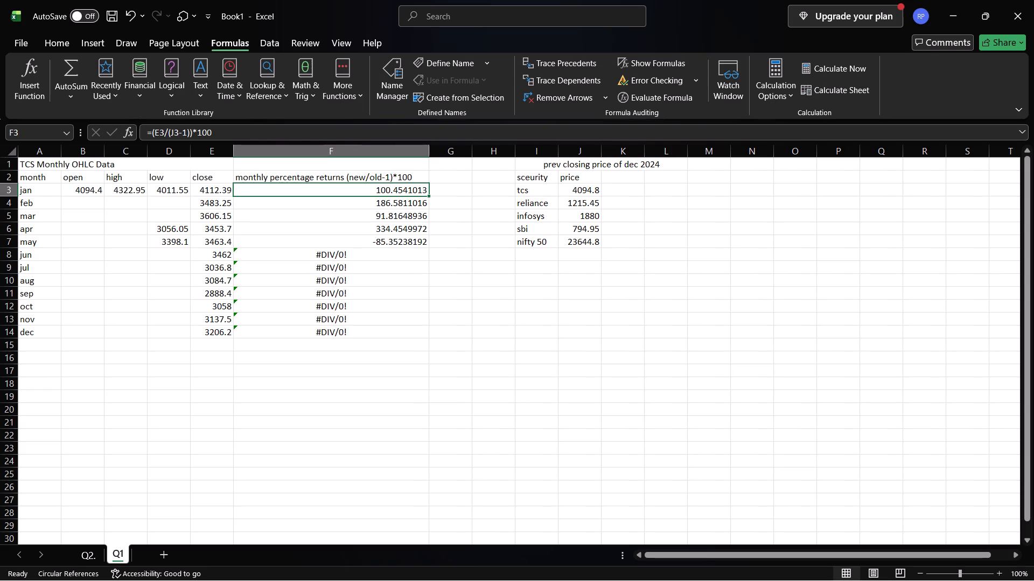
drag(428, 195, 419, 307)
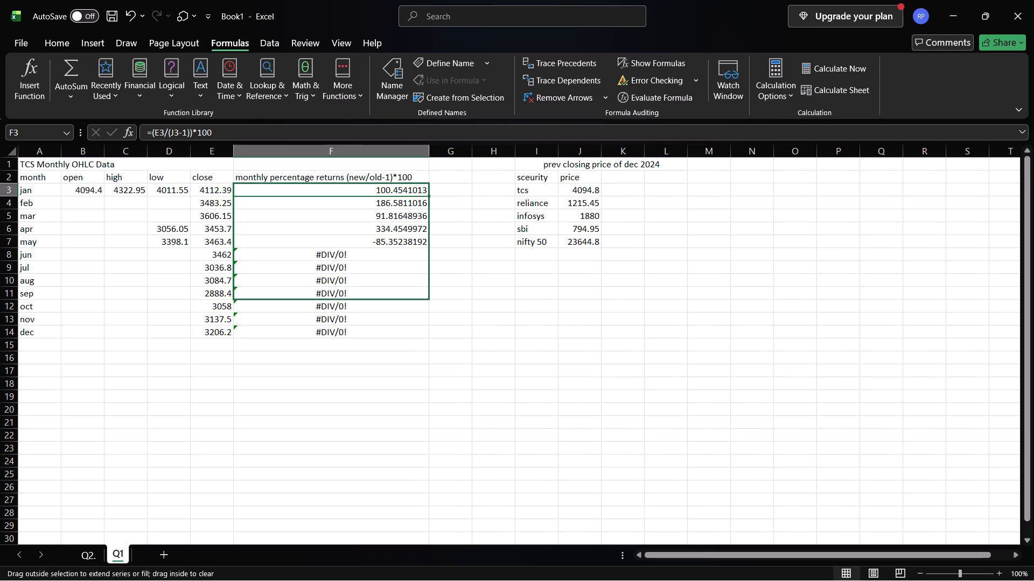
drag(419, 307, 415, 335)
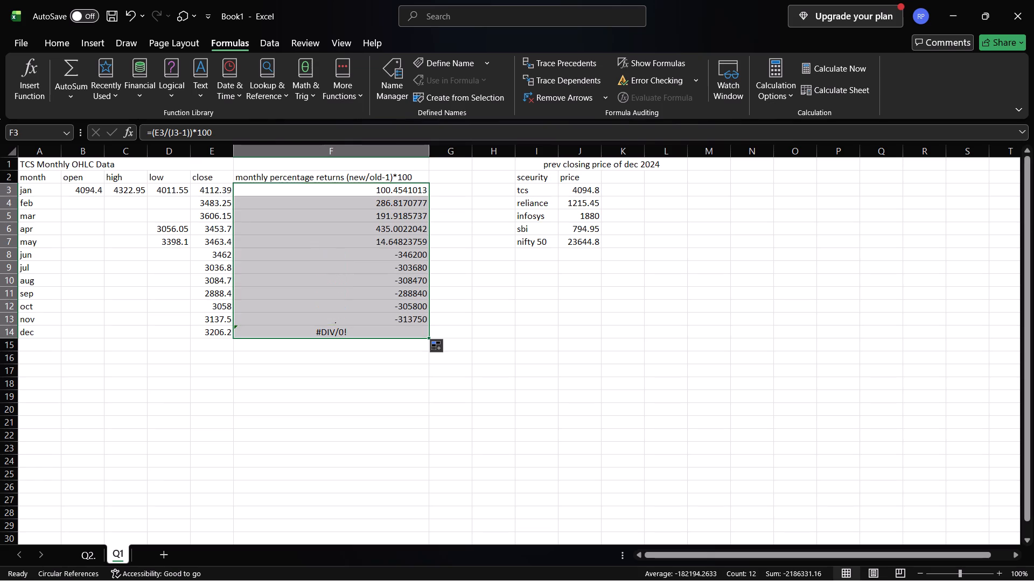
click(374, 400)
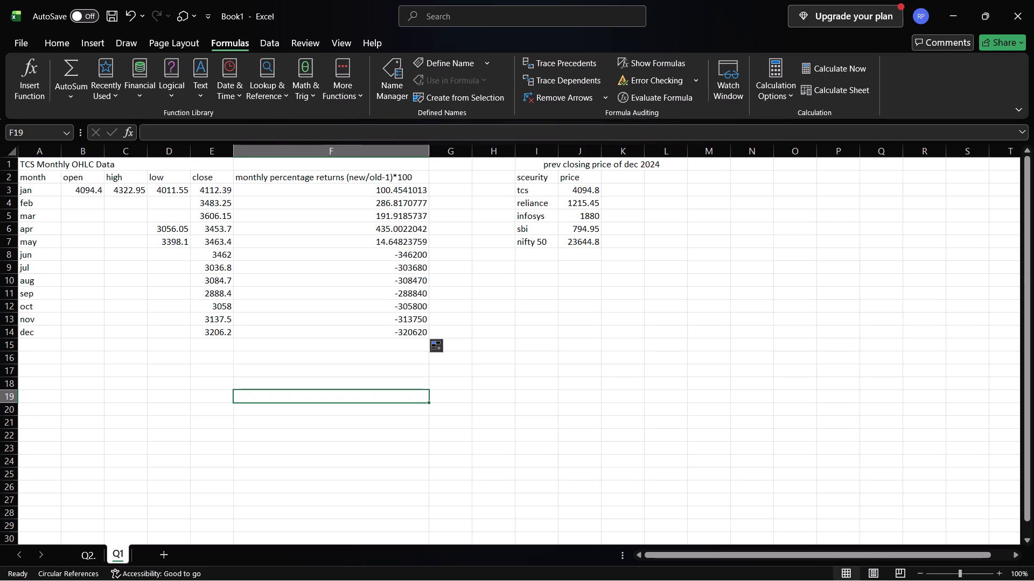
Remove the inner parentheses from January's return formula in F3 so it reads =(E3/J3-1)*100.
click(299, 195)
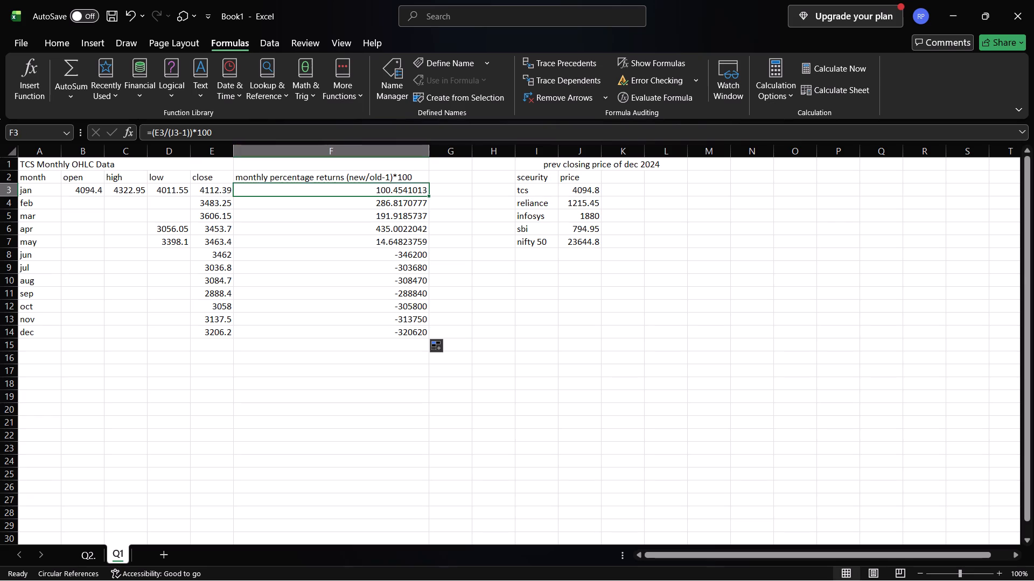
click(169, 133)
click(172, 133)
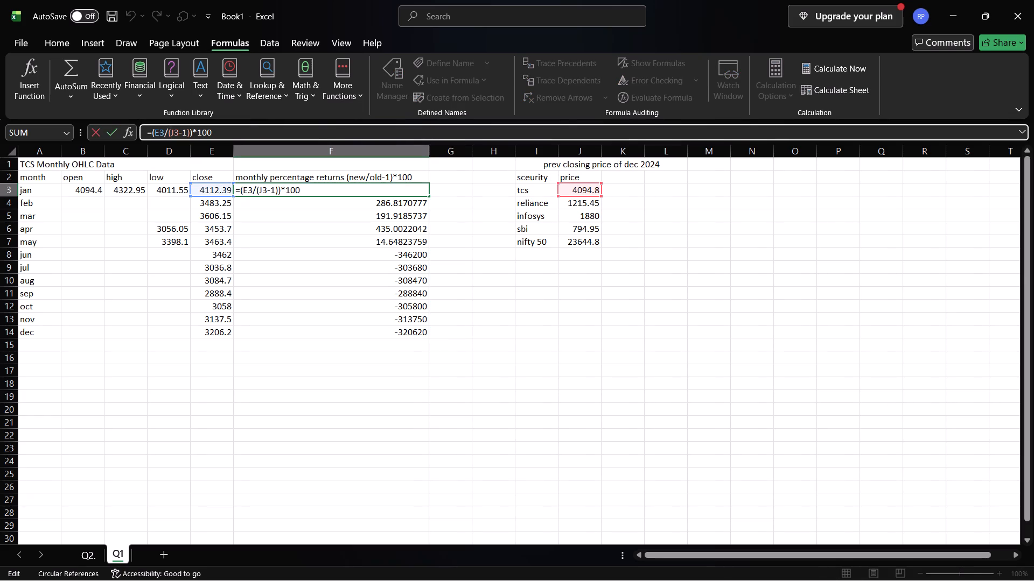
key(BackSpace)
key(Right)
key(Right)
key(Right)
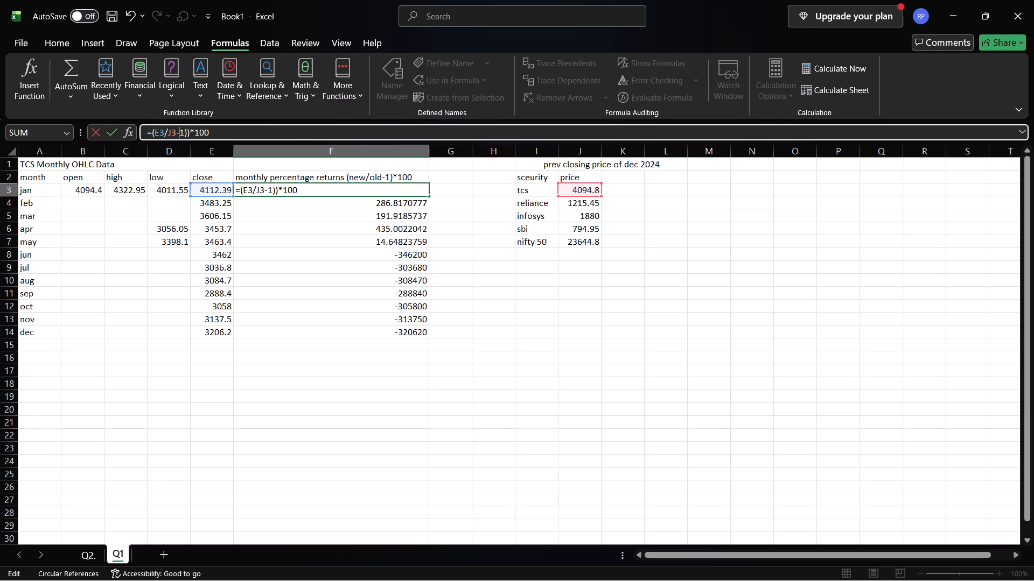
key(Right)
key(Right)
key(Left)
key(Right)
key(BackSpace)
key(Return)
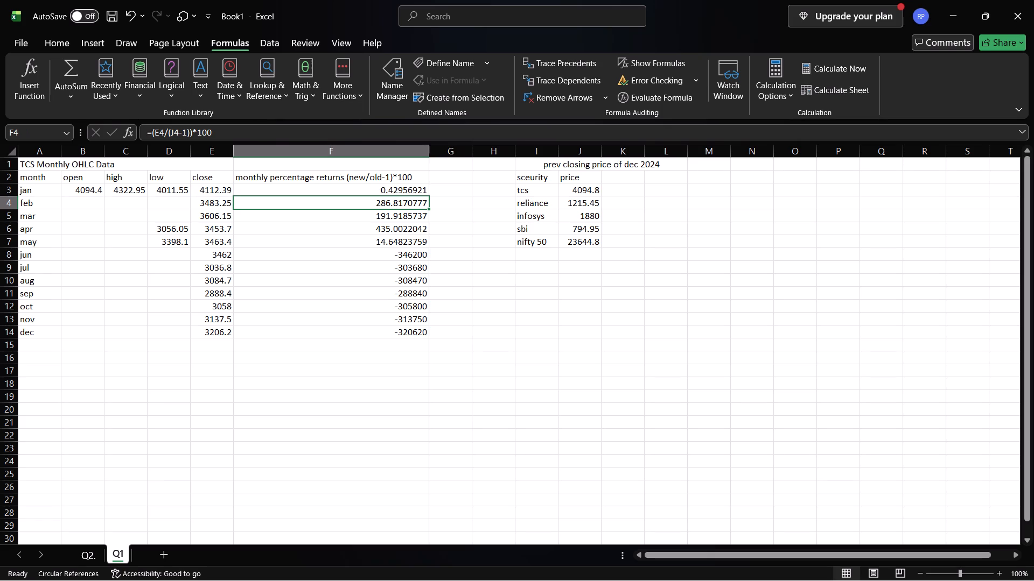
right_click(324, 188)
click(228, 293)
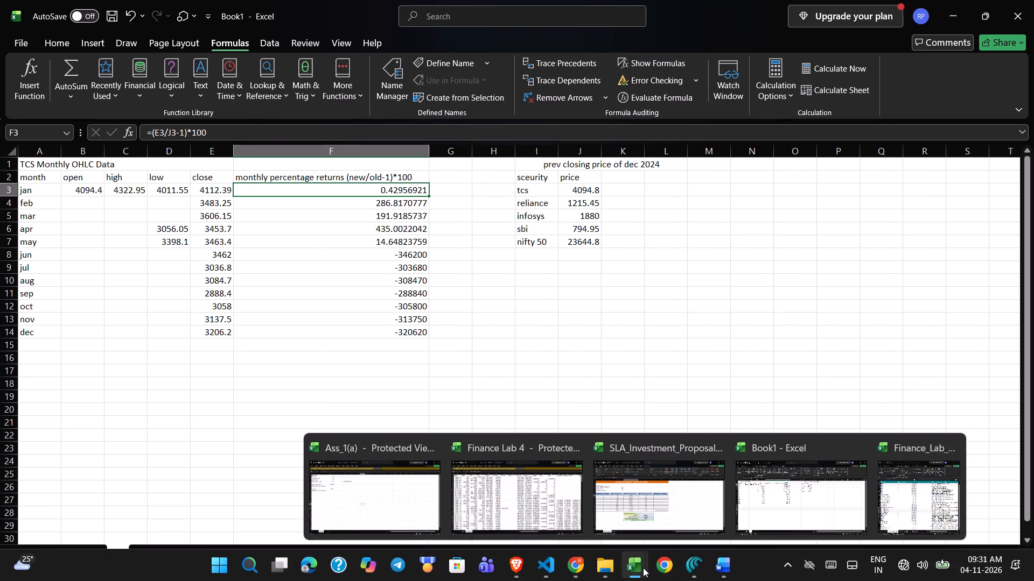
Switch to the Finance Lab workbook's formula guide and examine the syntax for sample variance, standard deviation and population variance.
click(934, 445)
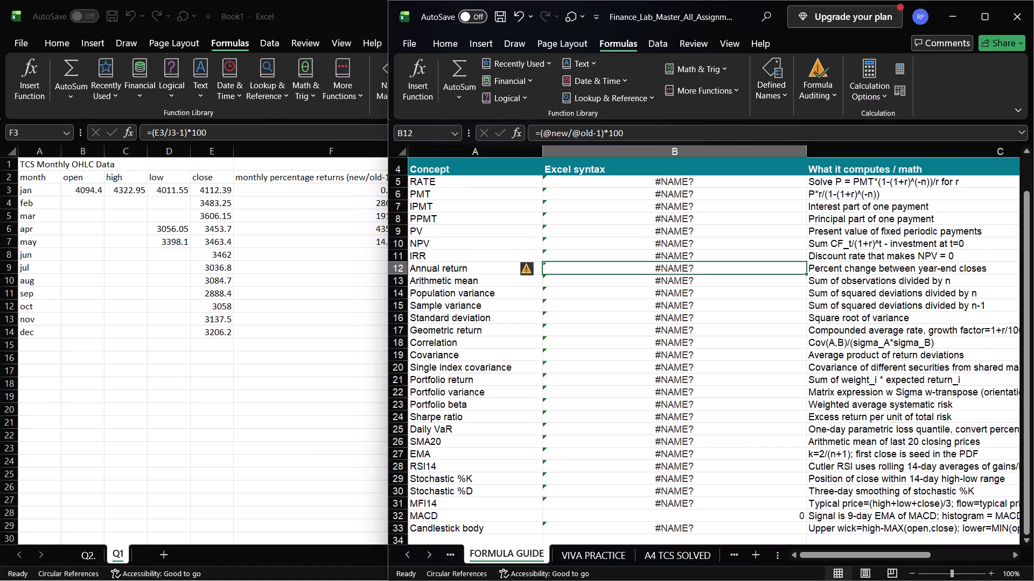
scroll(466, 439, down, 1)
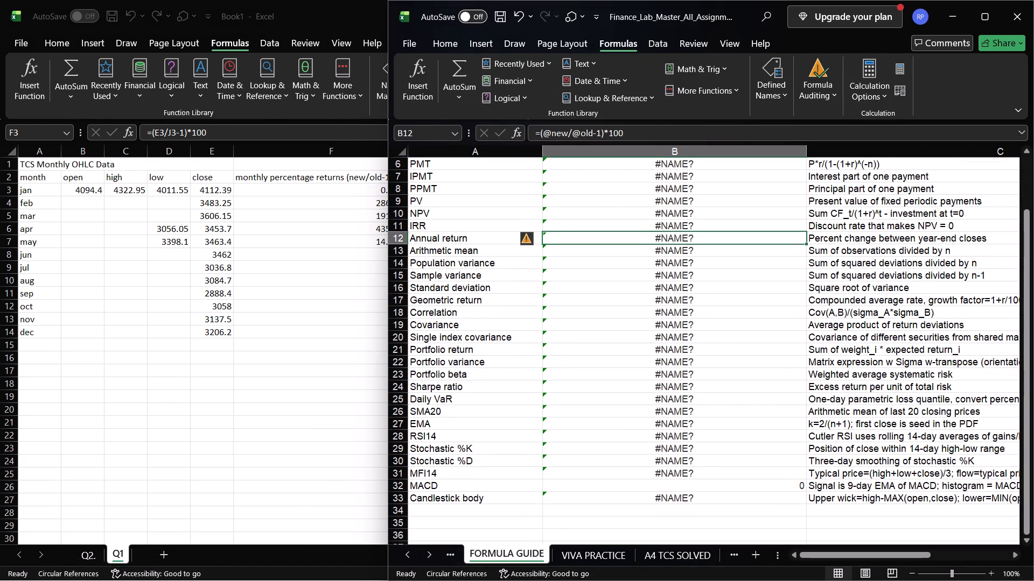
click(472, 276)
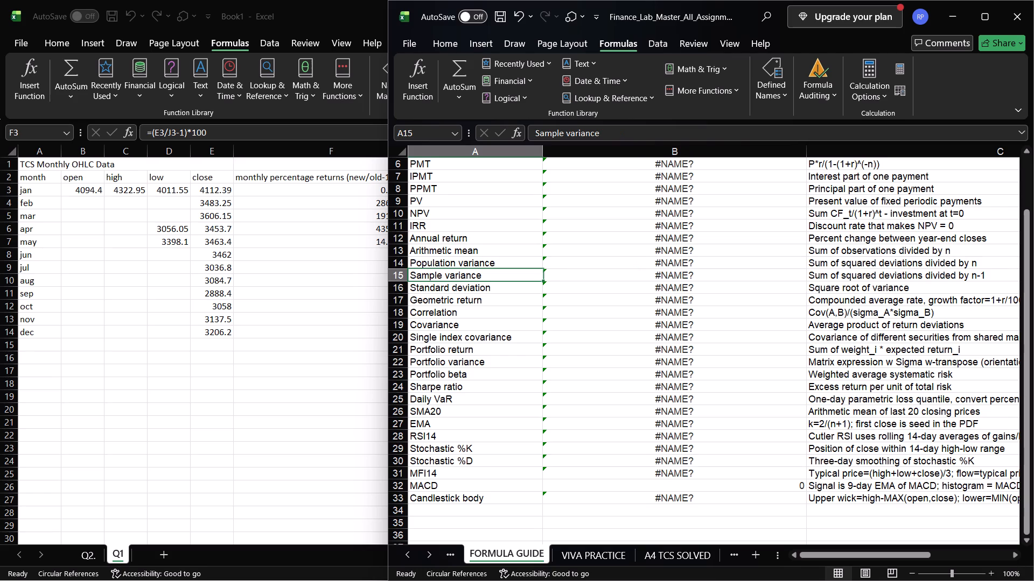
click(596, 277)
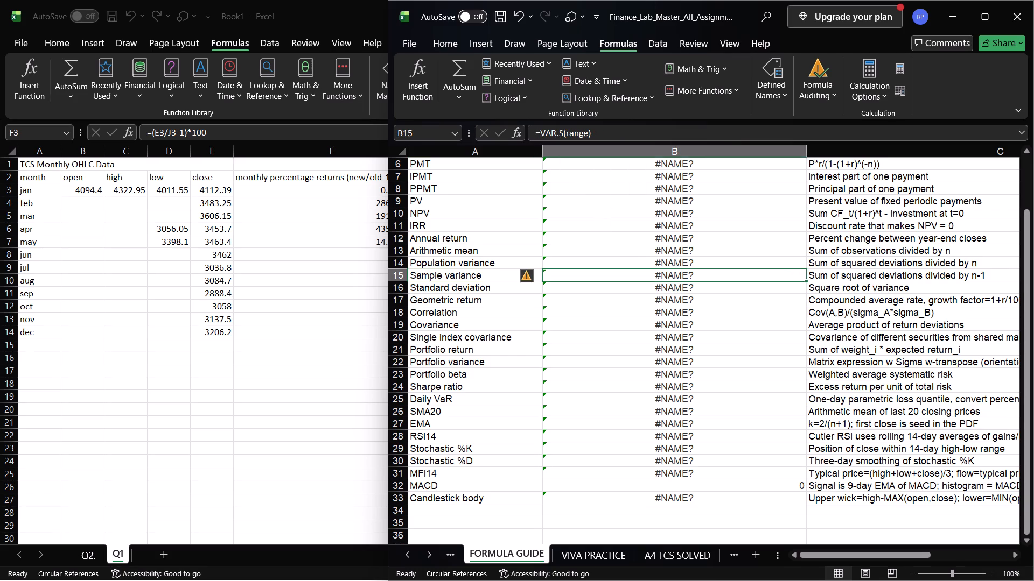
click(583, 289)
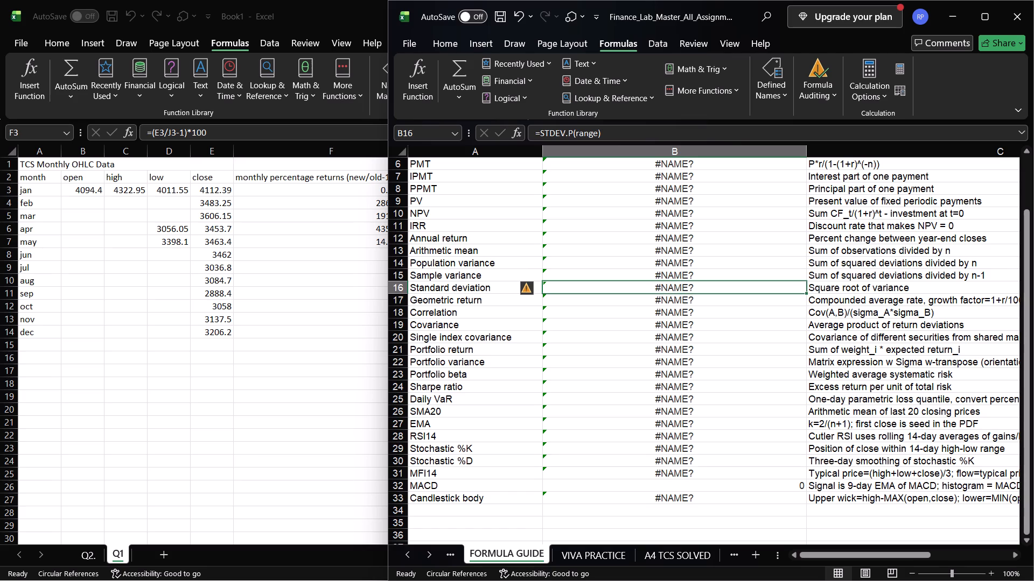
click(549, 259)
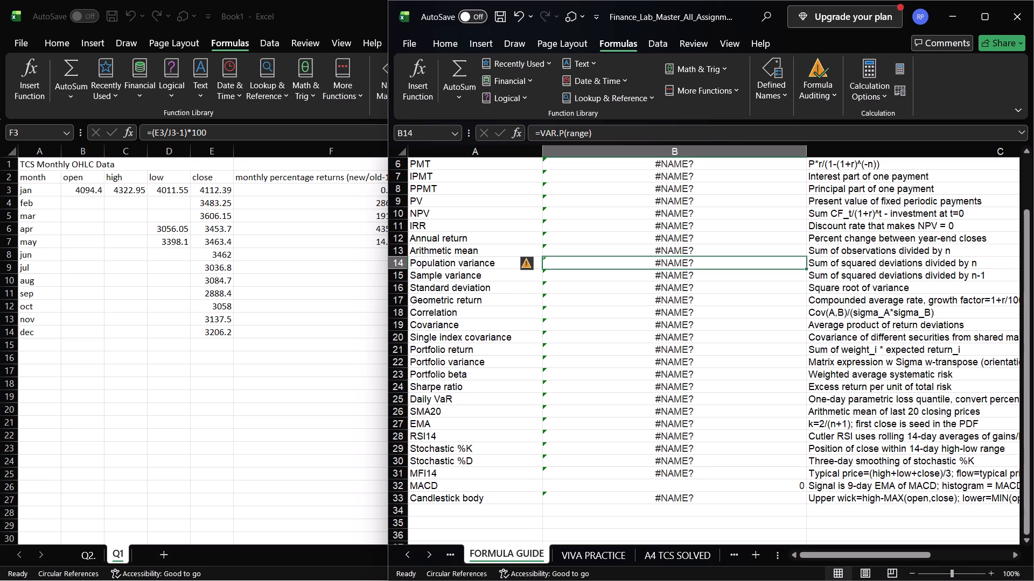
click(558, 278)
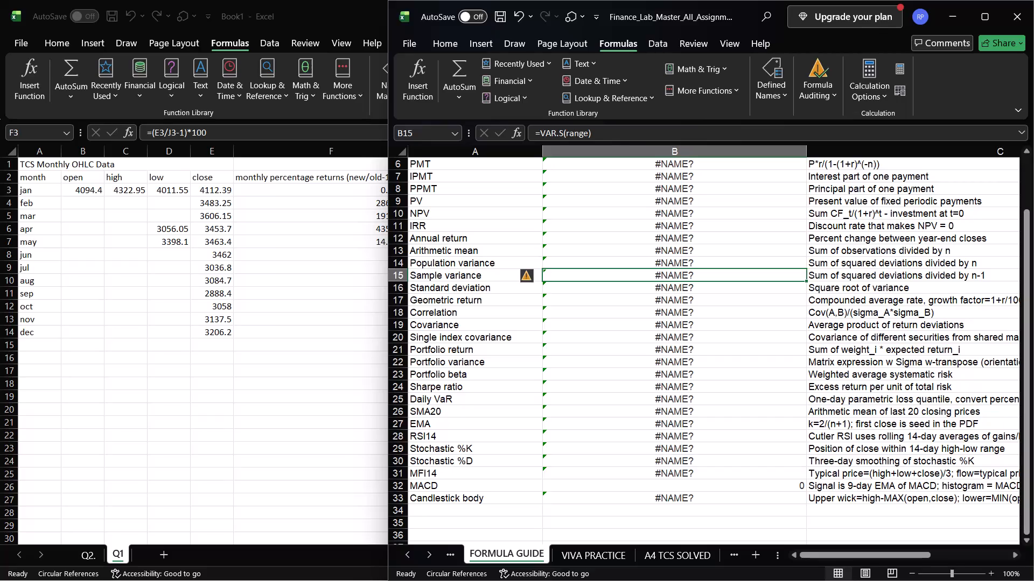
Return to Book1 and enter the label variance in E17 of the Q1 sheet.
click(231, 312)
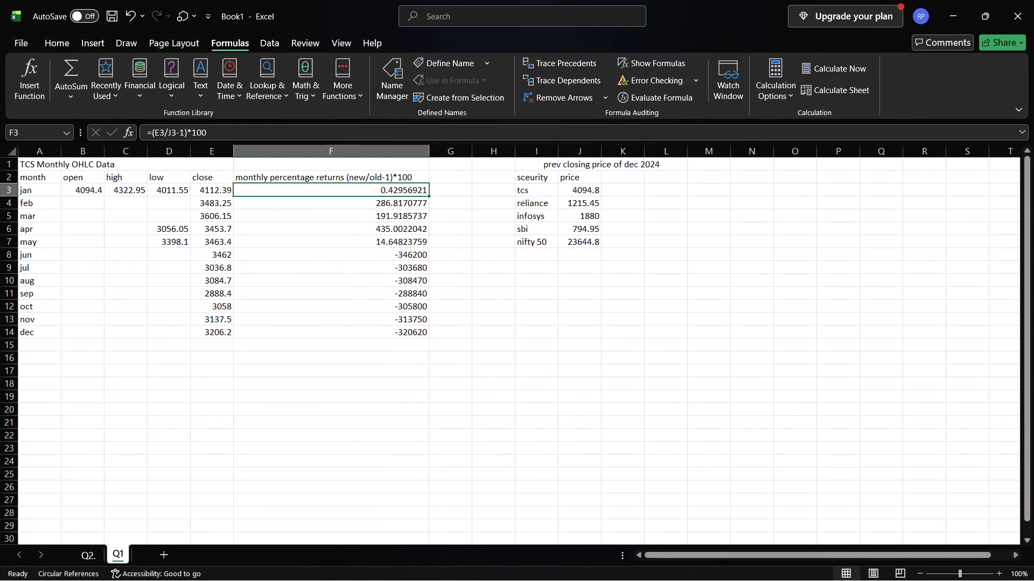
click(224, 372)
key(v)
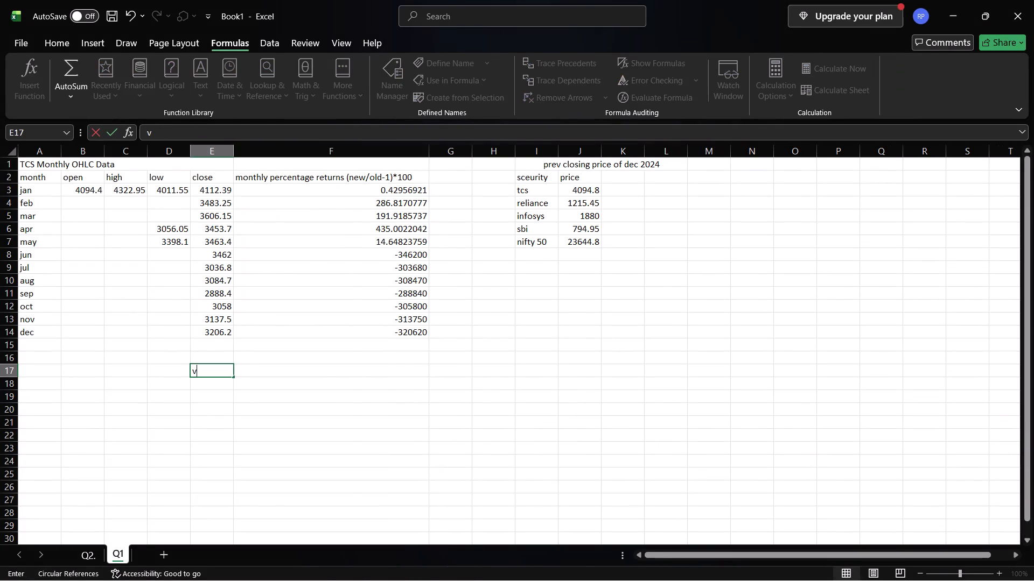
text(ariance)
key(Right)
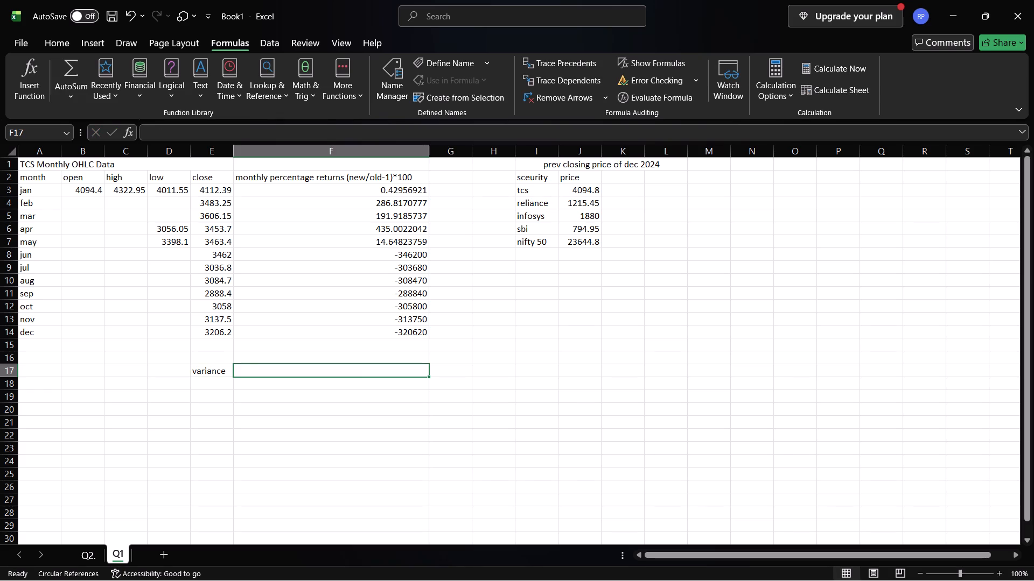
Look through the Financial and Math & Trig function categories for a variance function.
click(129, 87)
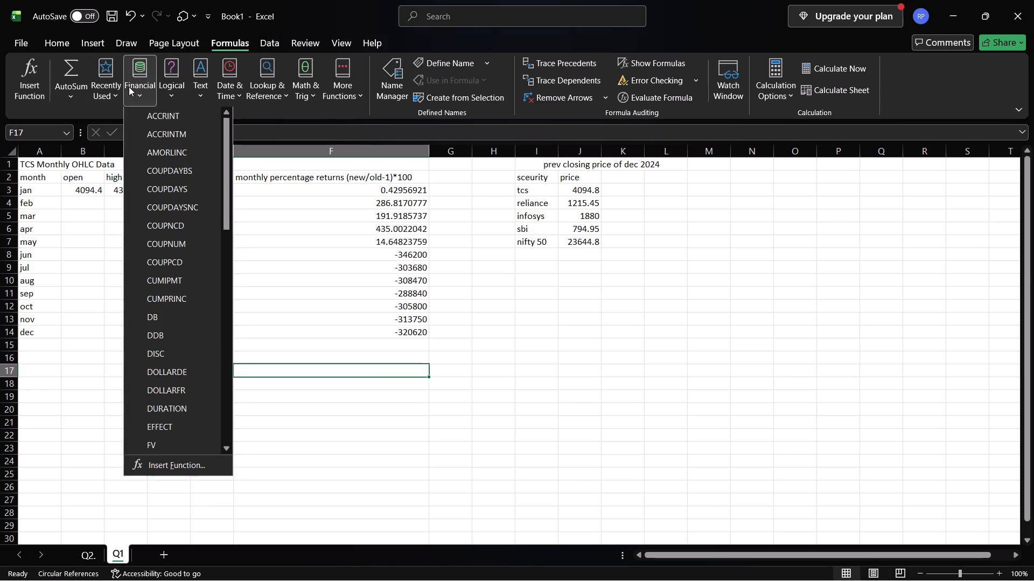
scroll(187, 207, down, 5)
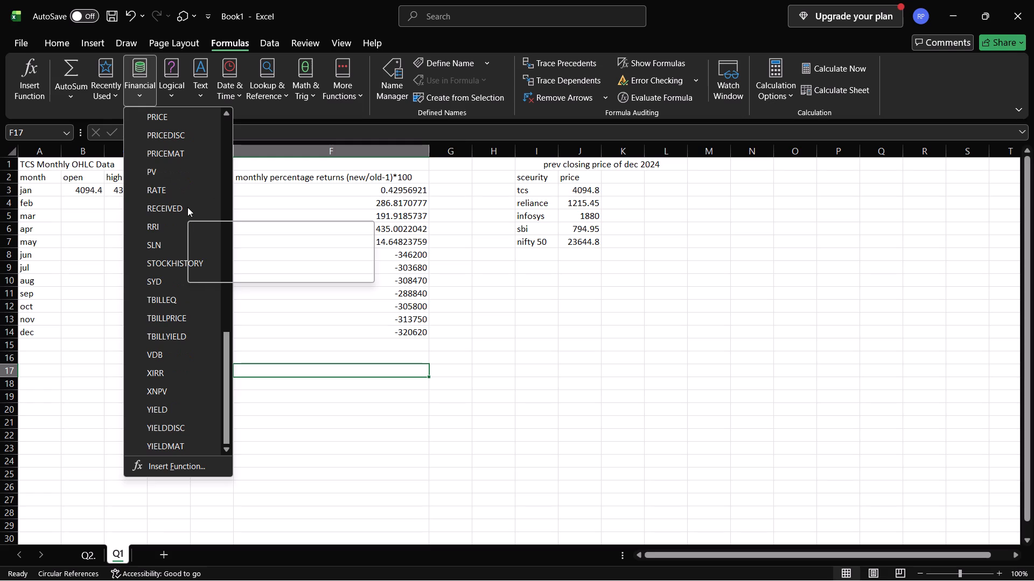
scroll(187, 346, down, 3)
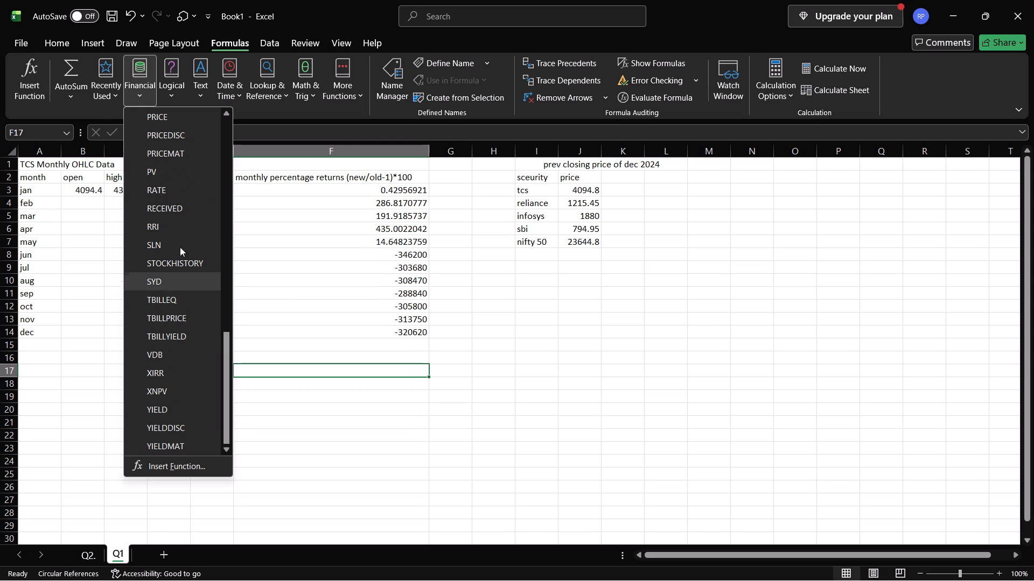
scroll(180, 210, up, 1)
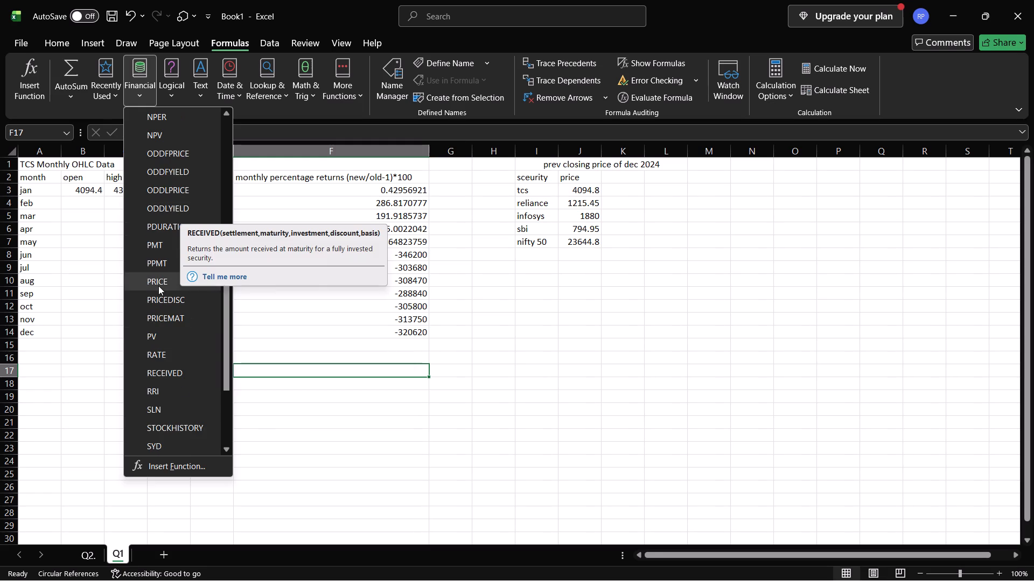
scroll(158, 286, down, 2)
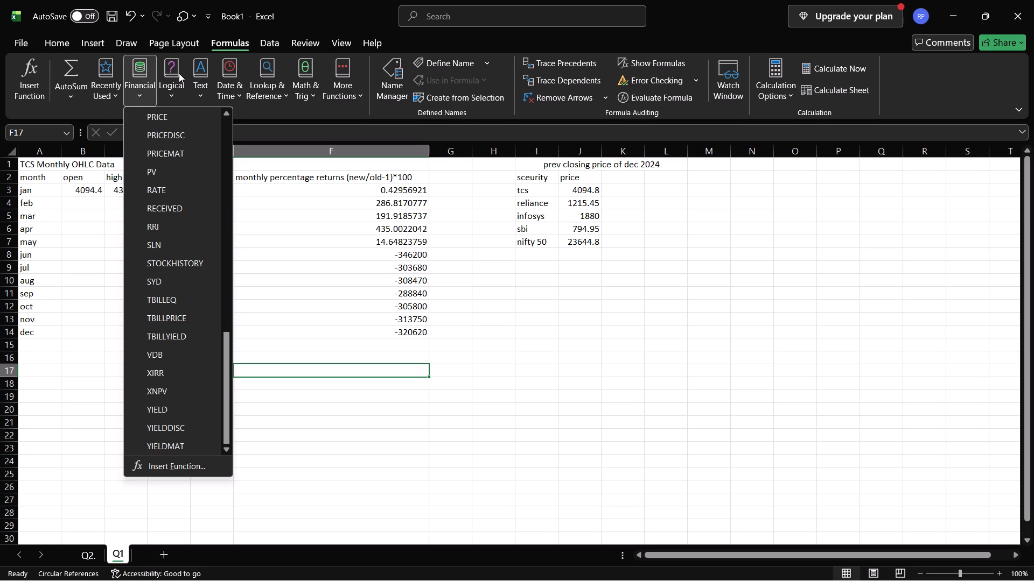
click(260, 111)
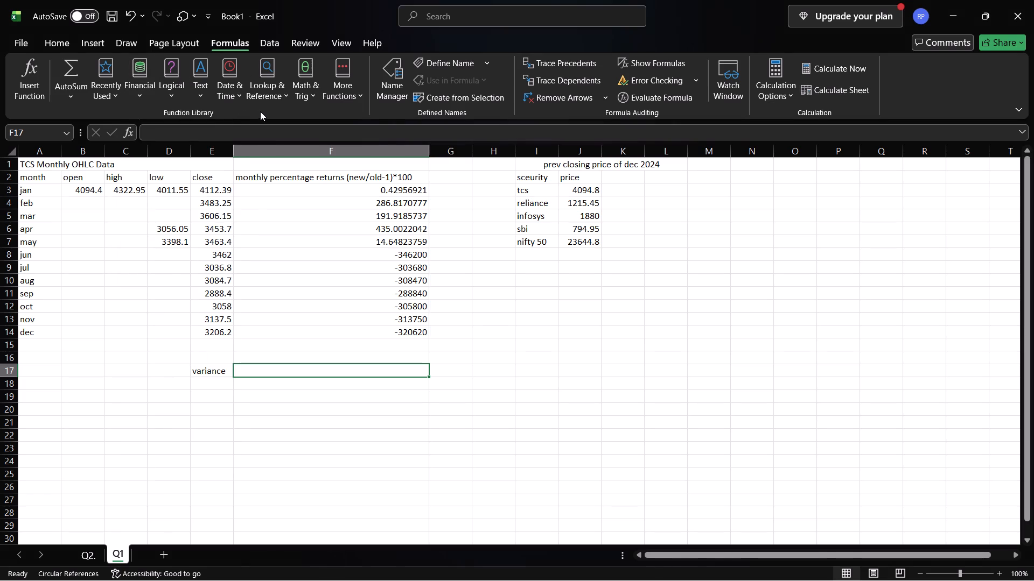
click(292, 89)
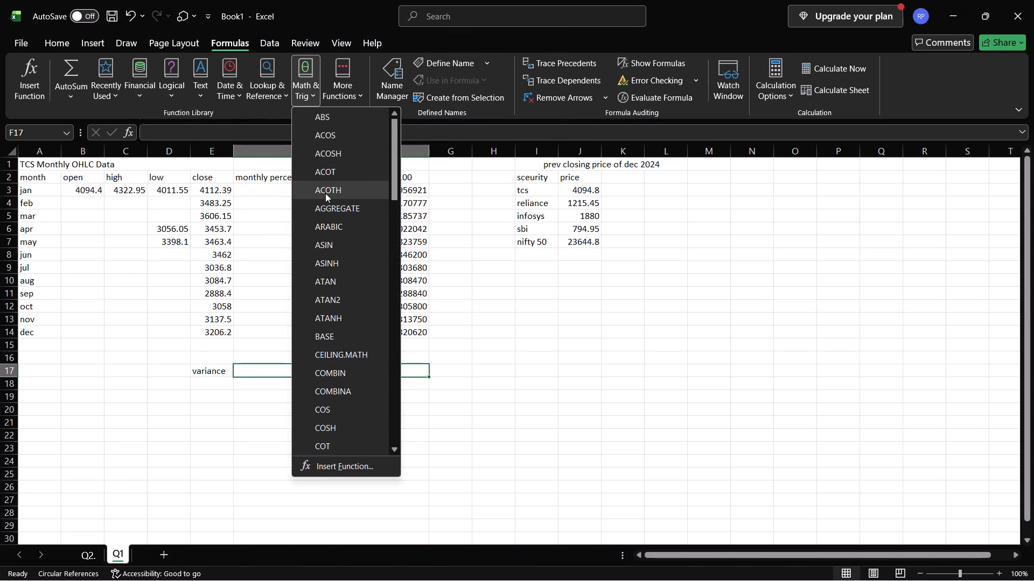
scroll(325, 193, down, 1)
scroll(325, 193, up, 2)
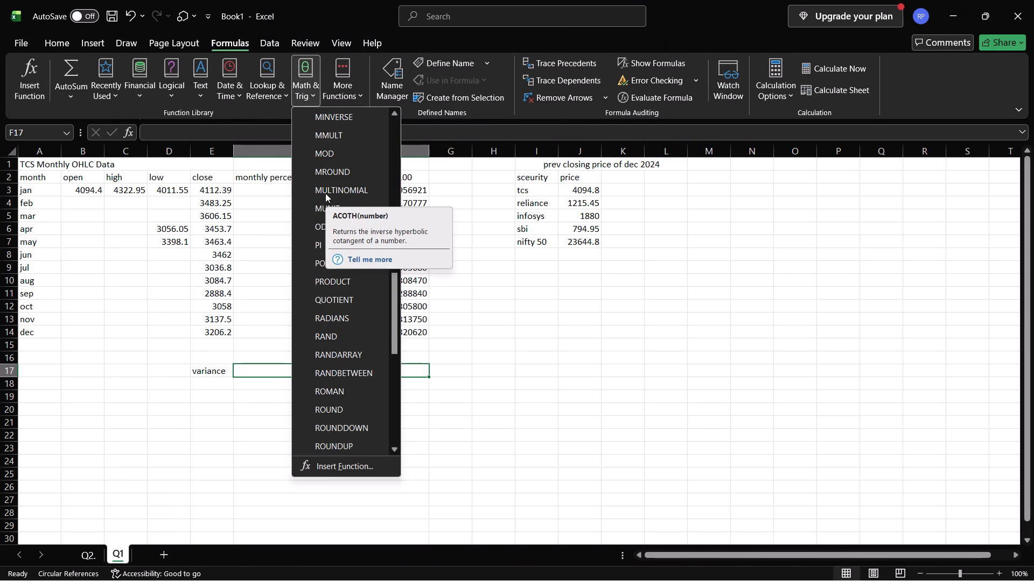
scroll(328, 268, down, 2)
scroll(327, 320, down, 6)
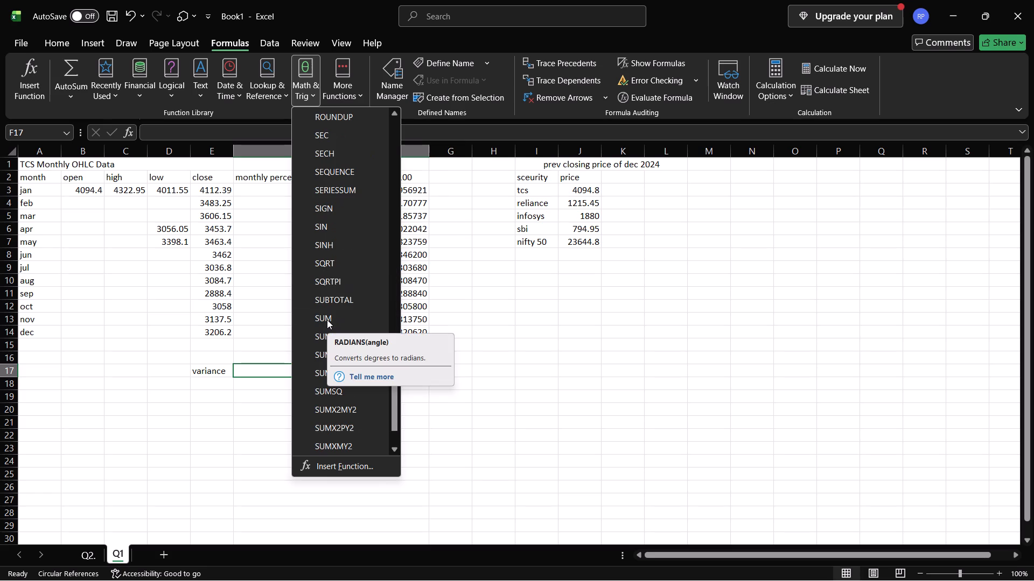
scroll(349, 281, down, 3)
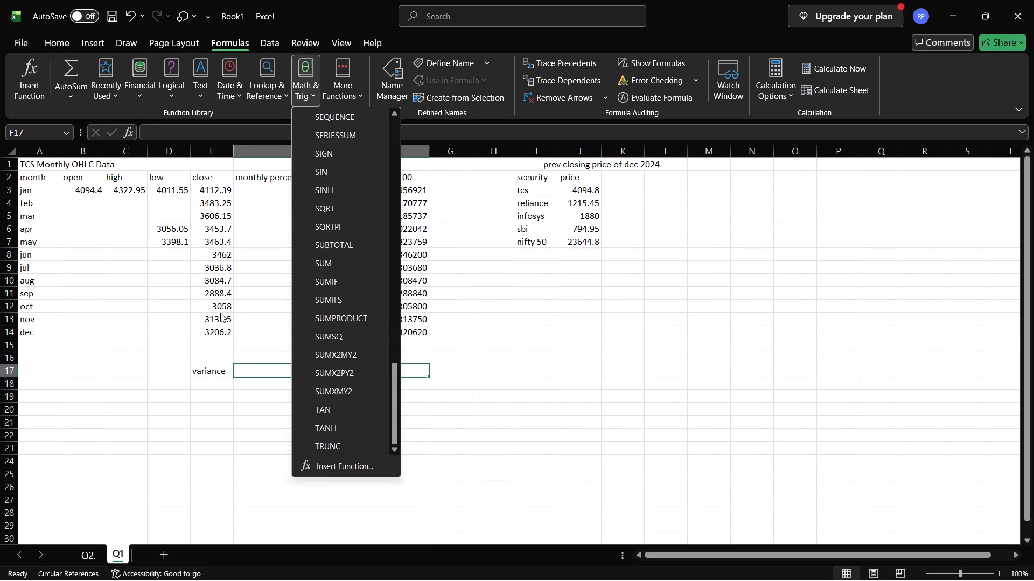
click(108, 361)
click(108, 361)
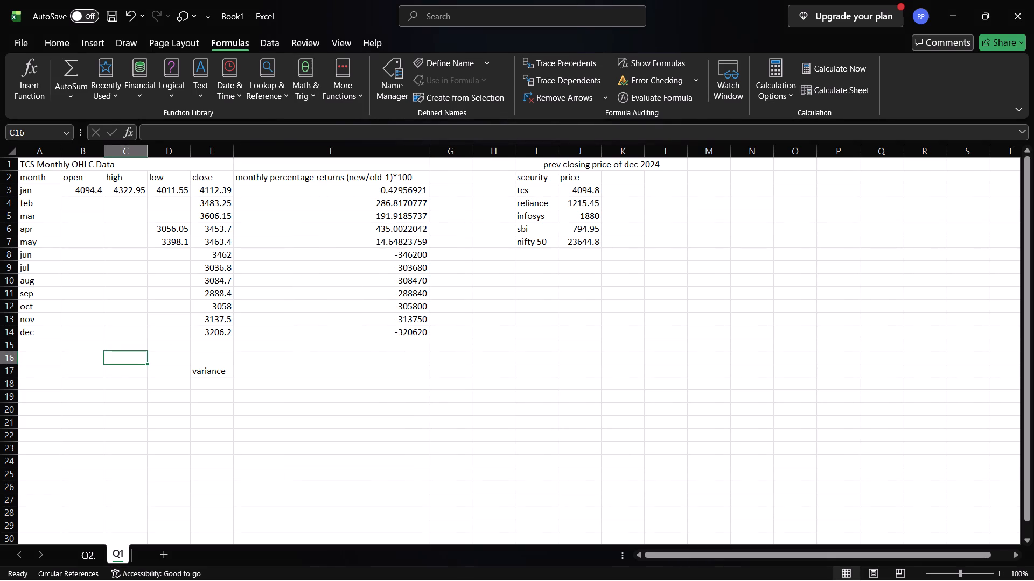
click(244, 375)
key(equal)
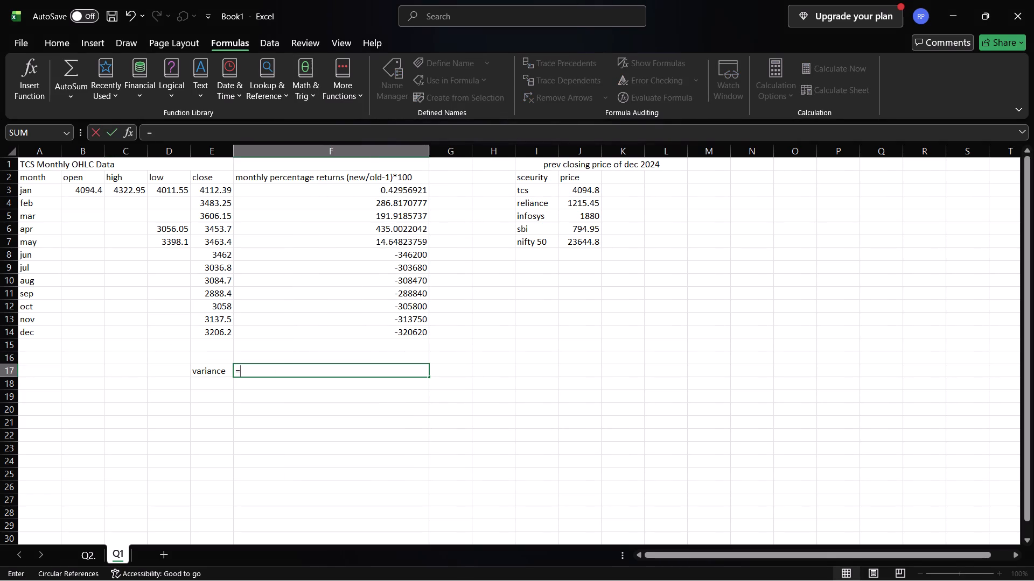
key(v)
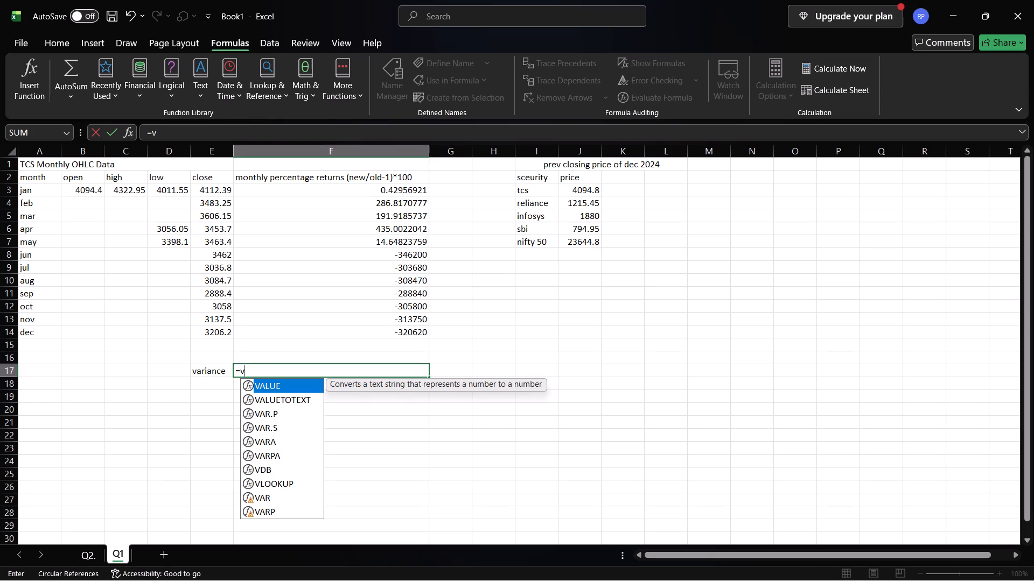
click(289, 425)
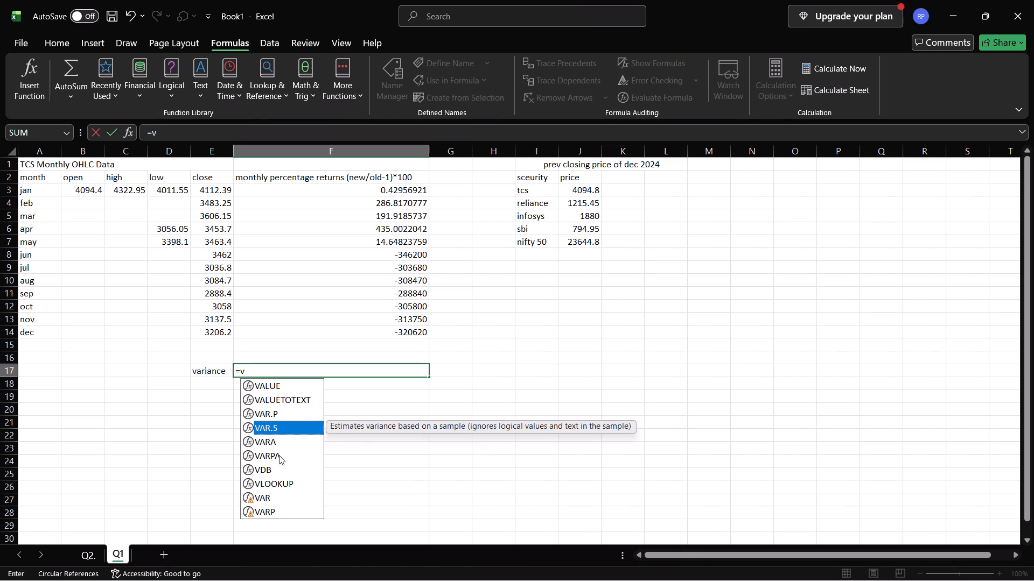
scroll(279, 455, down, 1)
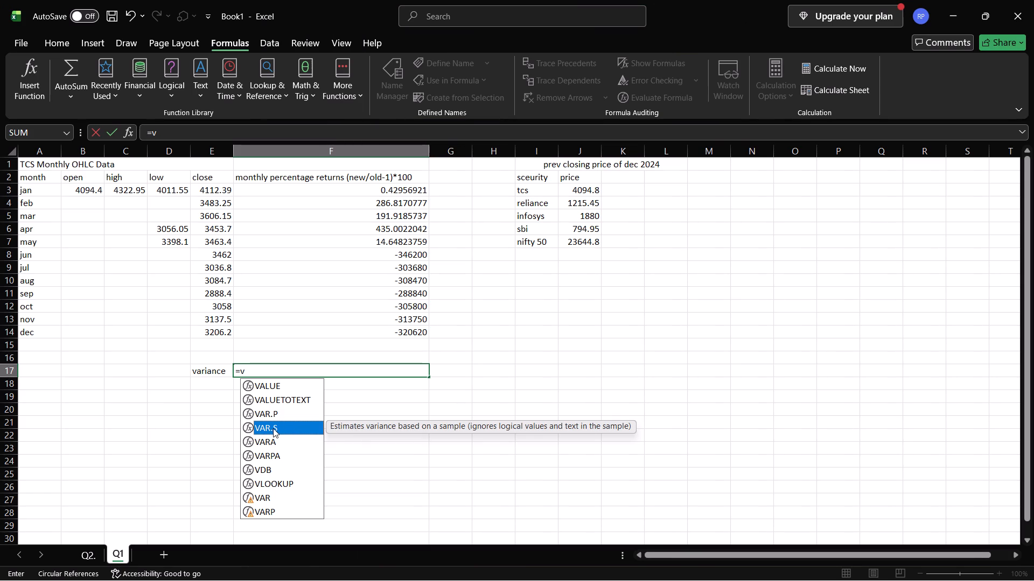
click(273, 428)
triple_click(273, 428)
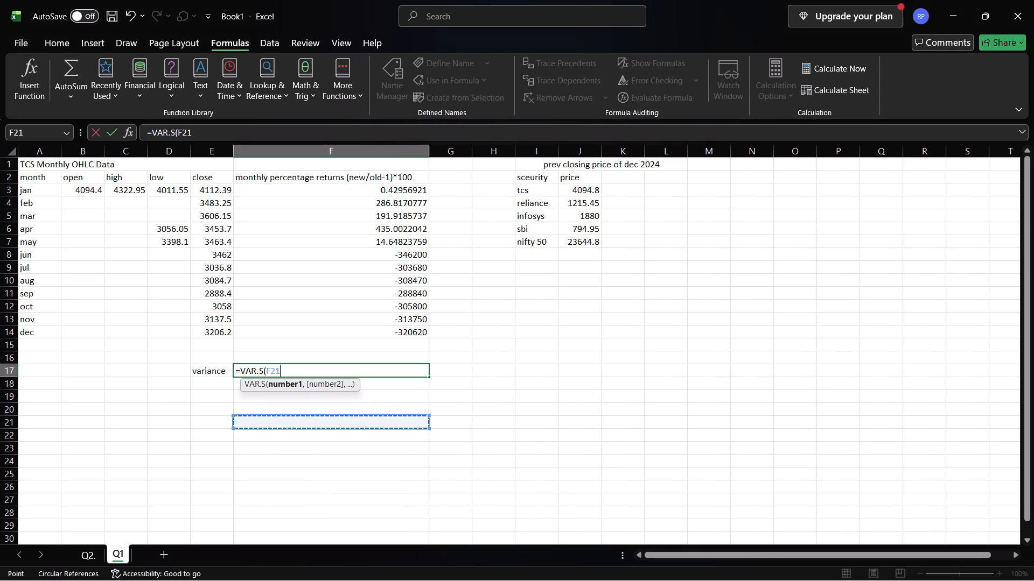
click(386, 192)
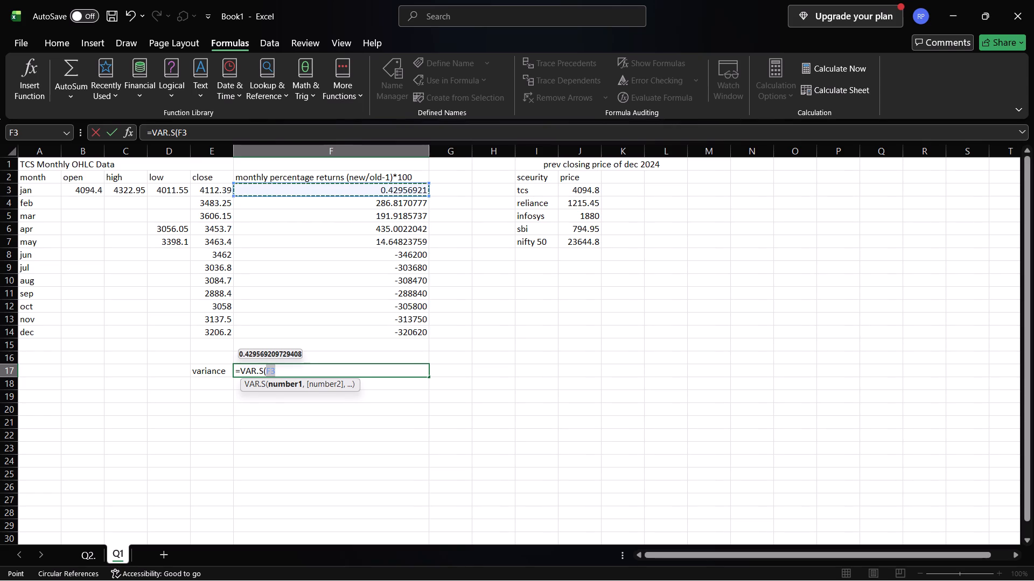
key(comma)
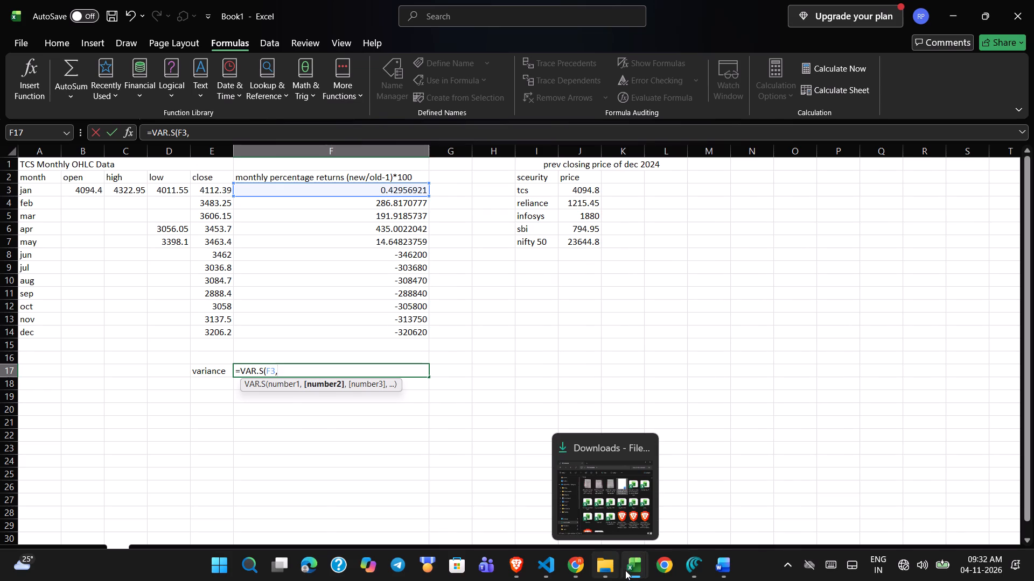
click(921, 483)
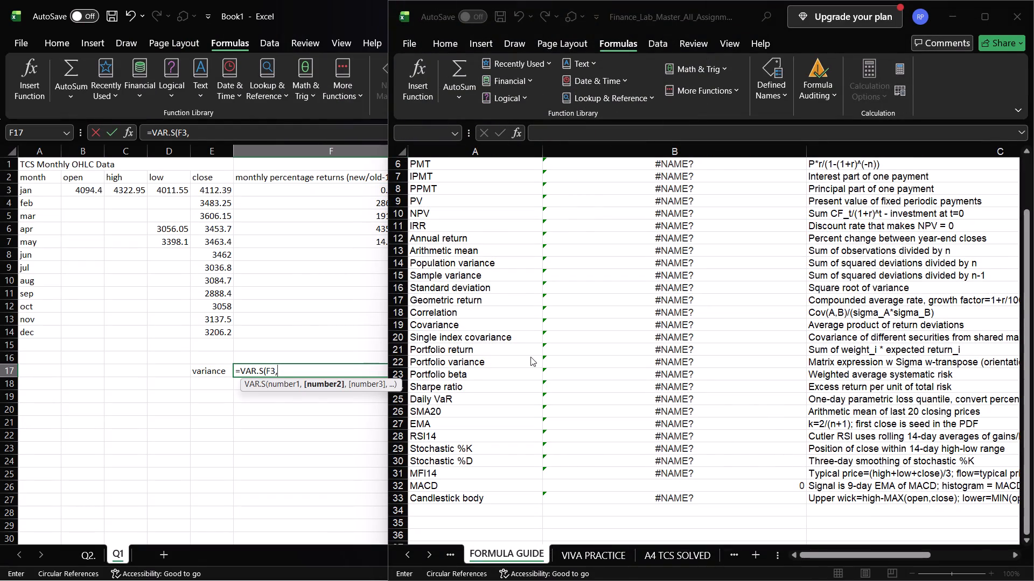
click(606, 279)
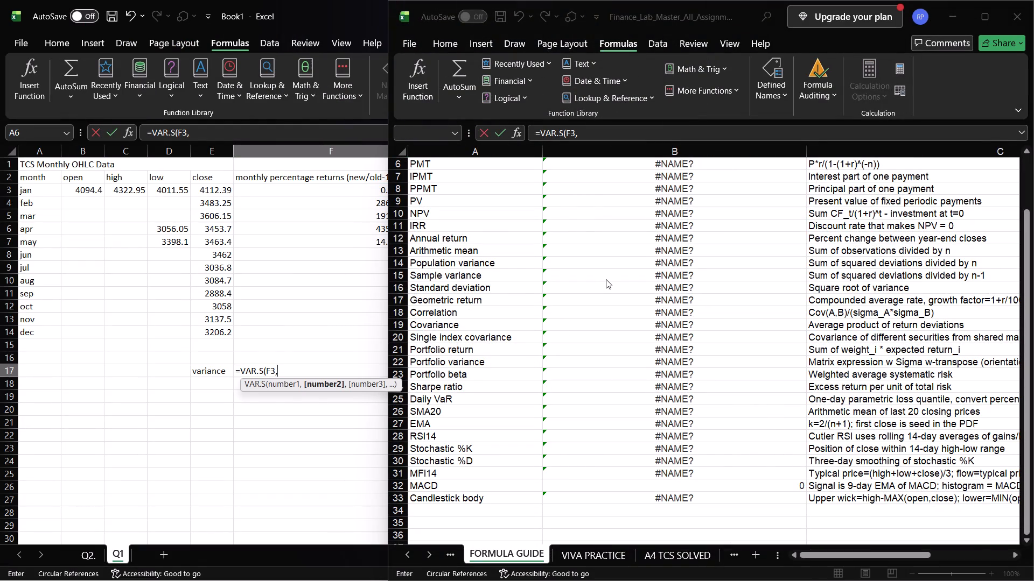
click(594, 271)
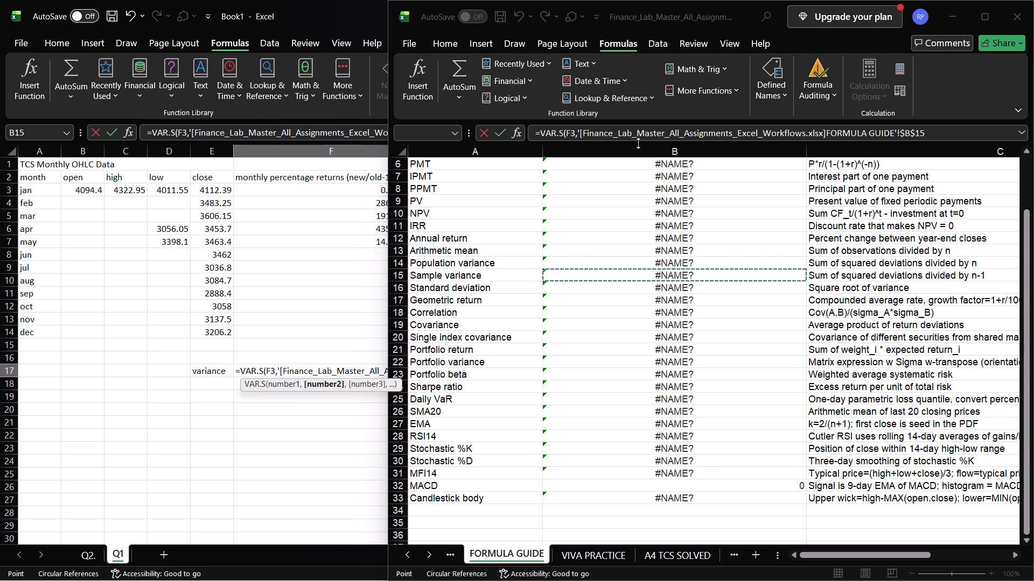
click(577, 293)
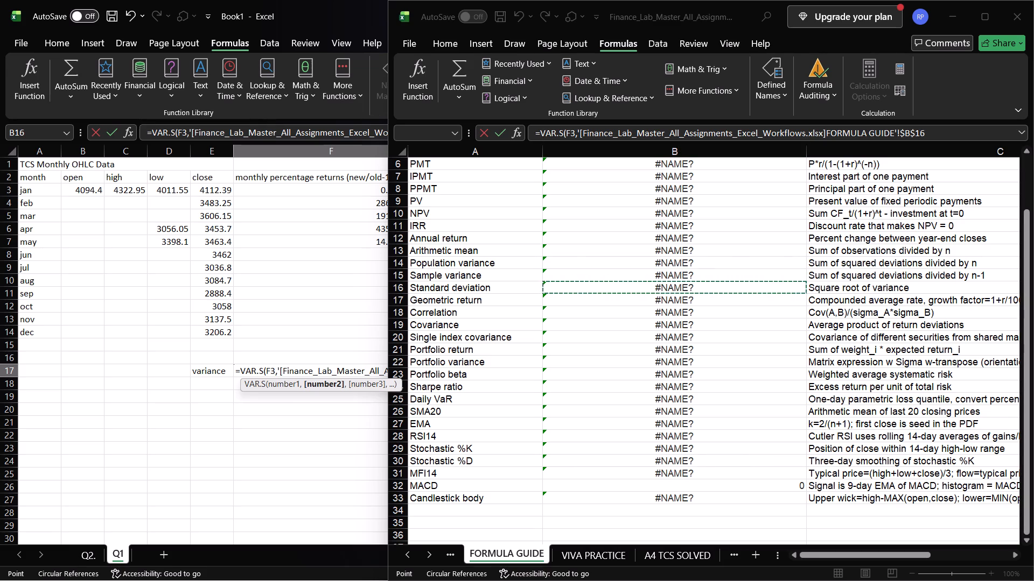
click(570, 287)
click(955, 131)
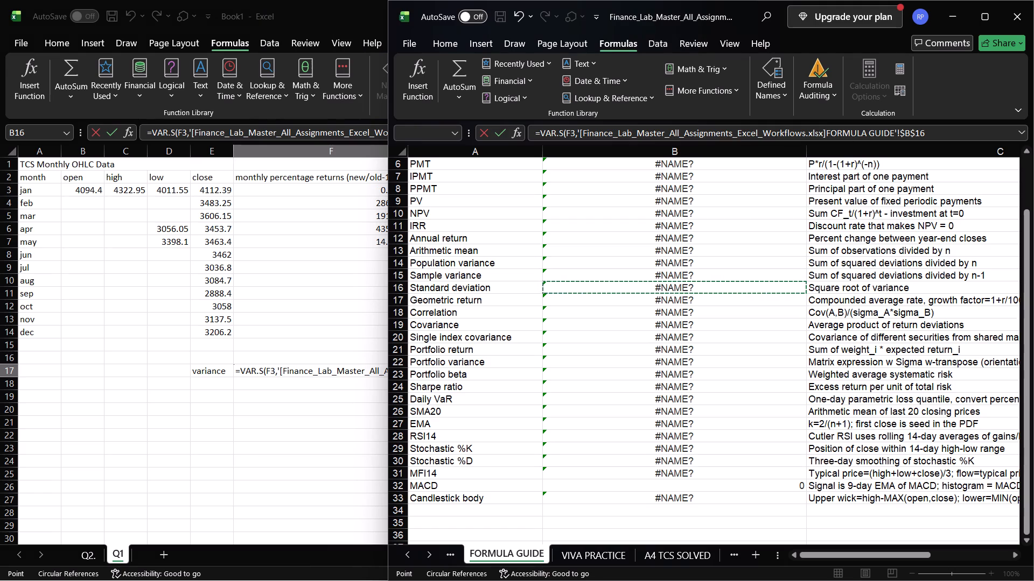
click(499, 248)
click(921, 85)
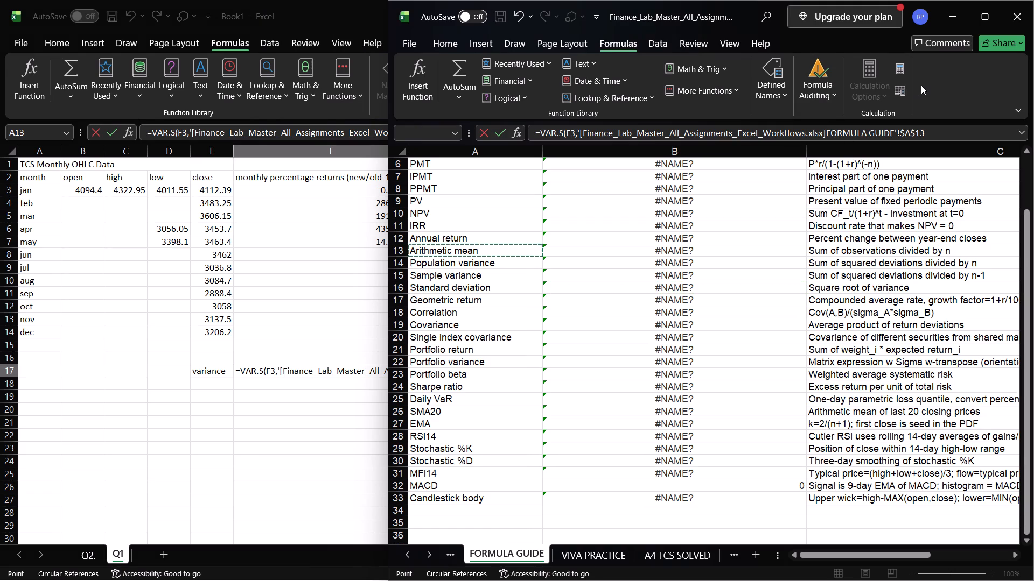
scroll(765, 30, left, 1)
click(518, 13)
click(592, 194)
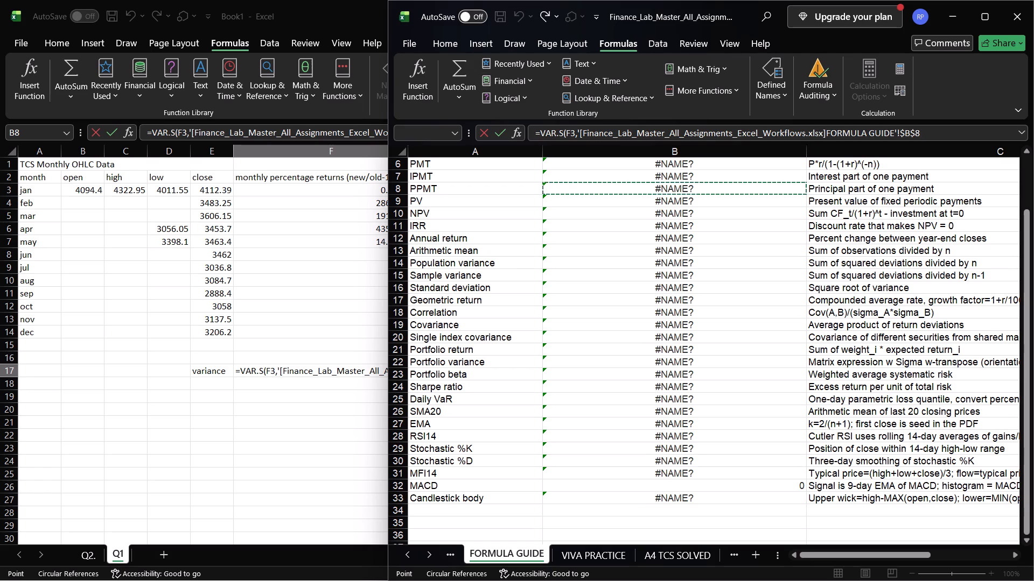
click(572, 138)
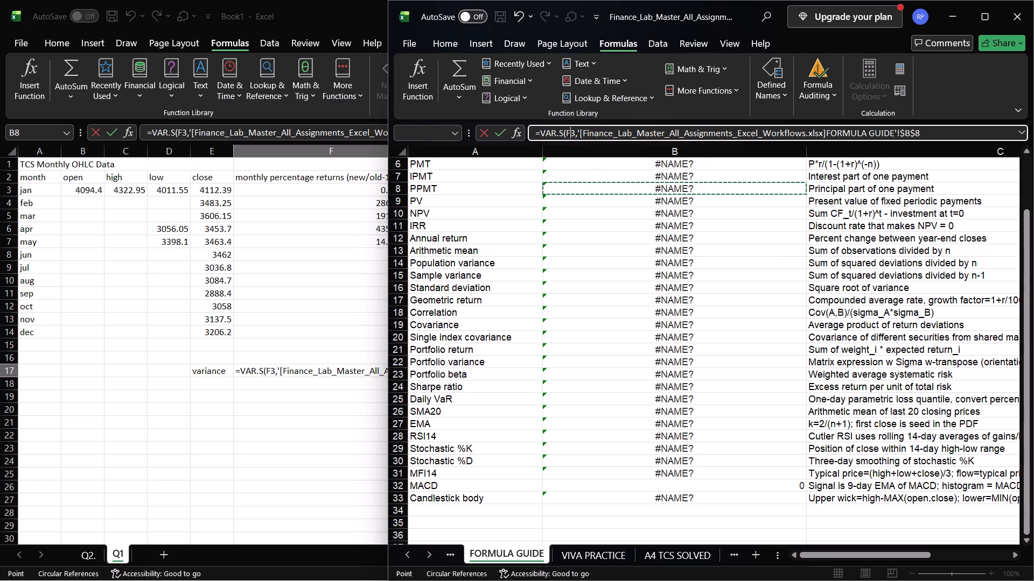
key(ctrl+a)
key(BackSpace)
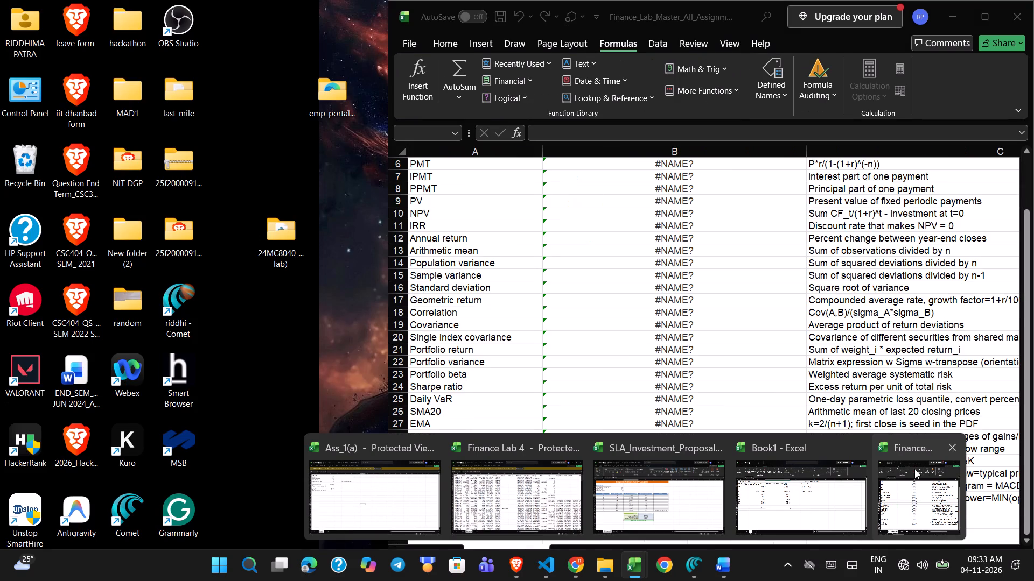
Return to Book1 and start a VAR.S formula in F17 with January's return in F3 as its first argument.
click(914, 469)
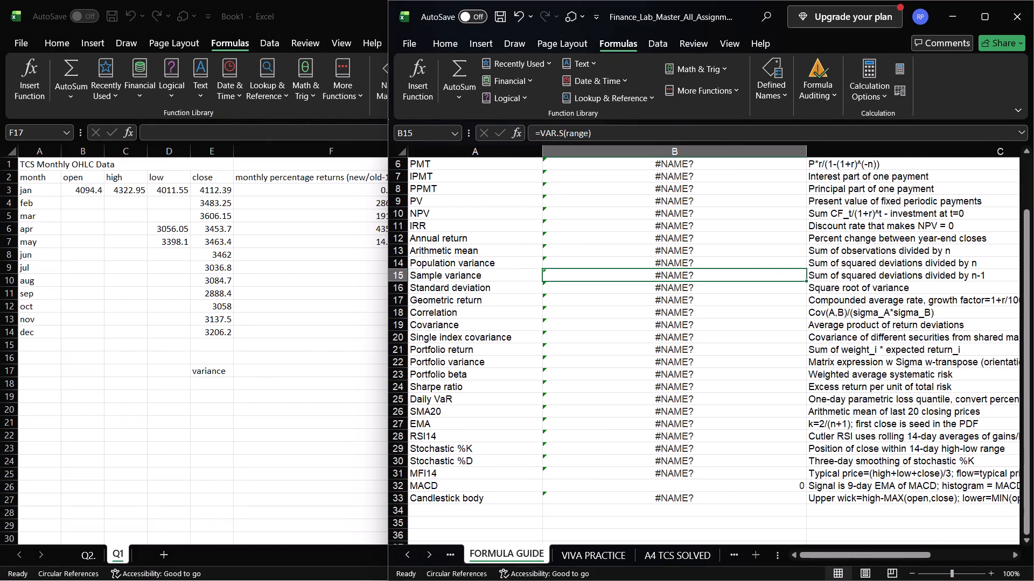
click(368, 294)
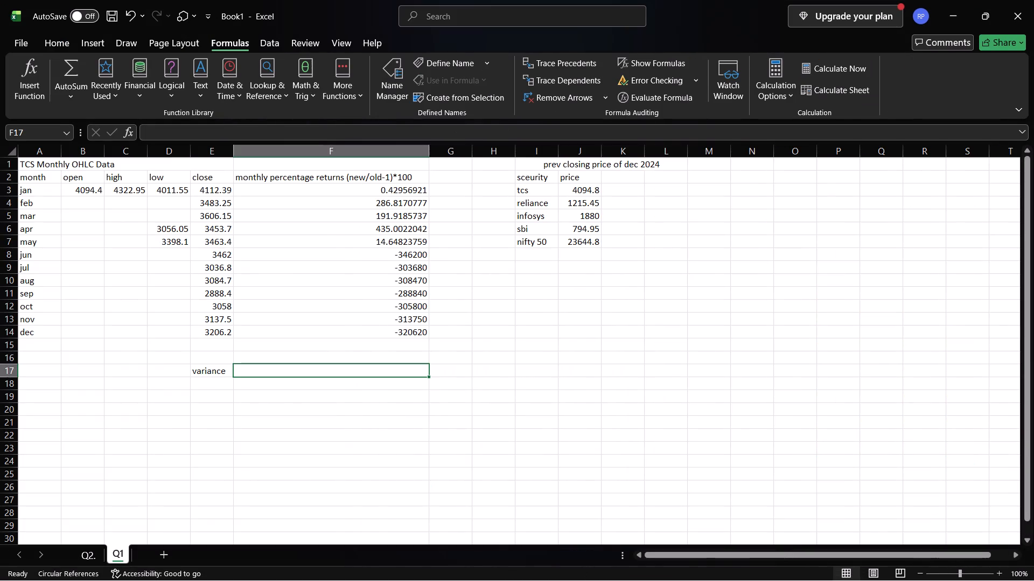
click(346, 371)
key(equal)
text(va)
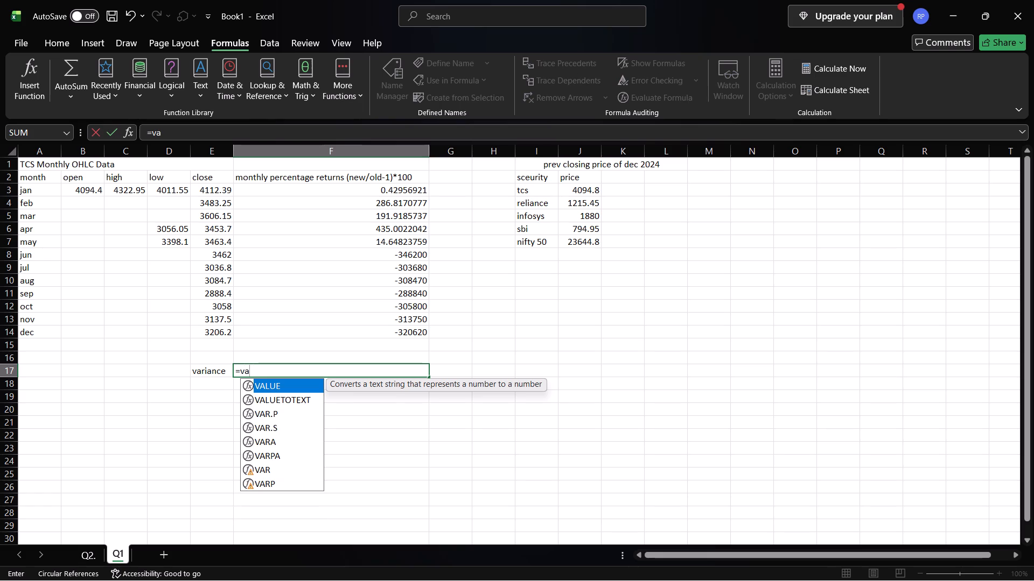
key(Down)
key(Down)
key(Down)
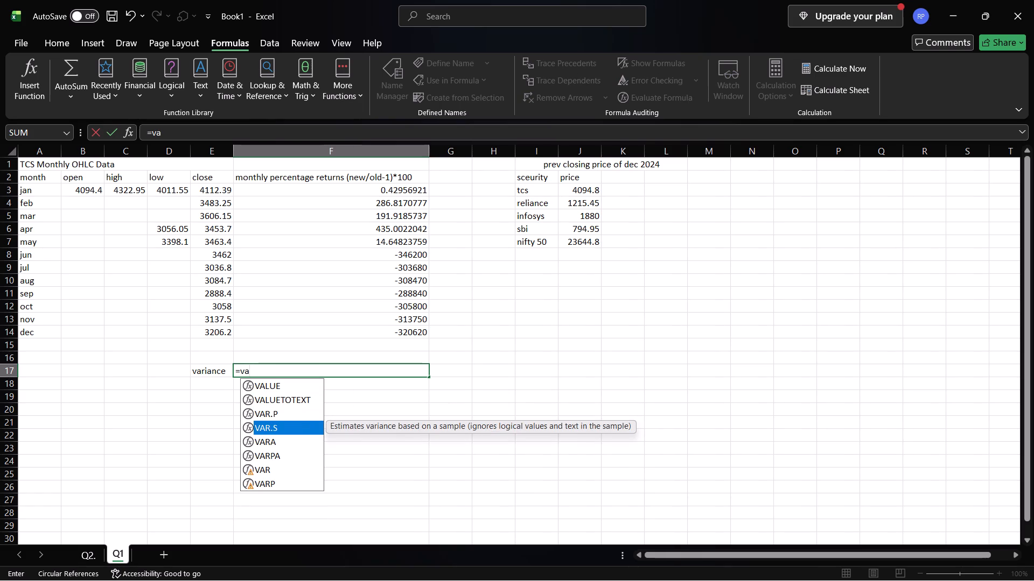
key(Return)
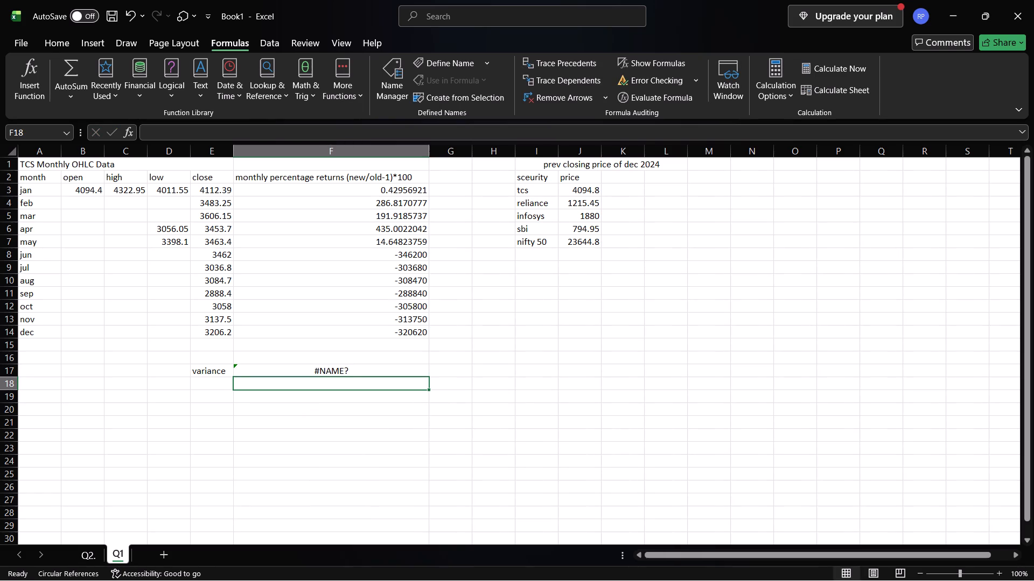
click(346, 371)
click(346, 371)
click(264, 128)
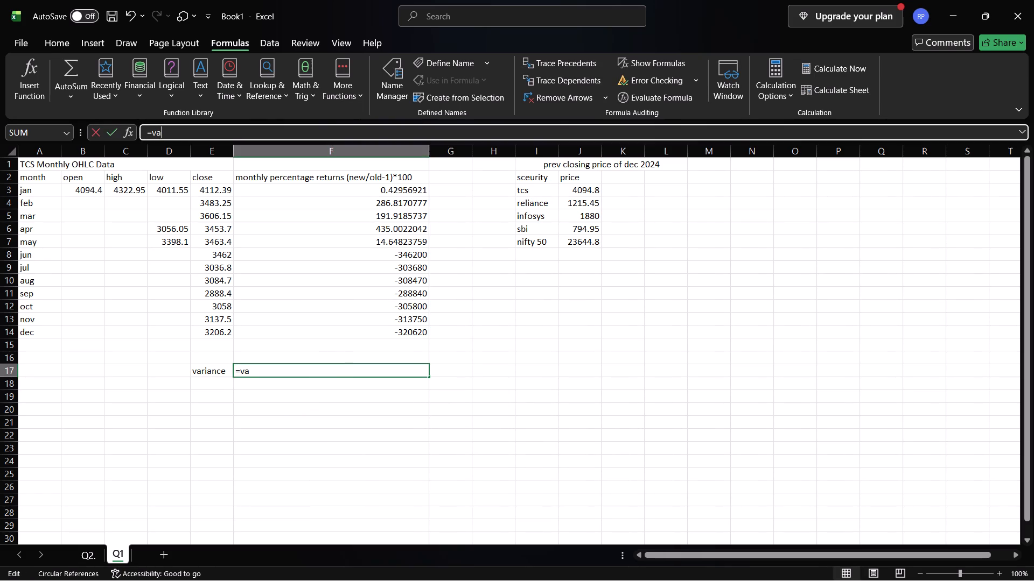
key(r)
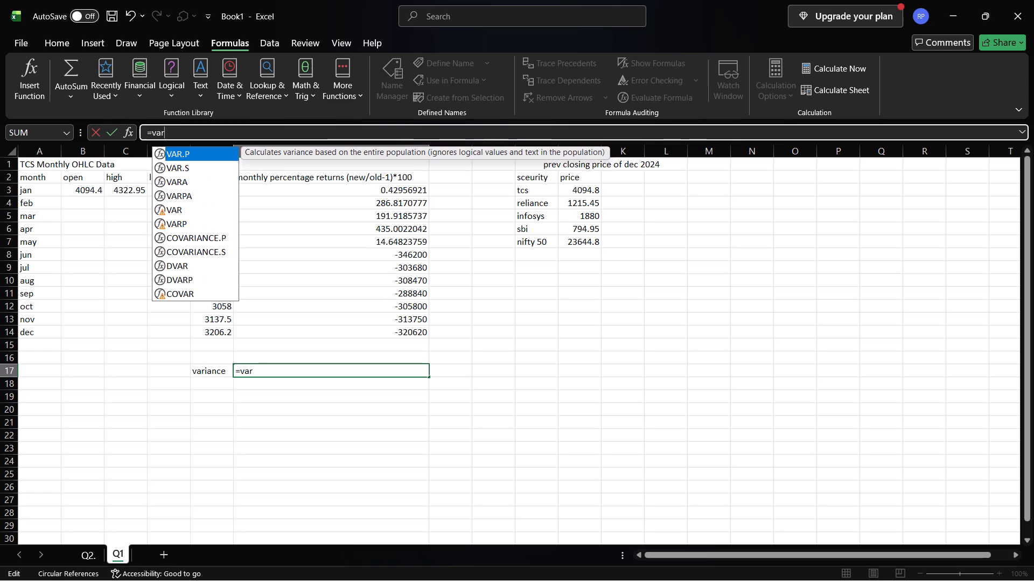
key(Down)
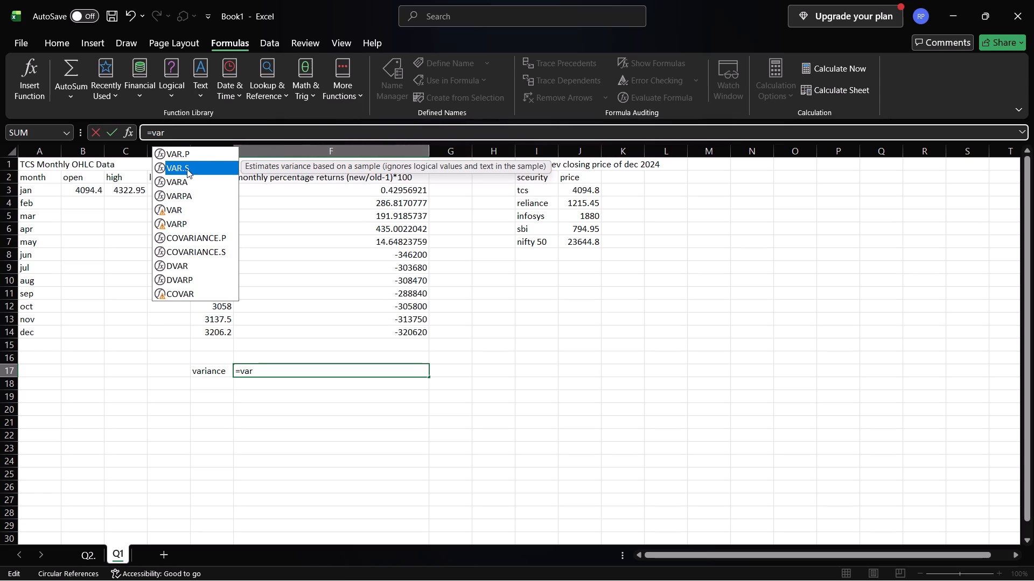
click(187, 168)
double_click(187, 168)
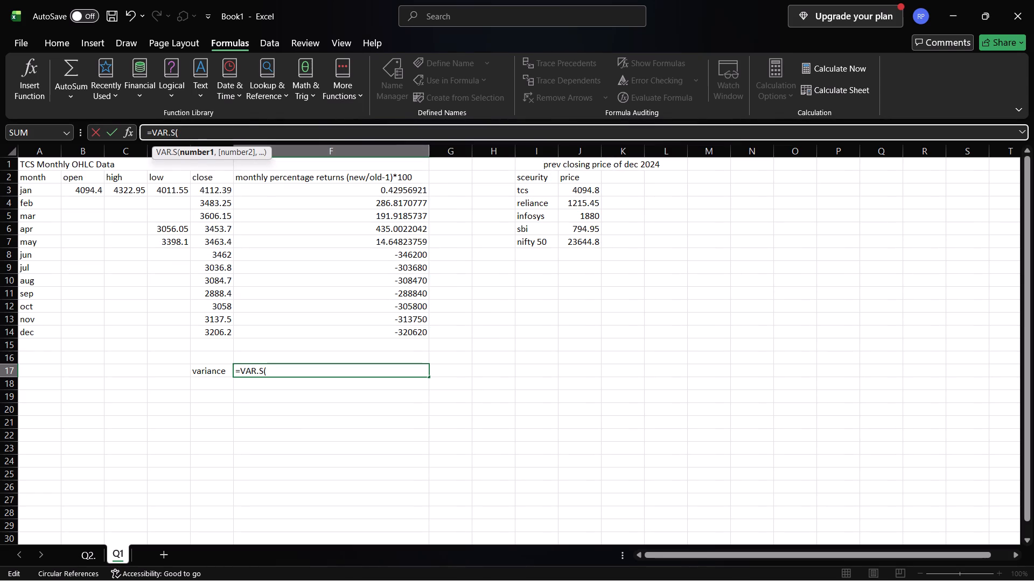
click(204, 153)
click(228, 149)
click(350, 192)
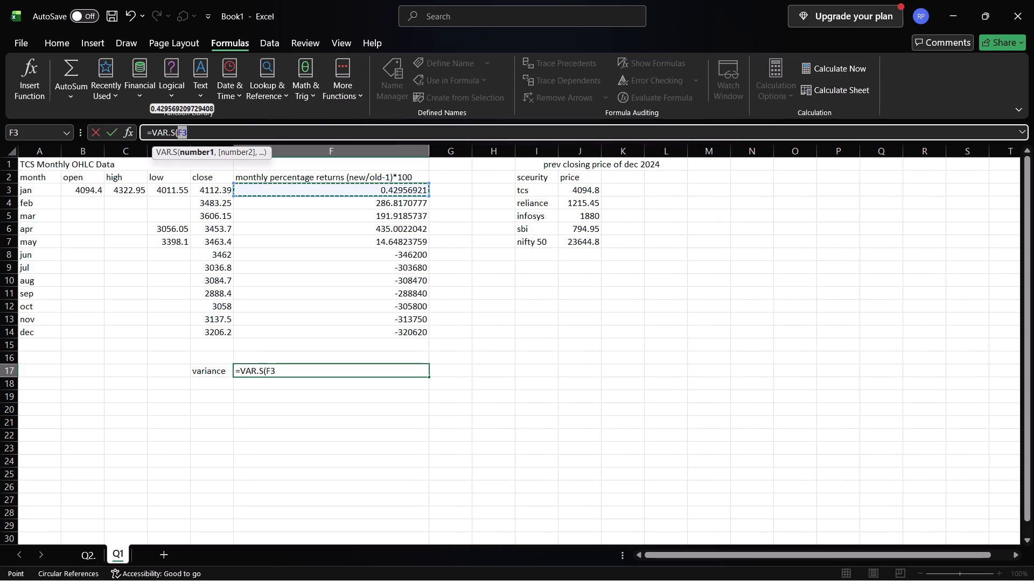
click(346, 202)
click(334, 186)
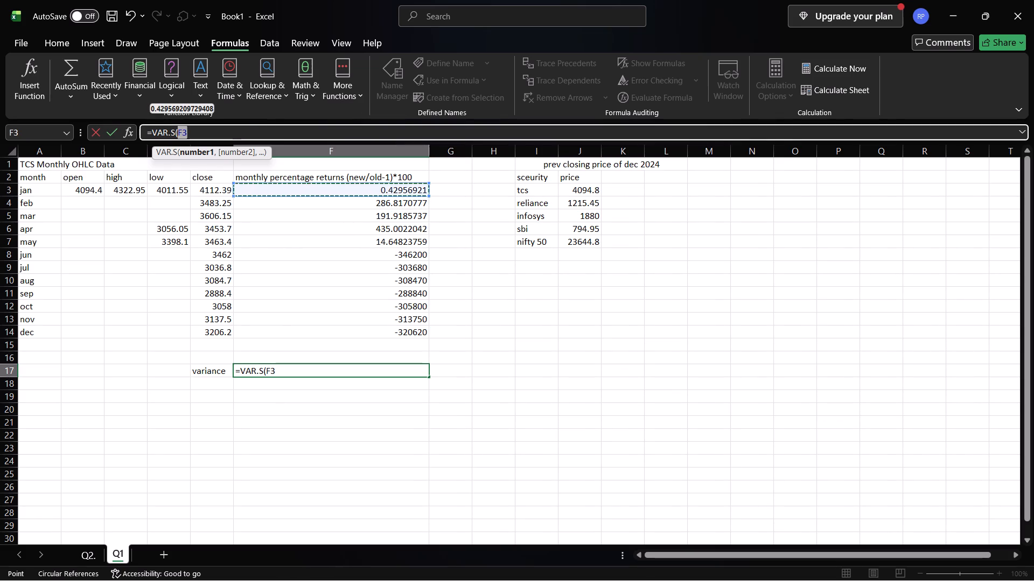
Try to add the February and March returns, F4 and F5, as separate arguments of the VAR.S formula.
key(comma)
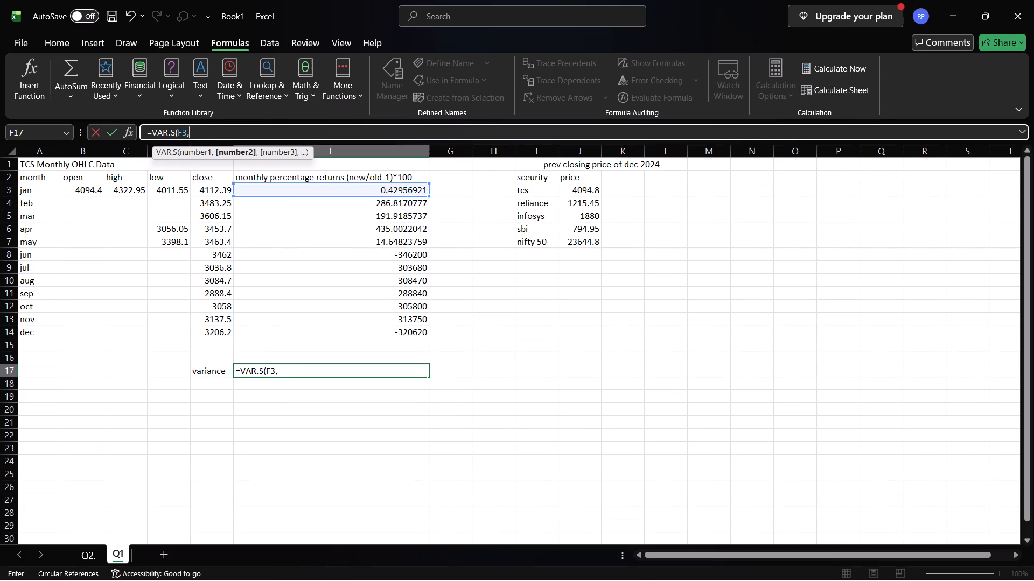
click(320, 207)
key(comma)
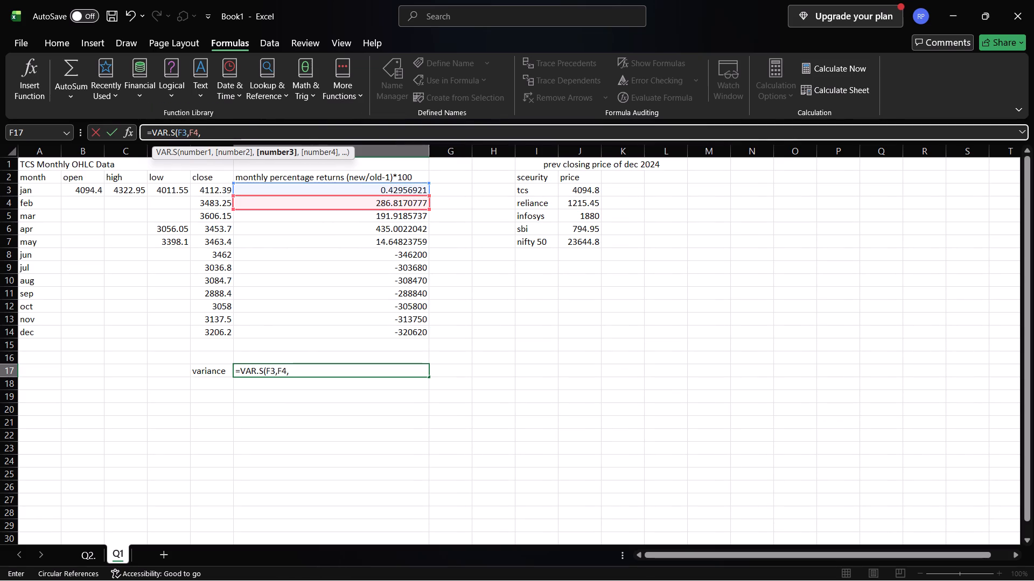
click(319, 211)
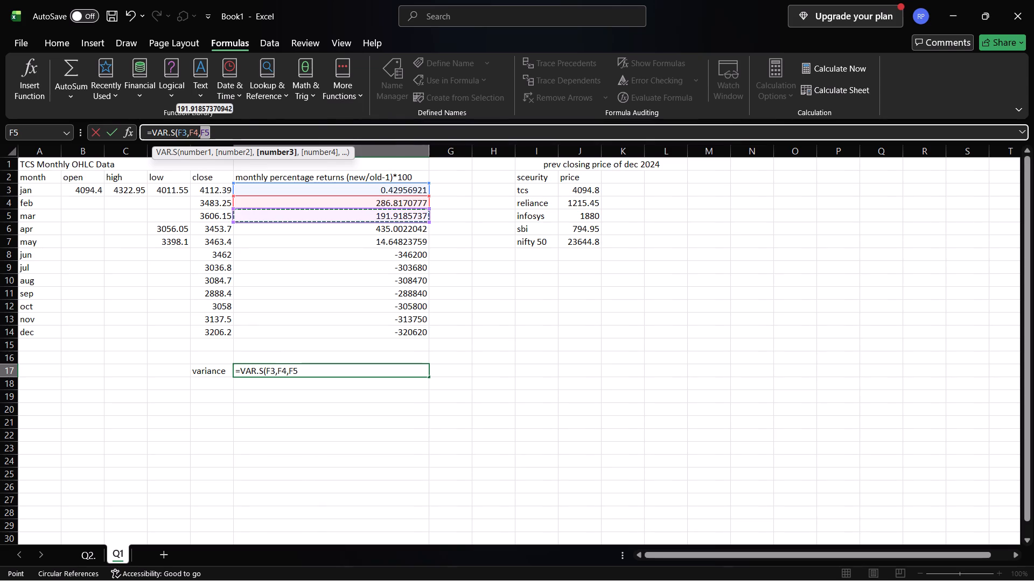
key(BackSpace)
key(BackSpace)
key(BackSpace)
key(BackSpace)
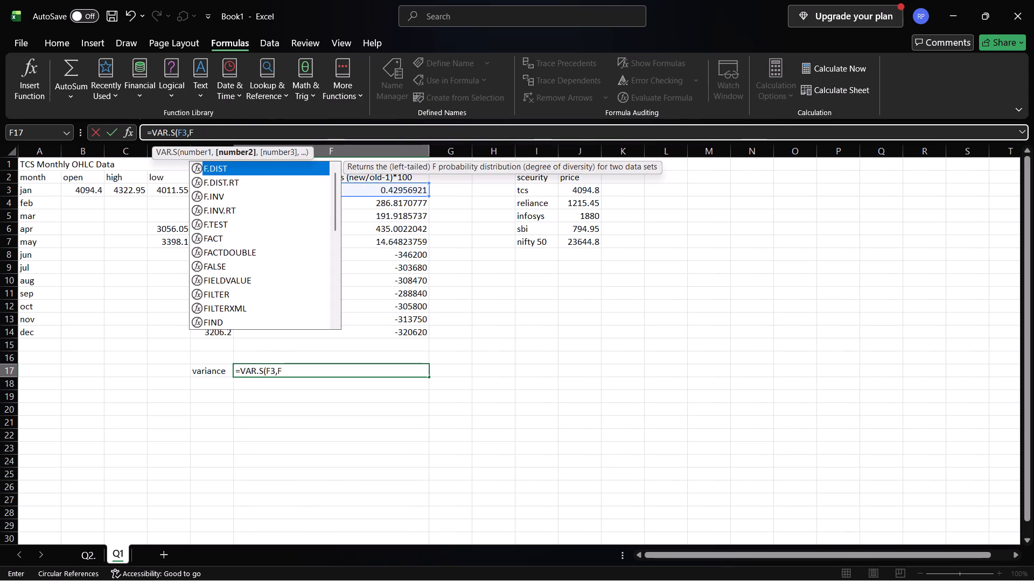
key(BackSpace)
Complete the variance formula in F17 as =VAR.S(F3:F14), covering the January to December returns.
key(shift+colon)
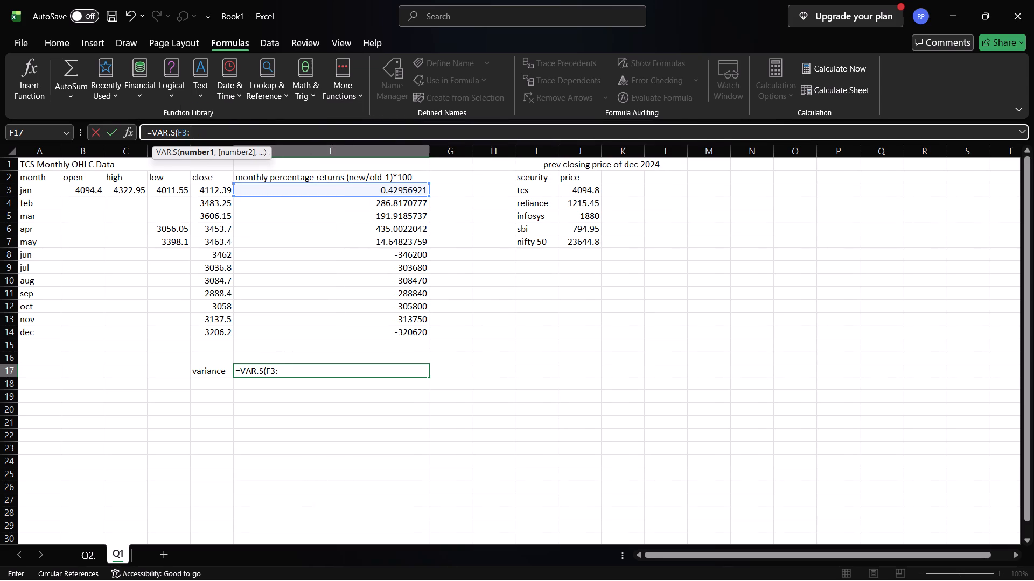
click(276, 331)
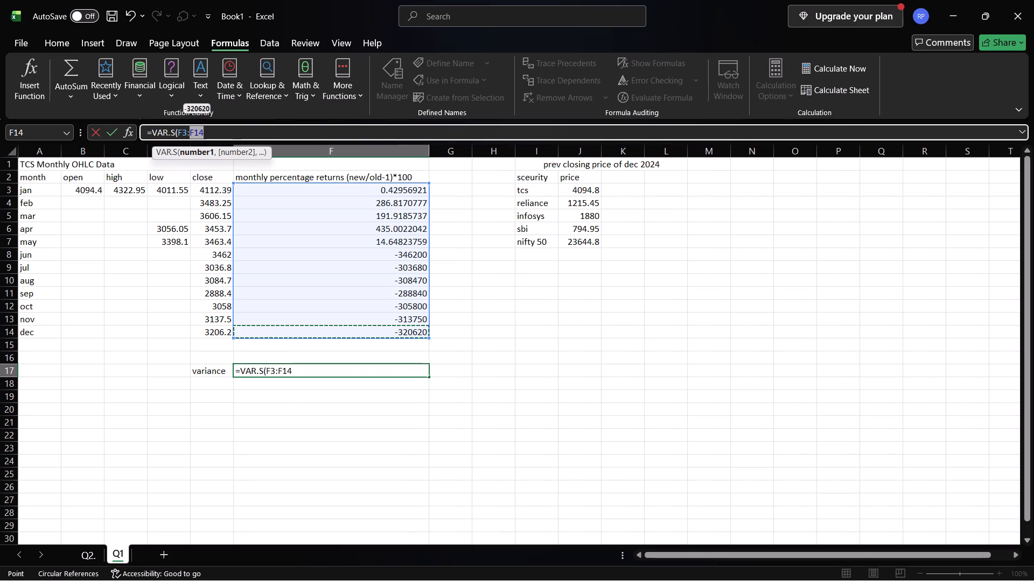
key(Right)
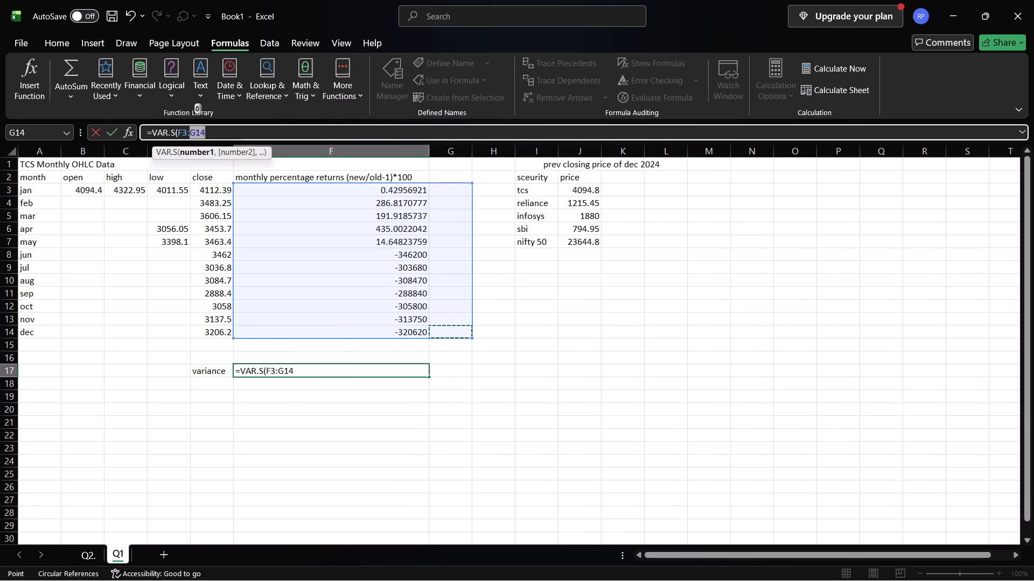
key(Left)
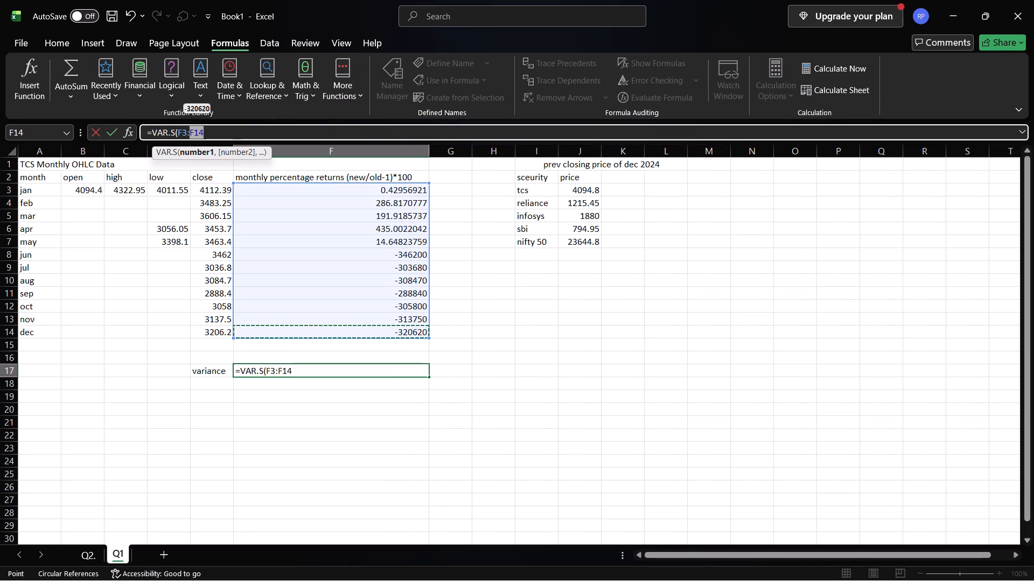
click(329, 126)
key(shift+parenright)
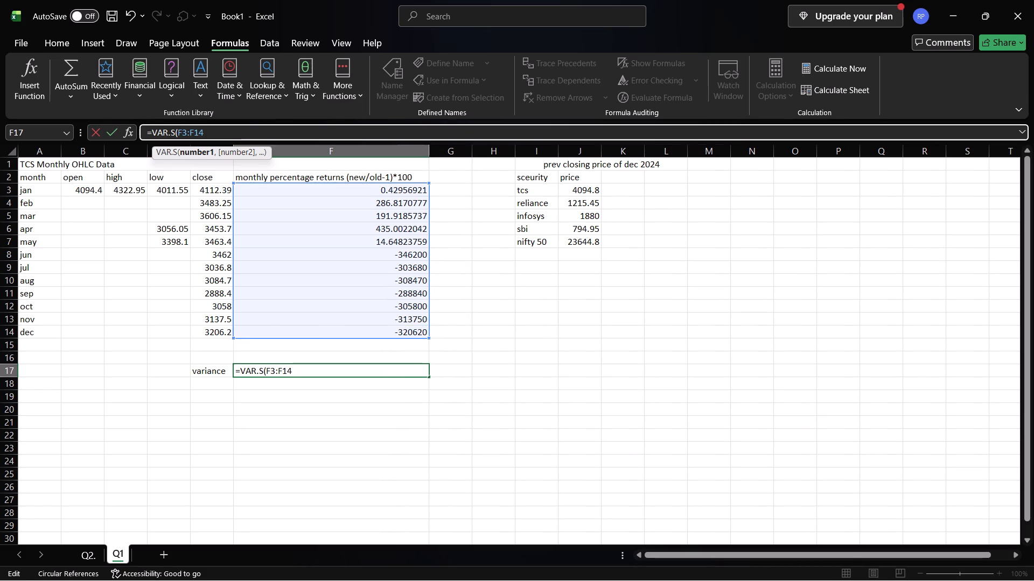
key(Return)
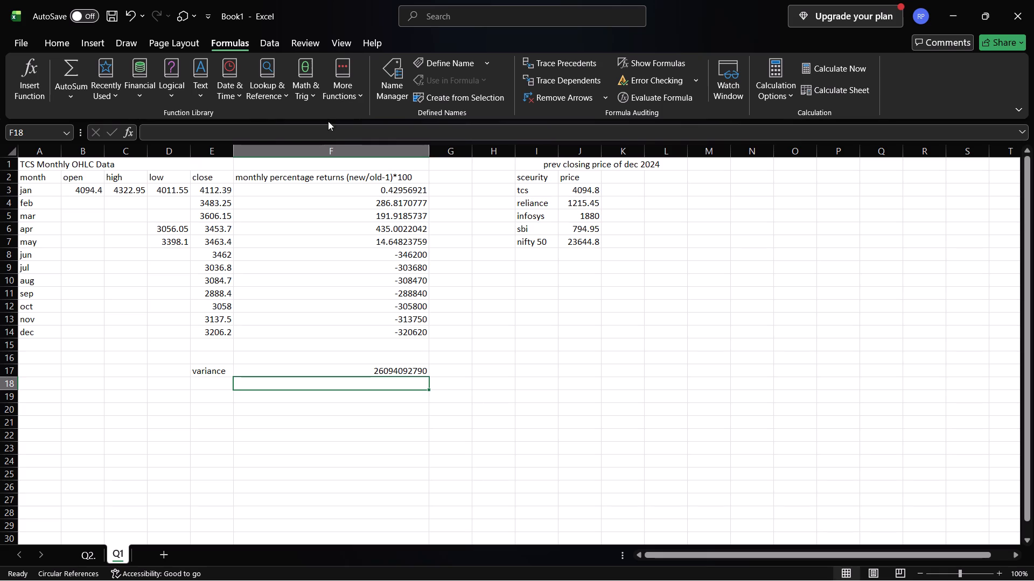
Fill January's return formula =(E3/J3-1)*100 from F3 down through December's row in F14, and inspect June's formula in F8.
click(367, 198)
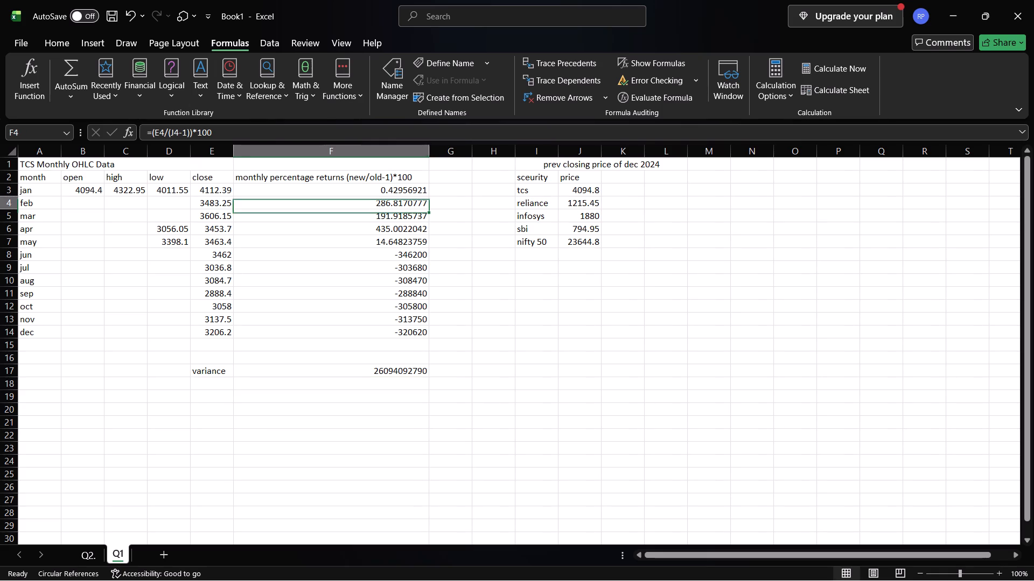
click(368, 189)
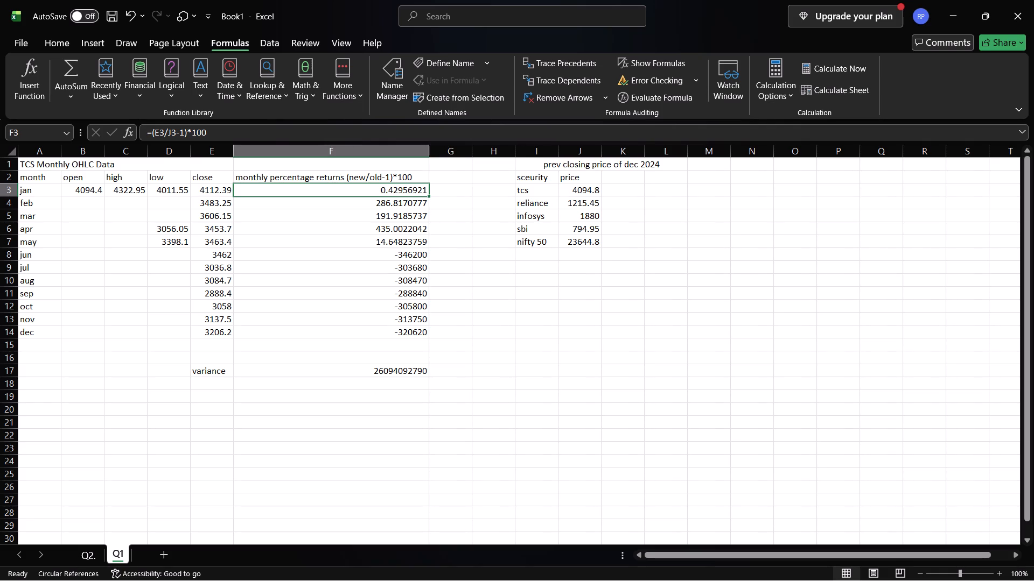
drag(428, 195, 418, 310)
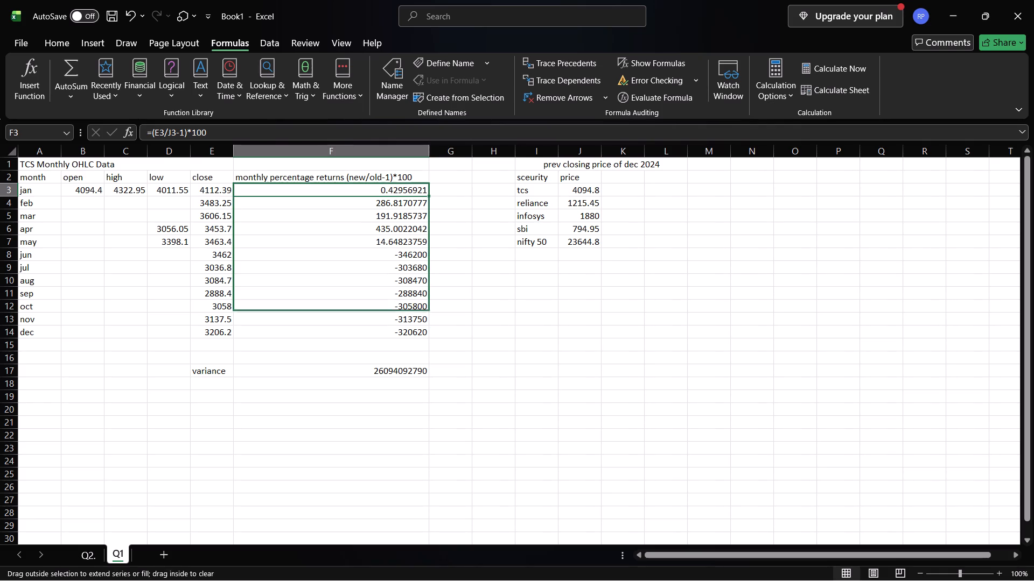
drag(418, 310, 415, 333)
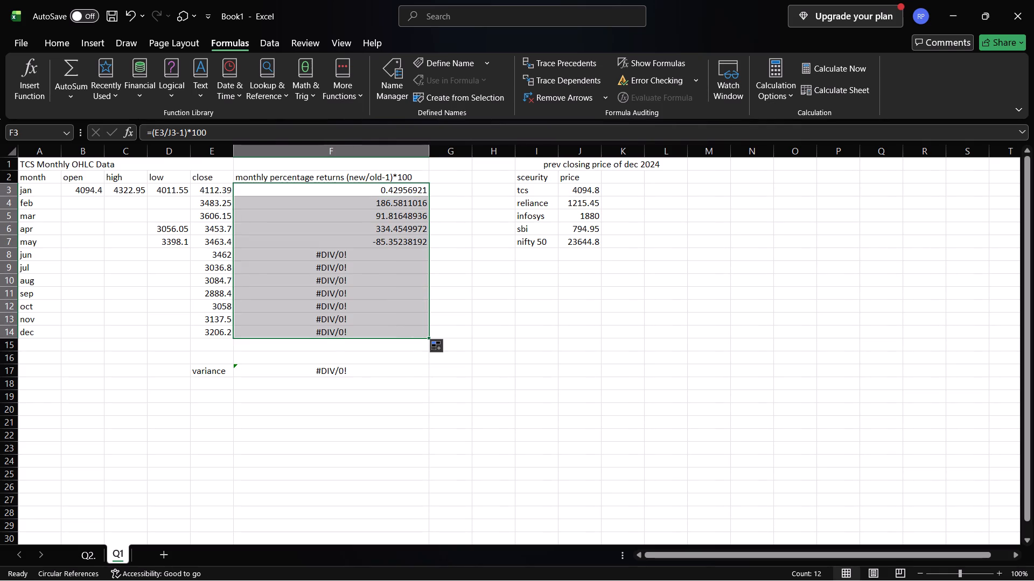
click(520, 351)
click(389, 259)
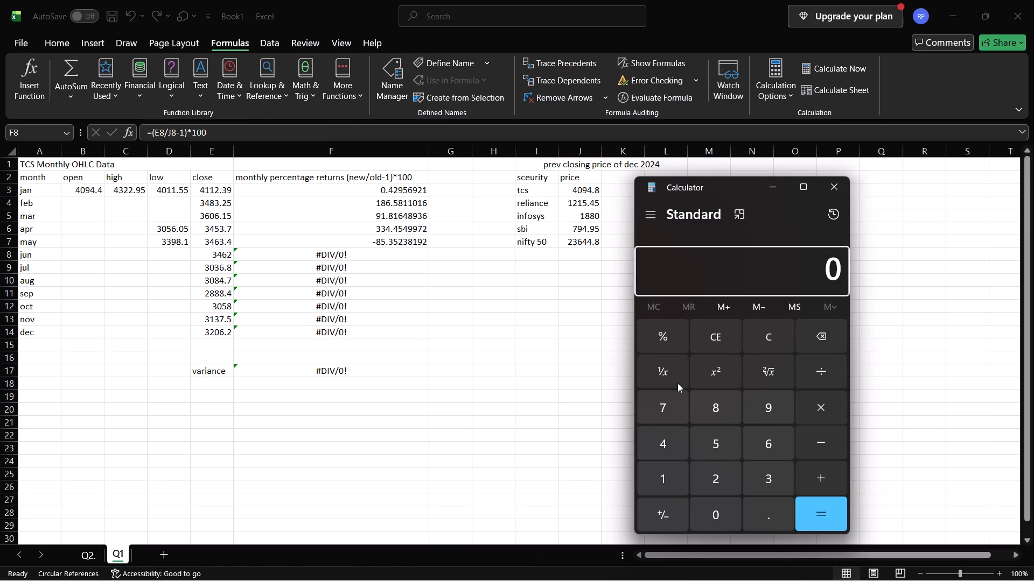
Switch to Calculator and compute December's percentage return: 3206.2 ÷ 4094.8, minus 1, times 100.
text(32)
key(0)
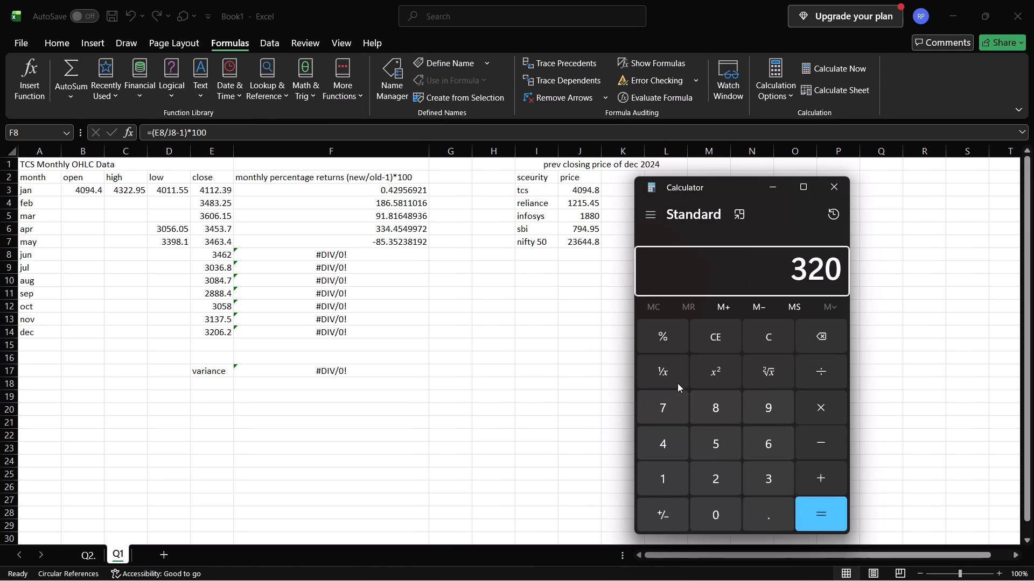
text(6.2)
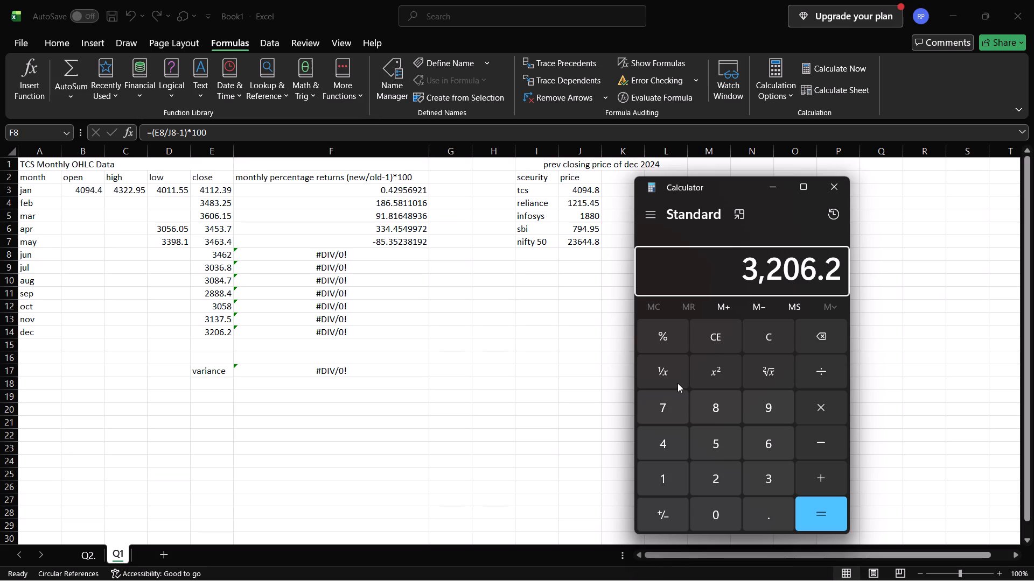
key(slash)
text(4094.8)
key(Return)
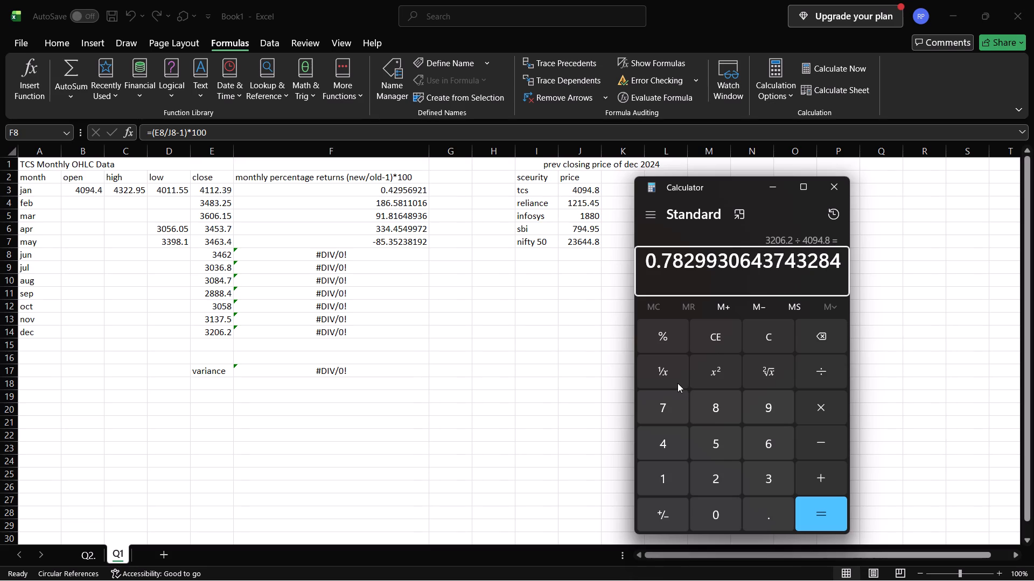
text(-1)
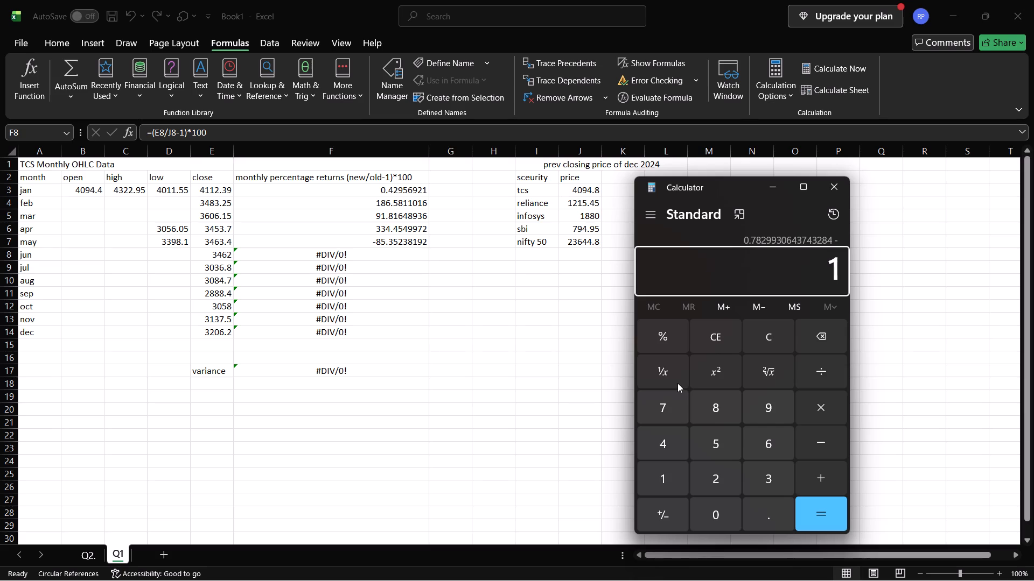
text(*100)
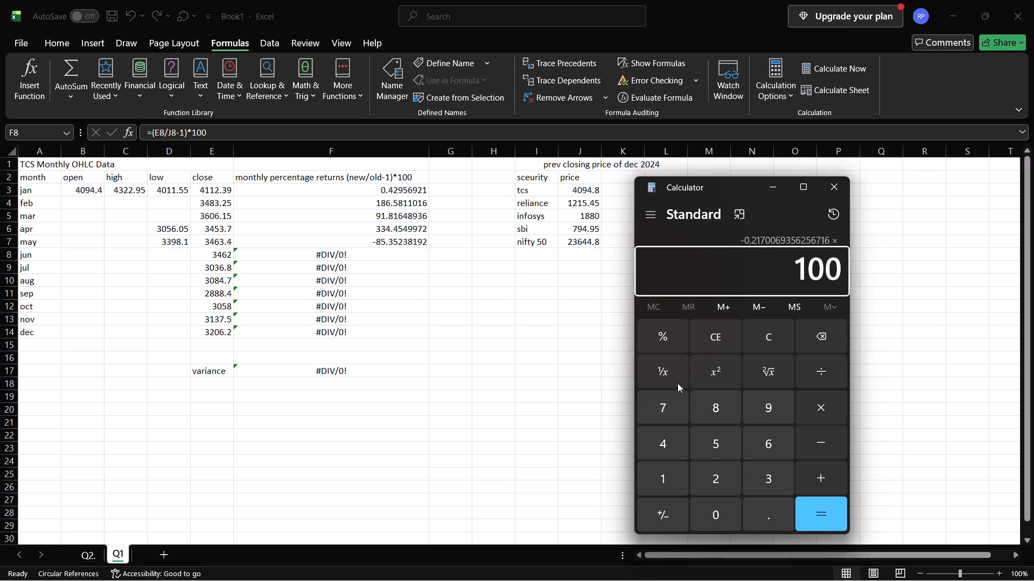
key(Return)
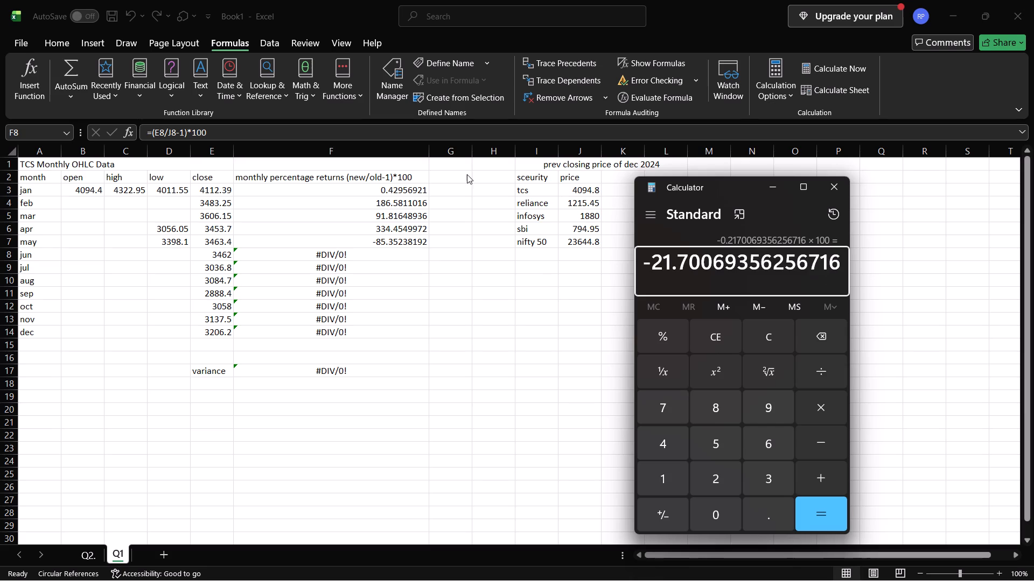
Return to the Q1 sheet and ignore the divide-by-zero error flagged on June's return in F8.
click(357, 252)
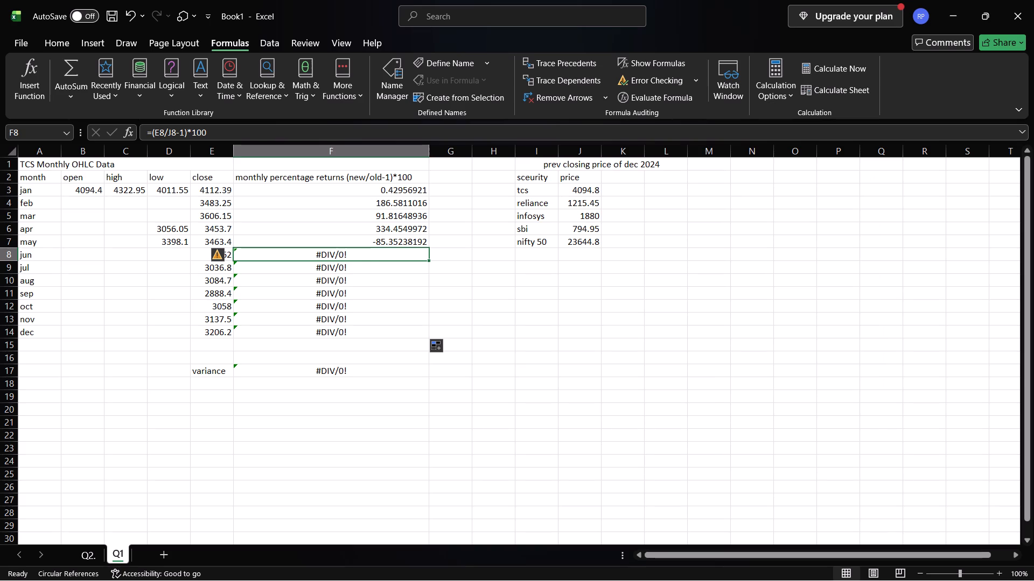
click(219, 257)
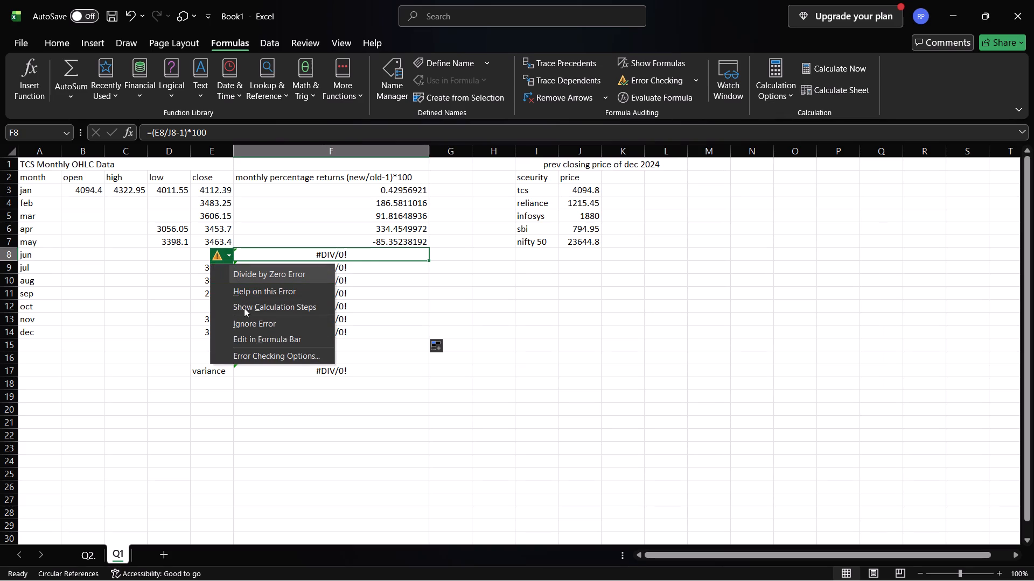
click(240, 328)
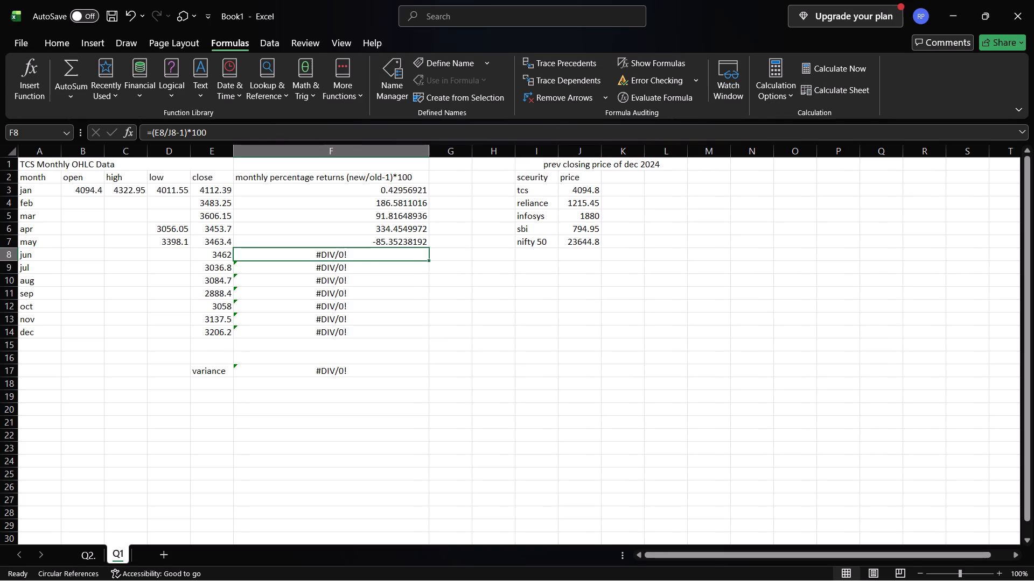
click(239, 251)
right_click(239, 251)
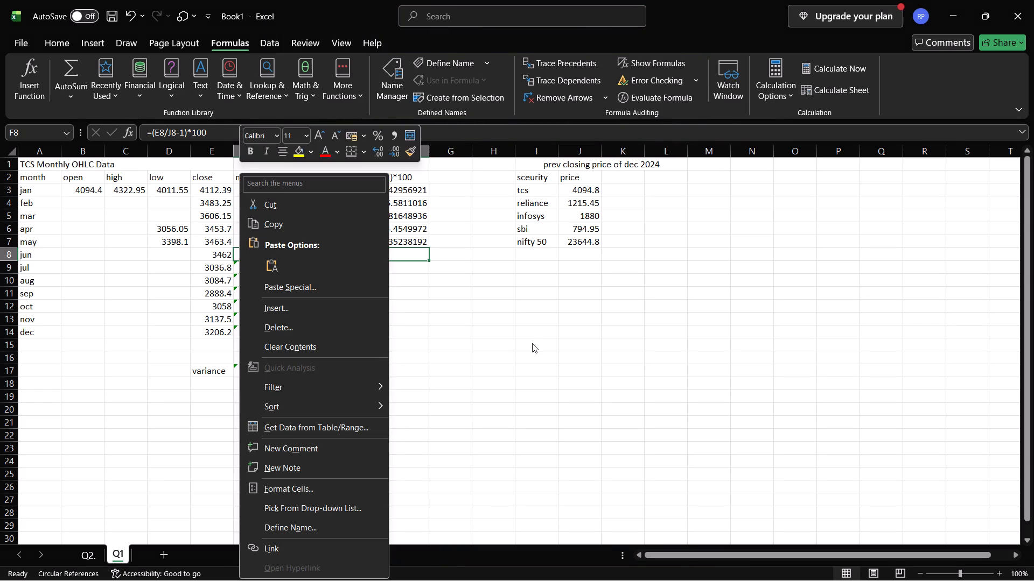
click(532, 343)
Consult the help on the divide-by-zero error for July's return in F9, and close it.
click(407, 268)
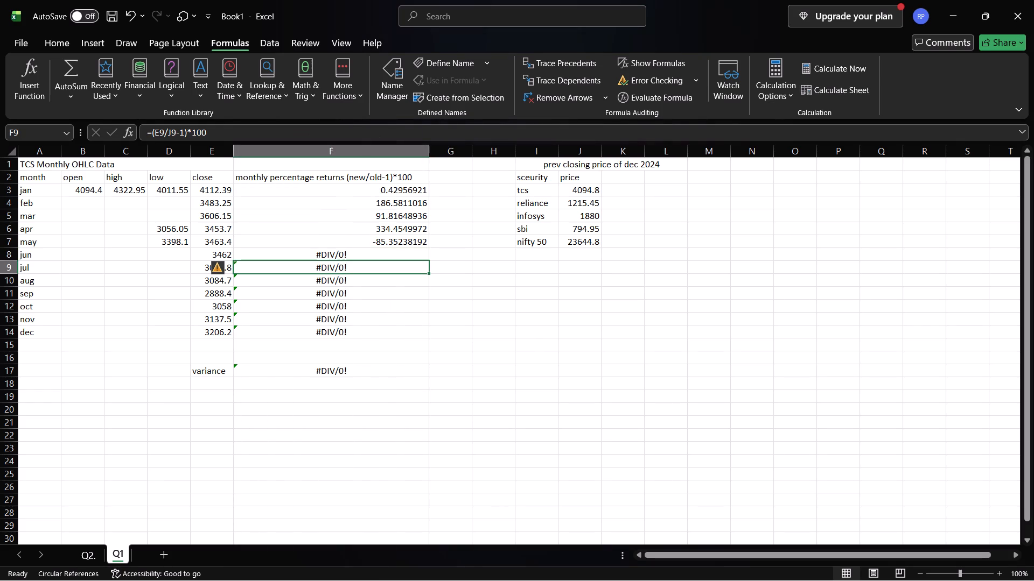
click(216, 274)
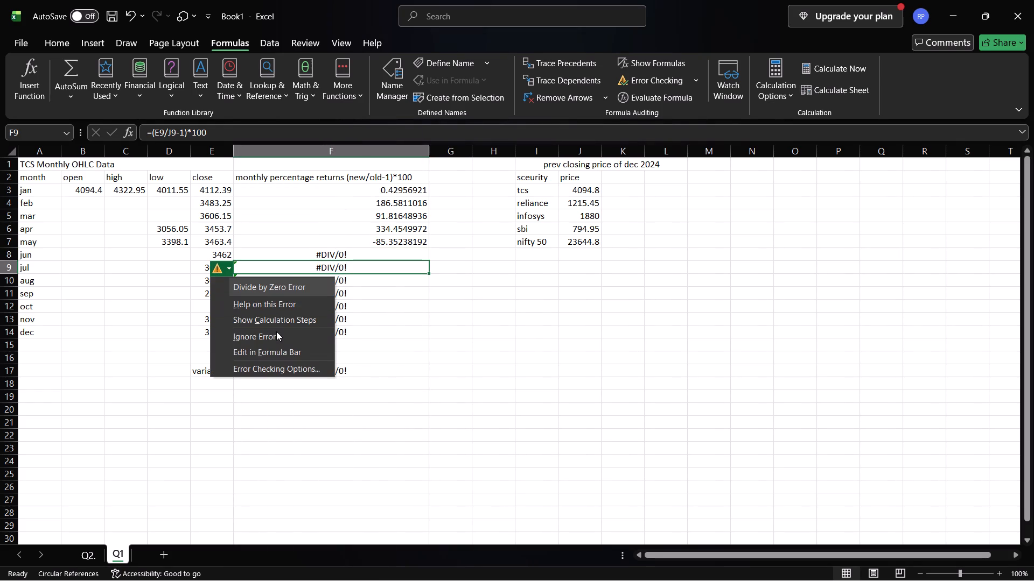
click(244, 301)
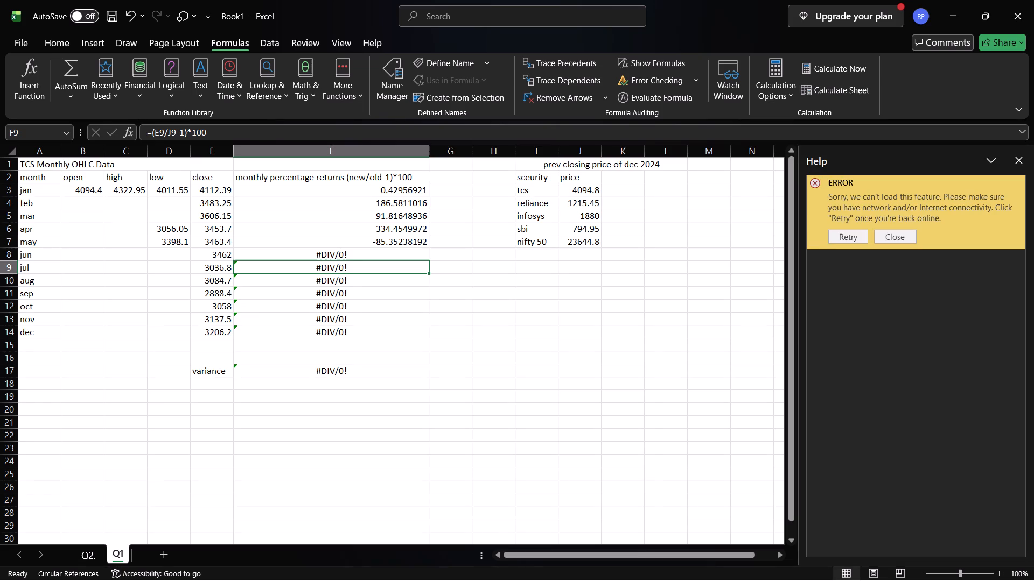
click(1024, 162)
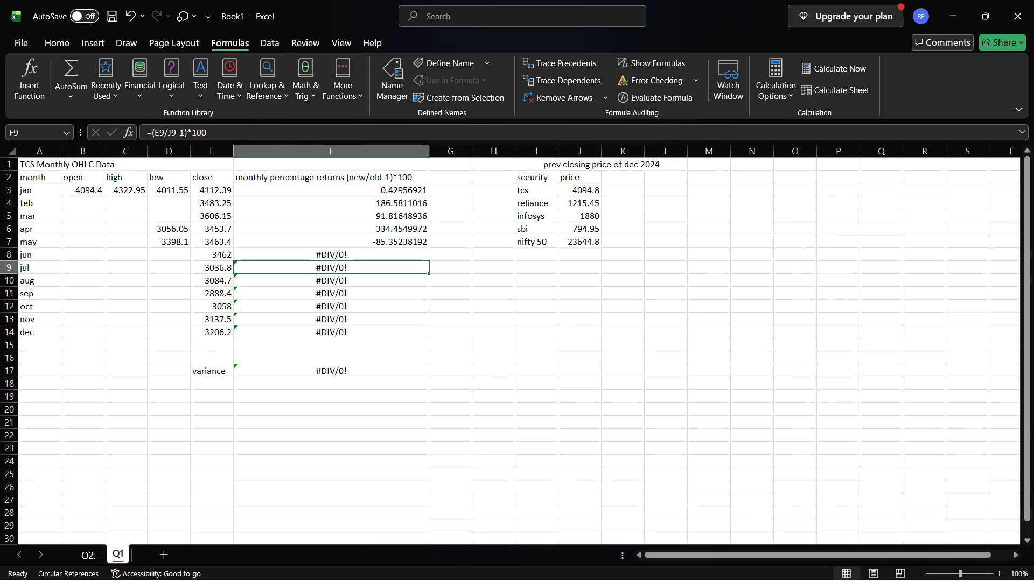
Examine the monthly return formulas in column F for August, September, November, June and May.
click(233, 274)
click(240, 277)
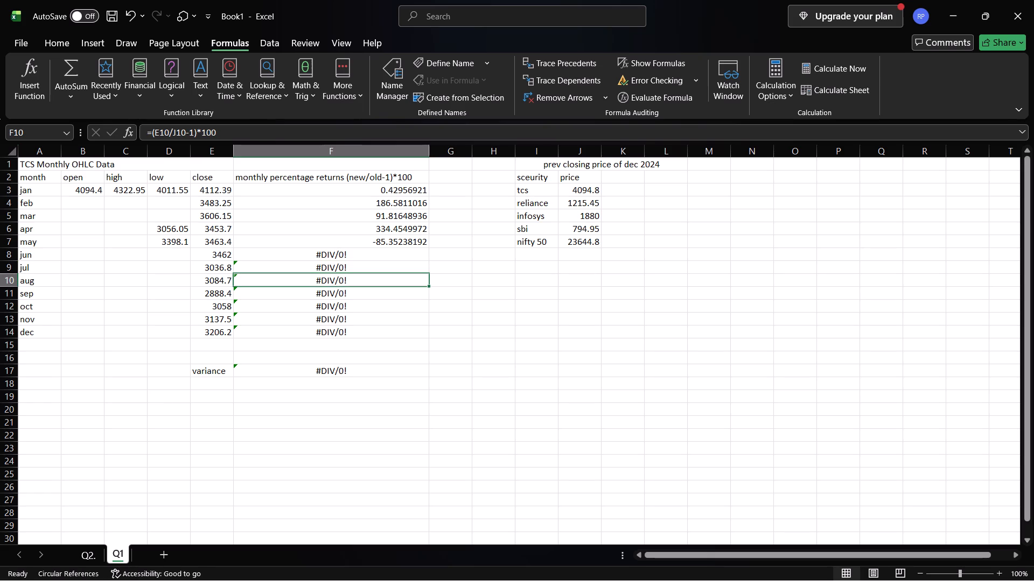
click(234, 277)
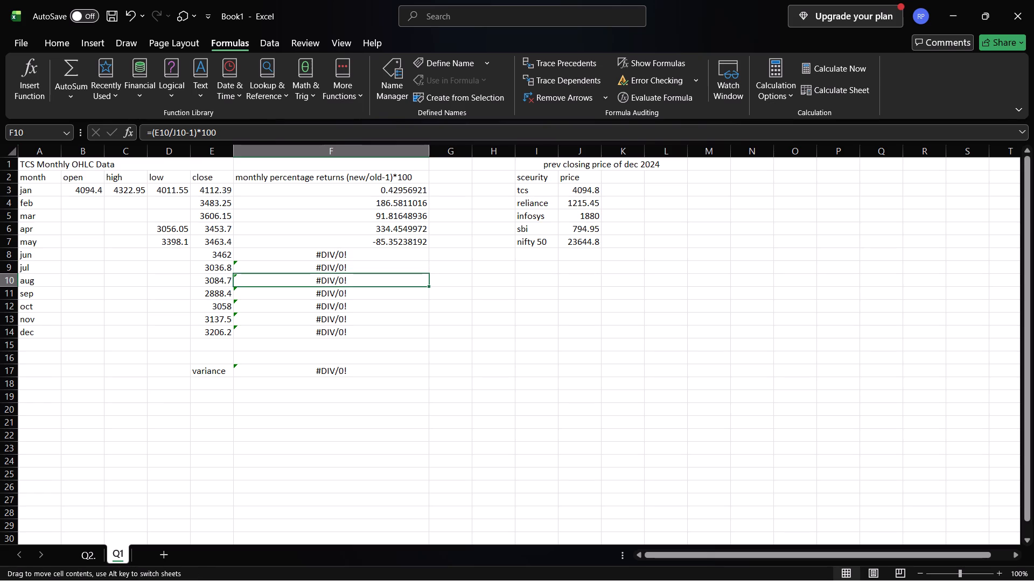
click(235, 275)
click(310, 452)
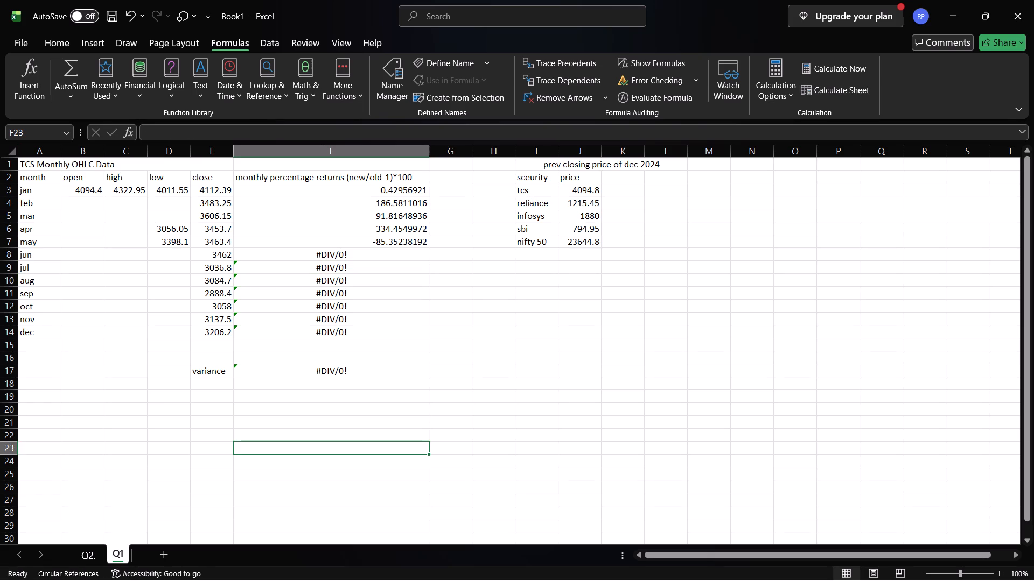
click(263, 292)
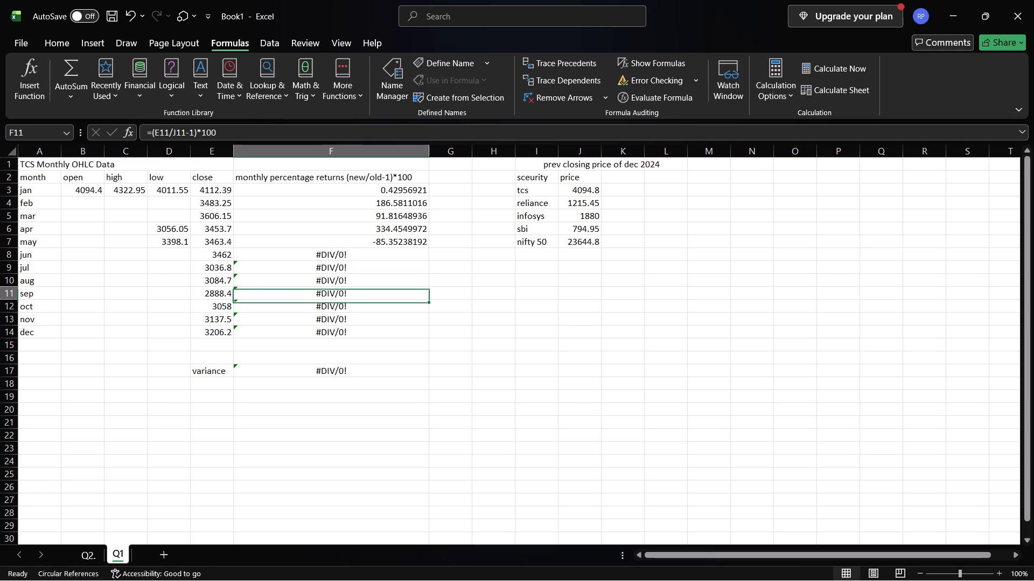
click(234, 288)
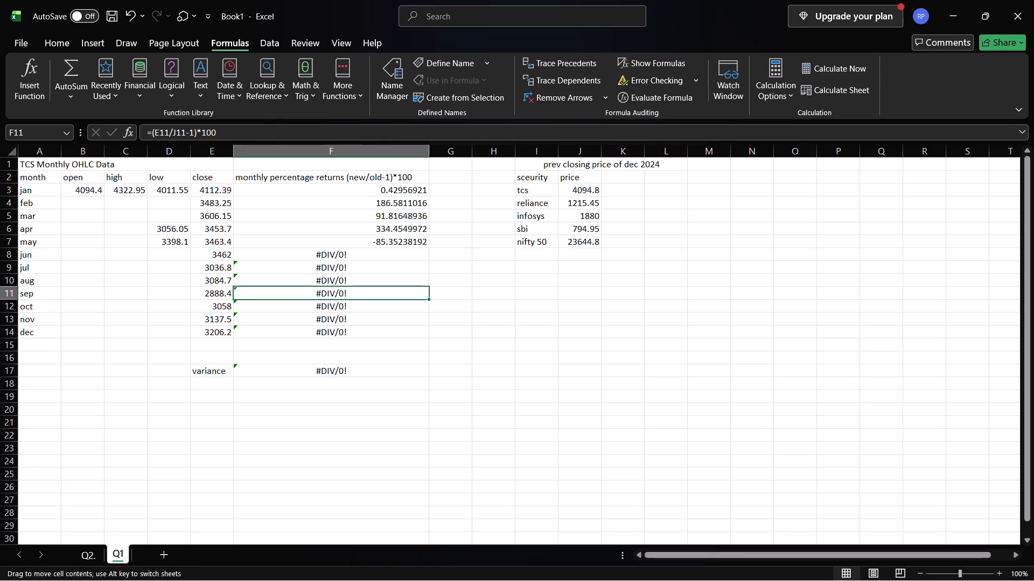
click(254, 480)
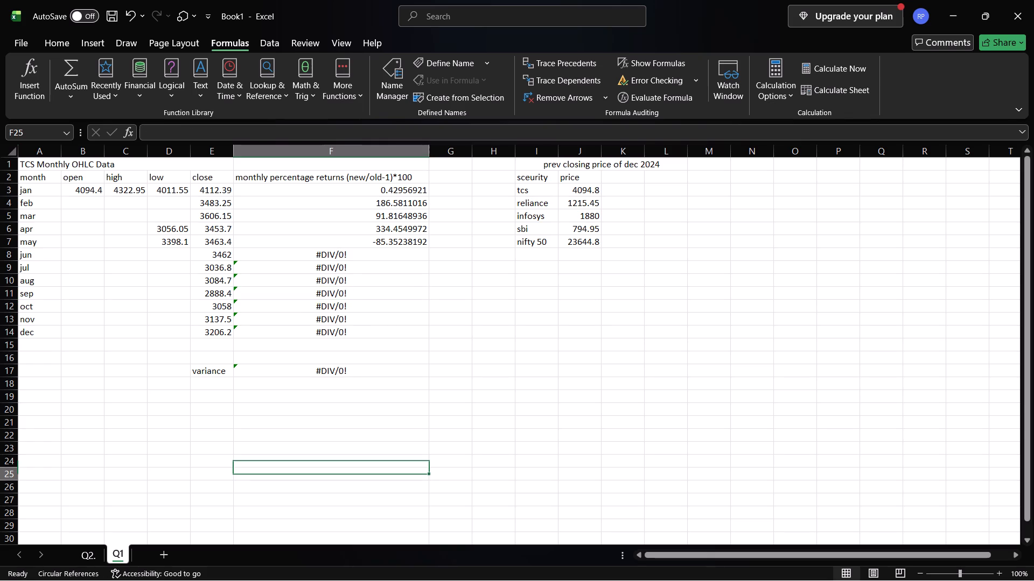
click(235, 314)
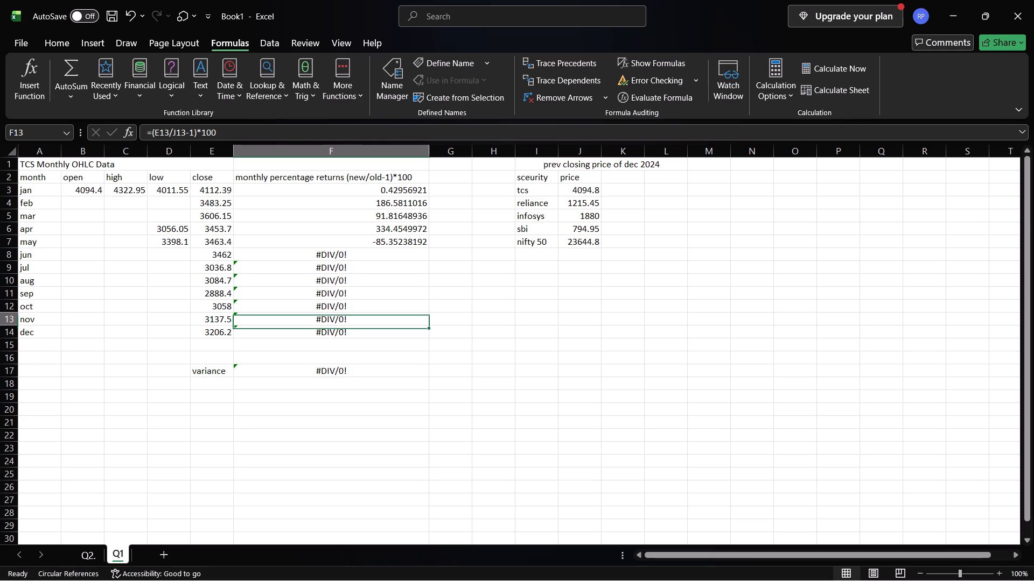
click(235, 314)
right_click(235, 314)
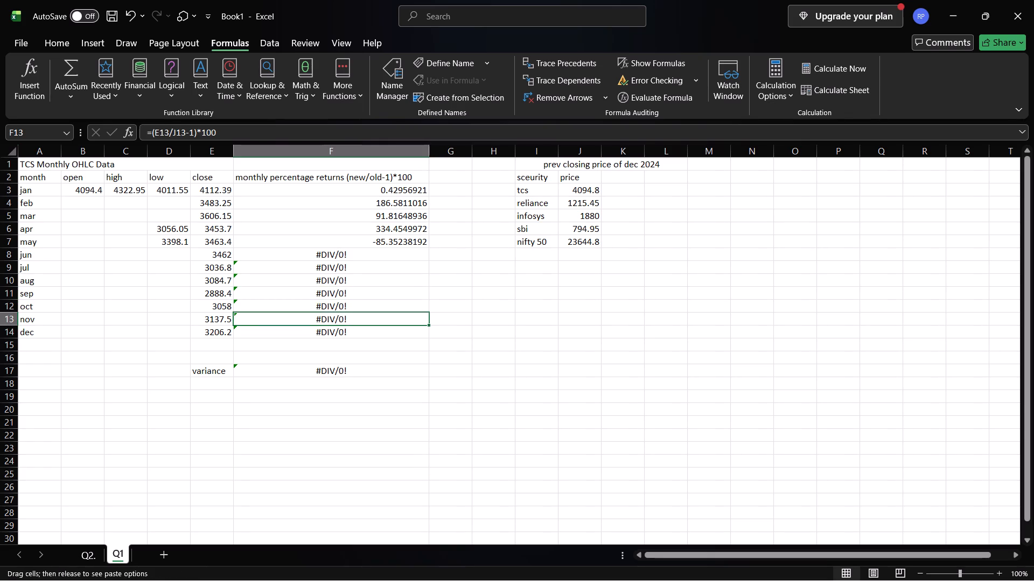
right_click(260, 318)
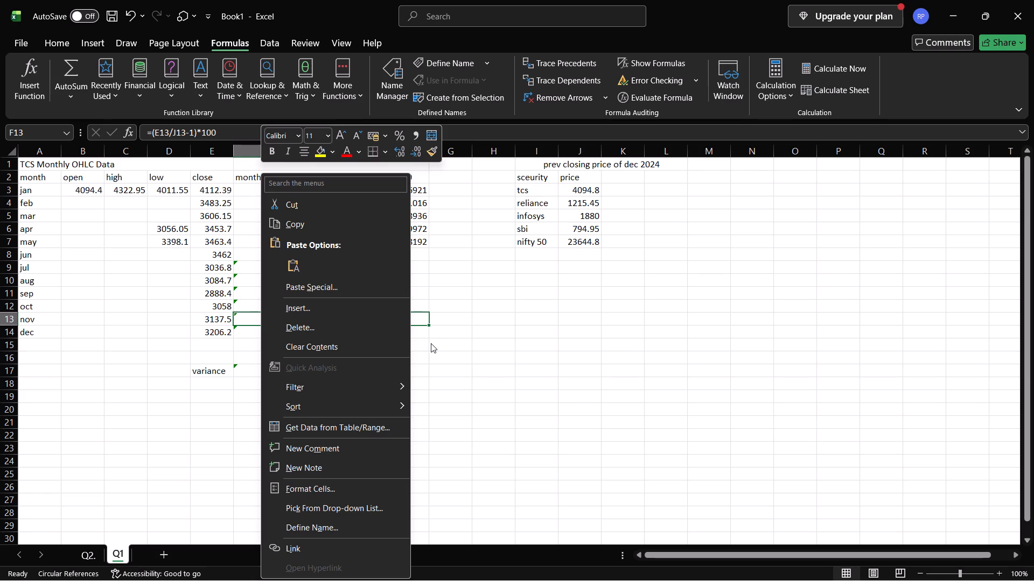
click(562, 375)
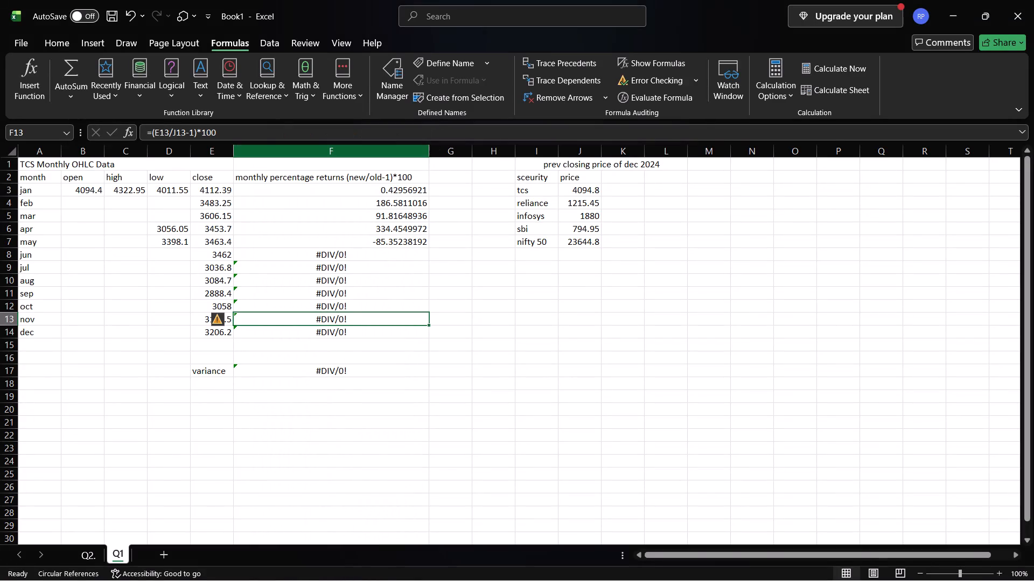
click(297, 255)
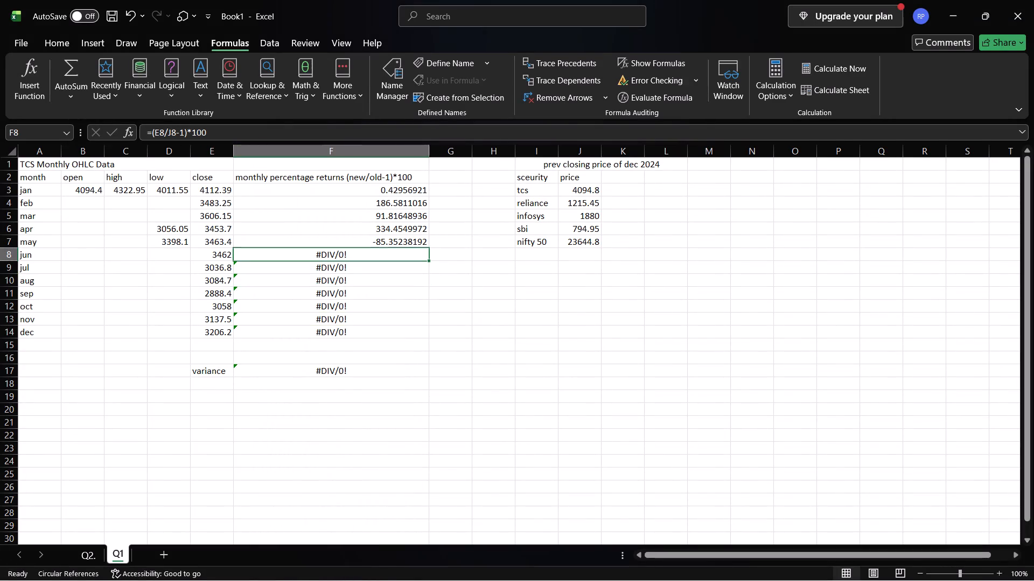
click(402, 238)
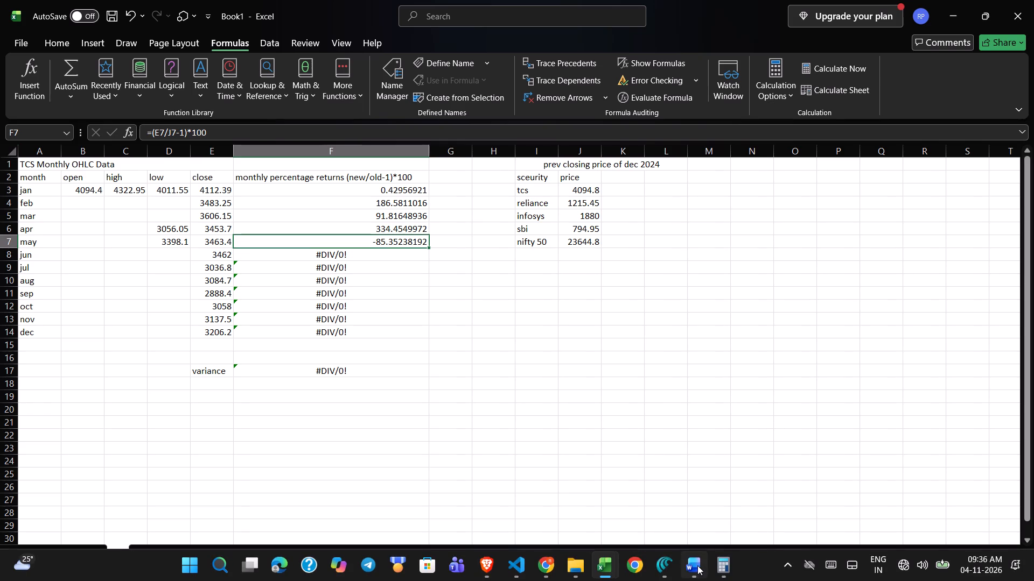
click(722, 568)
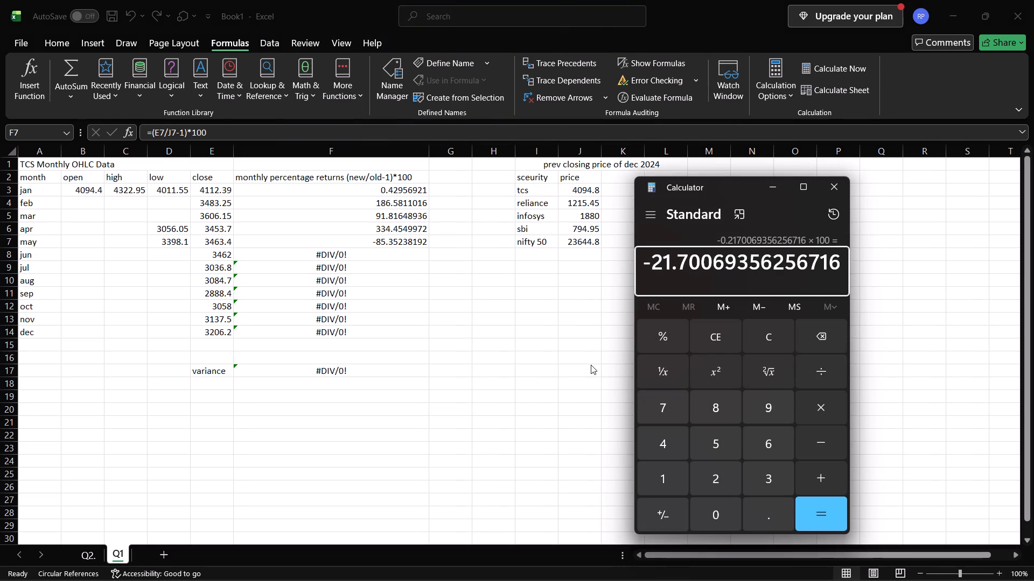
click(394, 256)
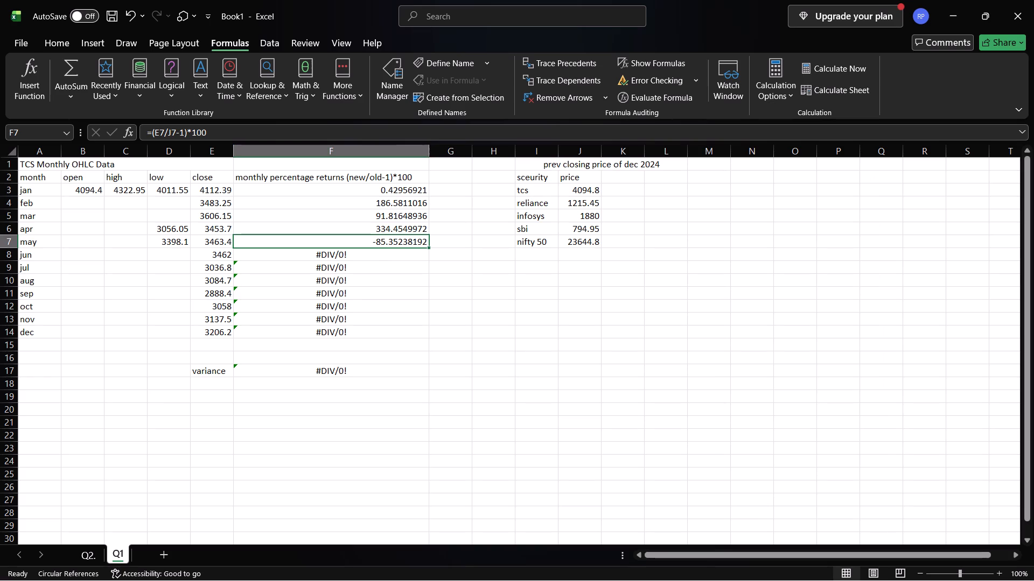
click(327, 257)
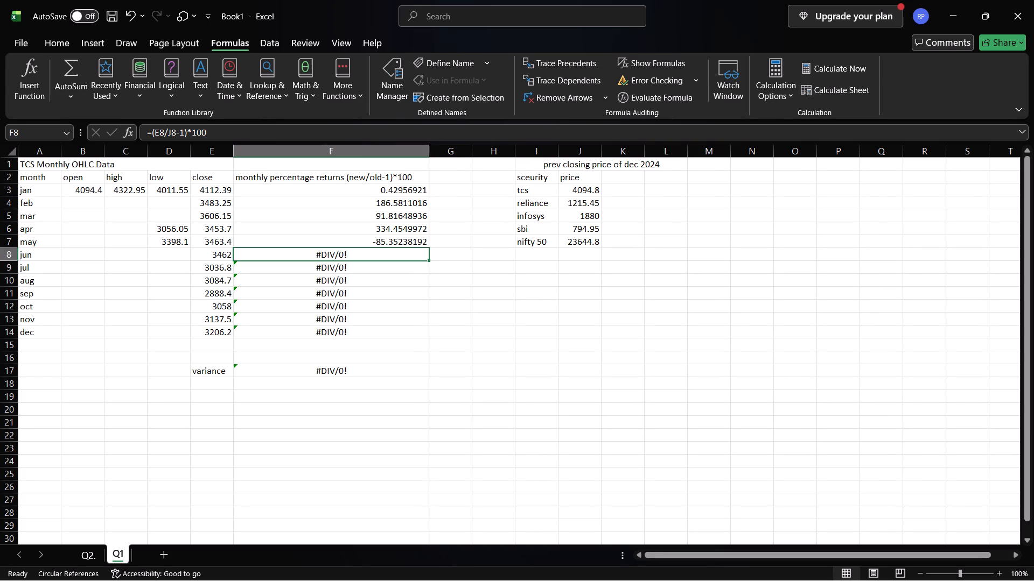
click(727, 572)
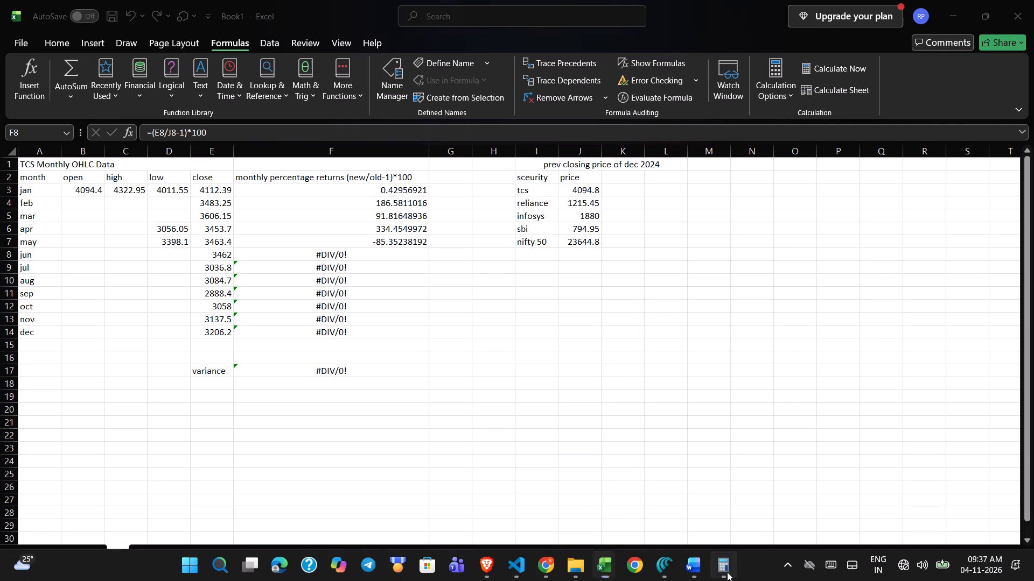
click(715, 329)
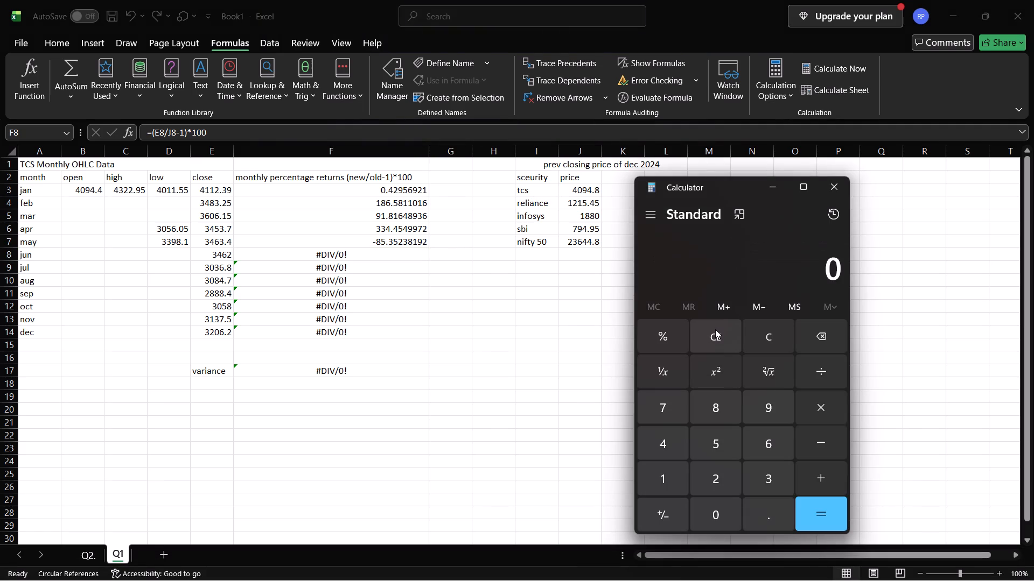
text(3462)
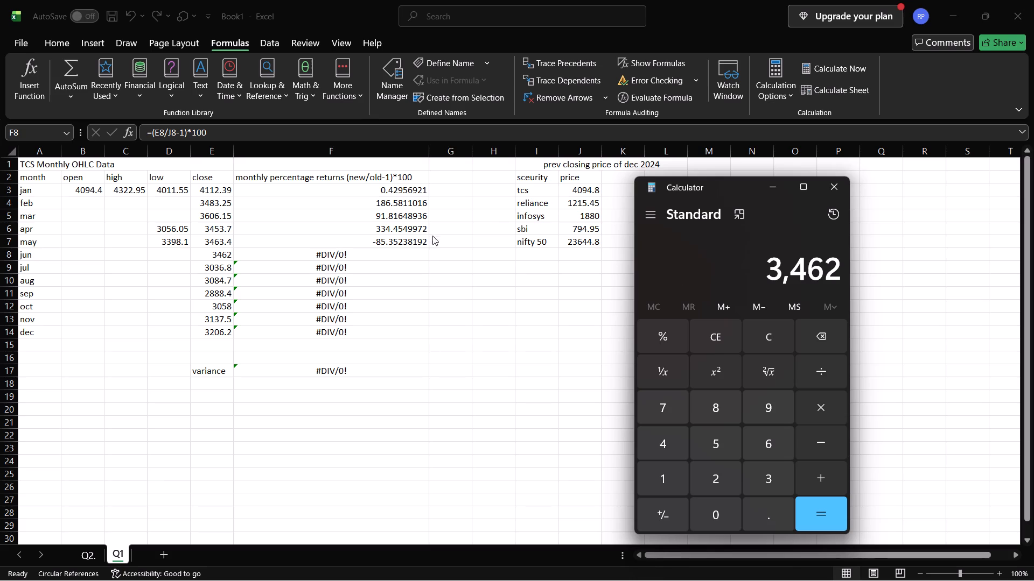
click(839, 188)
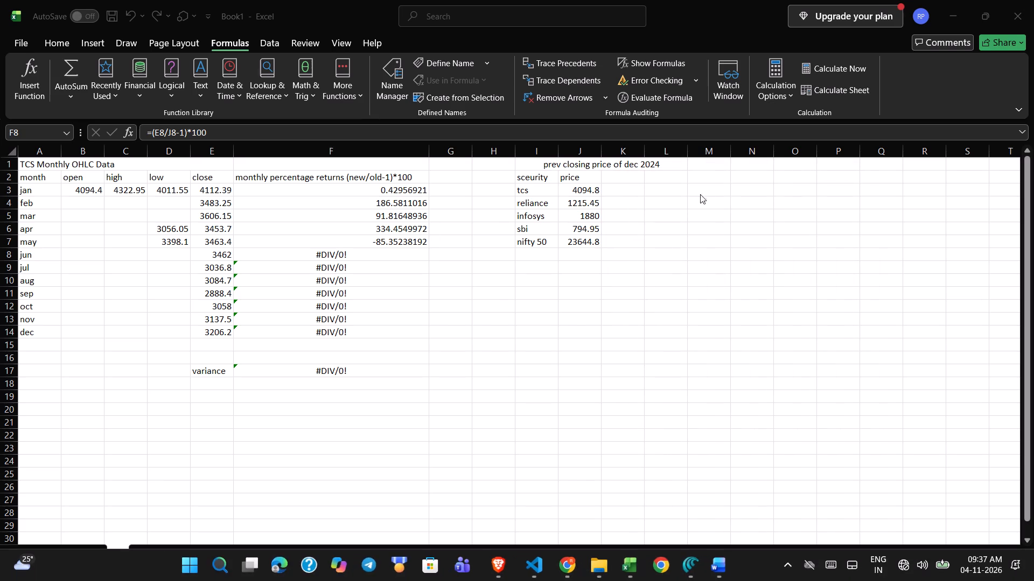
Change February's return formula in F4 to =(E4/E3-1)*100 so it divides by January's close.
click(374, 186)
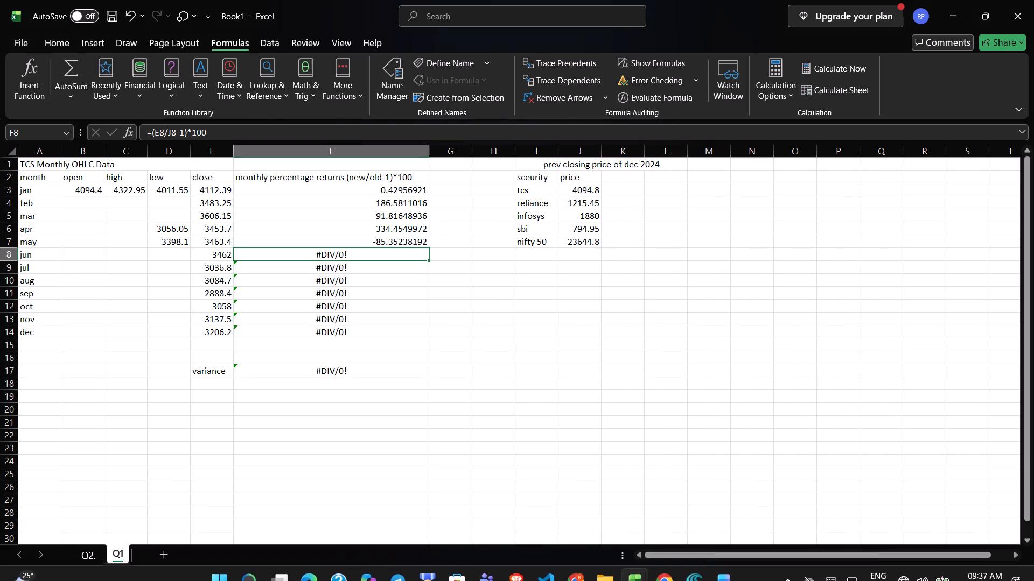
click(374, 186)
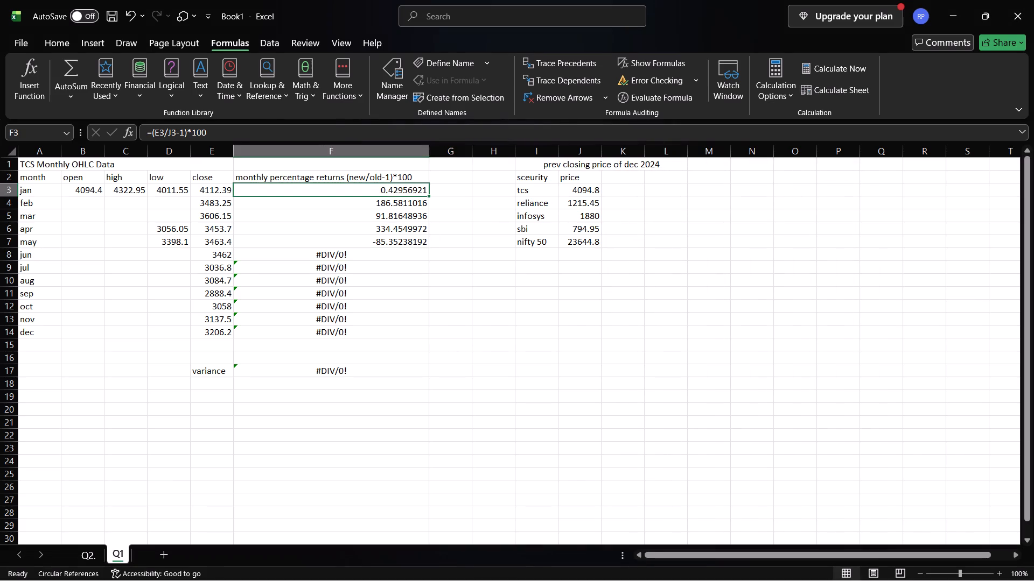
click(411, 207)
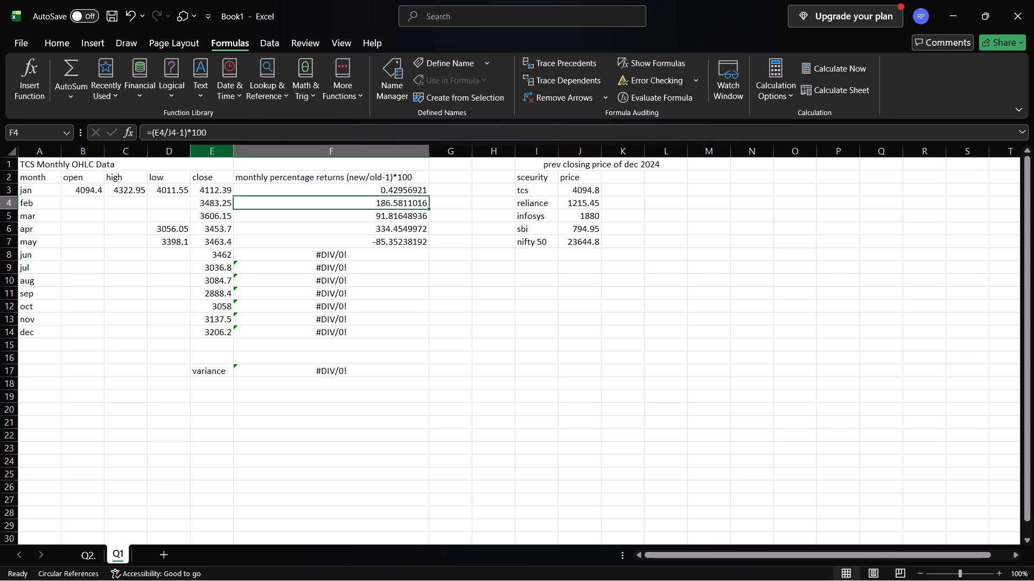
click(179, 134)
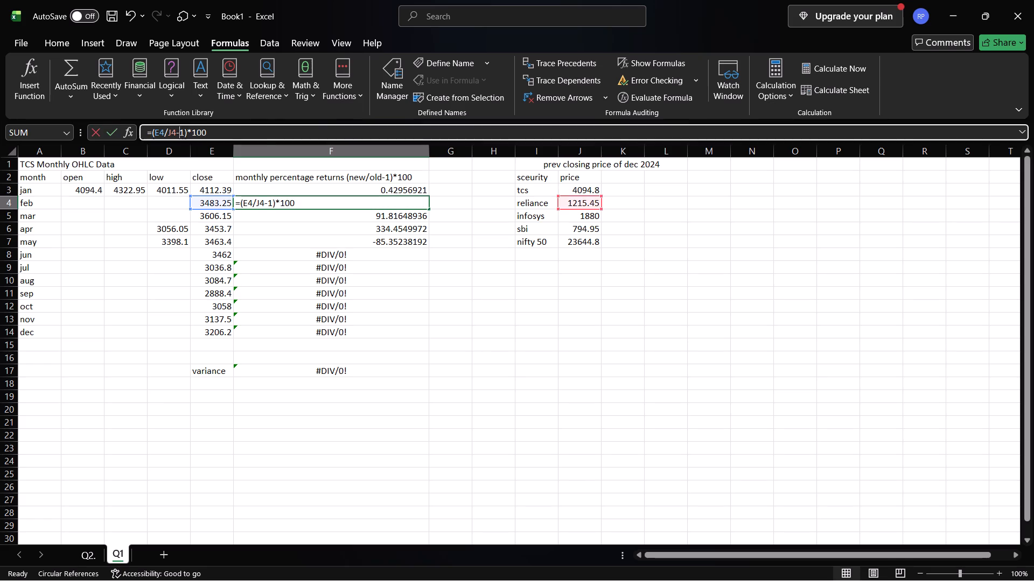
key(Left)
key(BackSpace)
key(BackSpace)
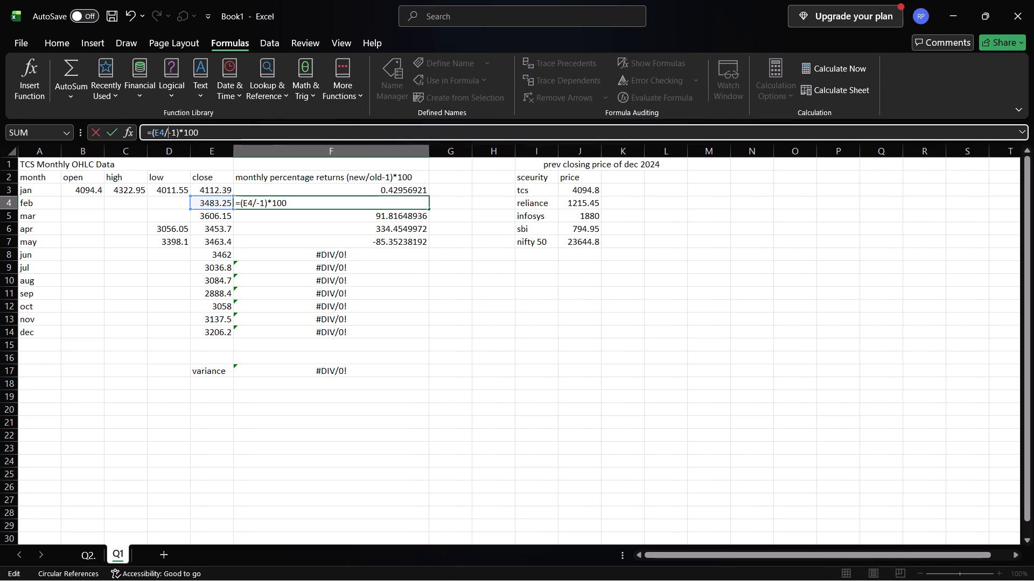
key(e)
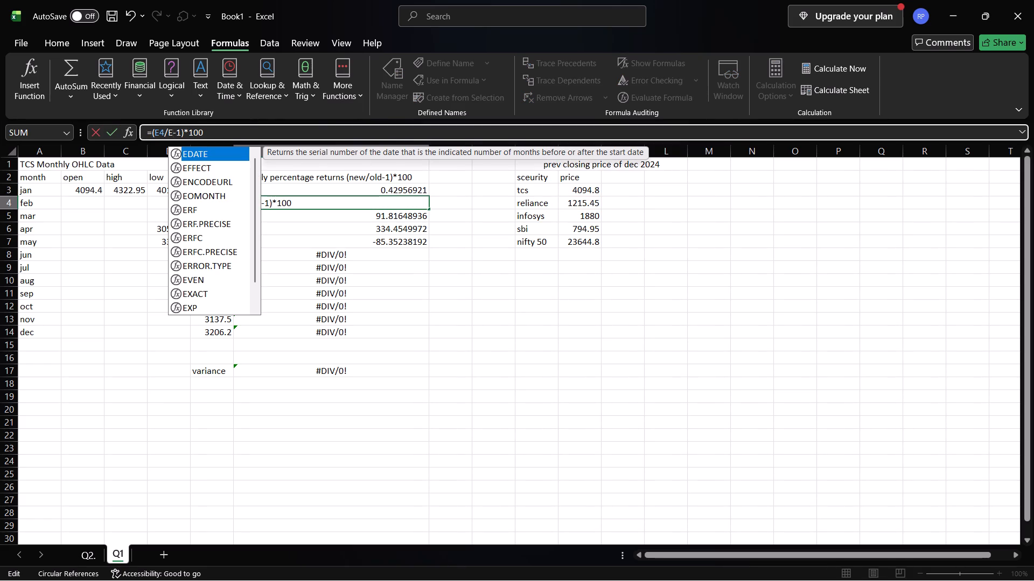
key(3)
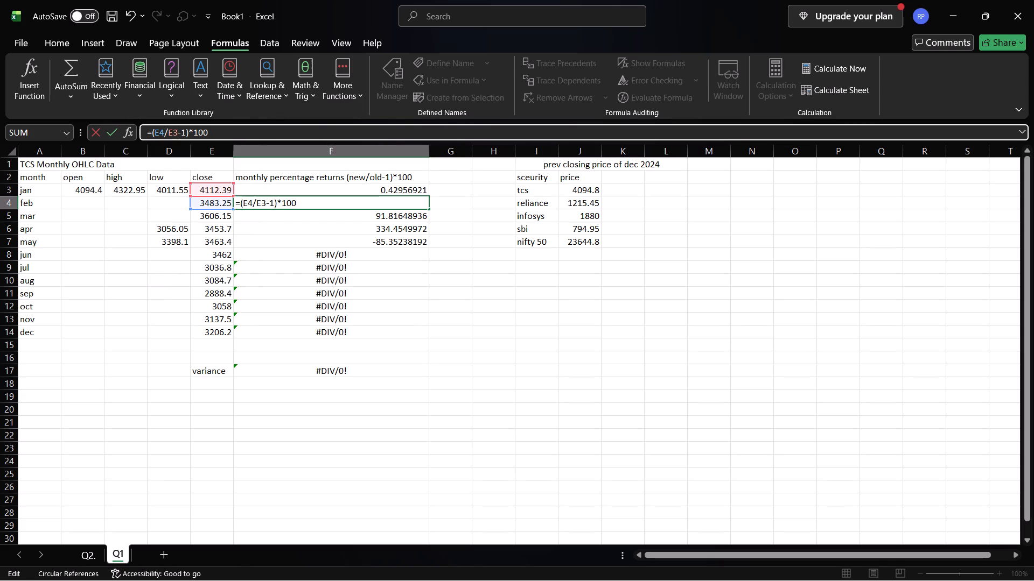
key(Return)
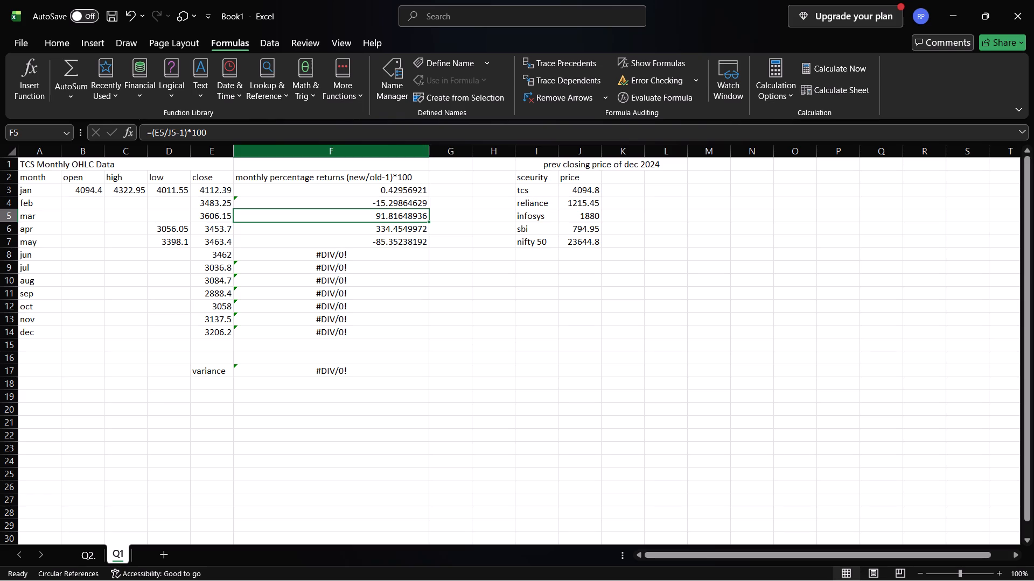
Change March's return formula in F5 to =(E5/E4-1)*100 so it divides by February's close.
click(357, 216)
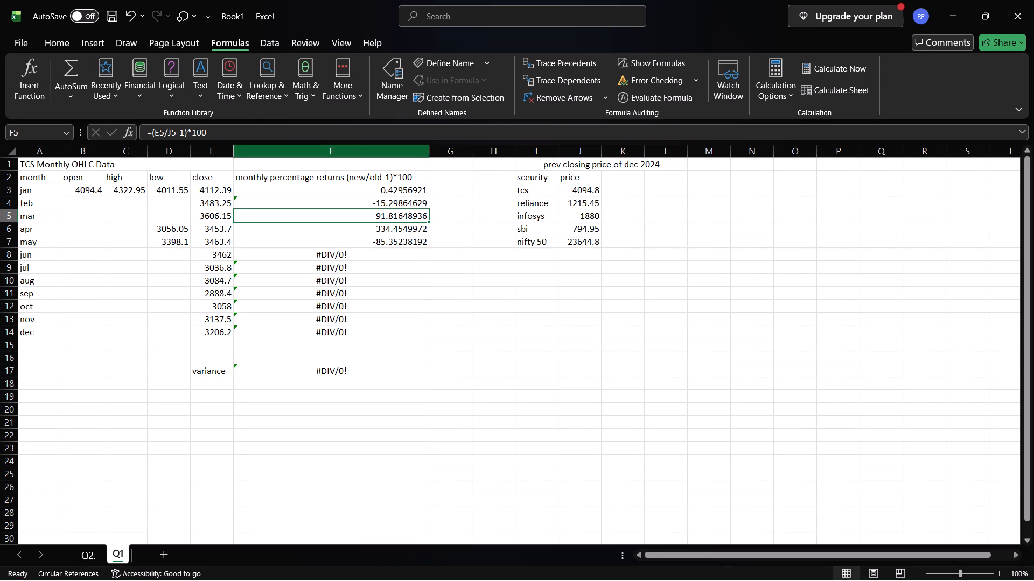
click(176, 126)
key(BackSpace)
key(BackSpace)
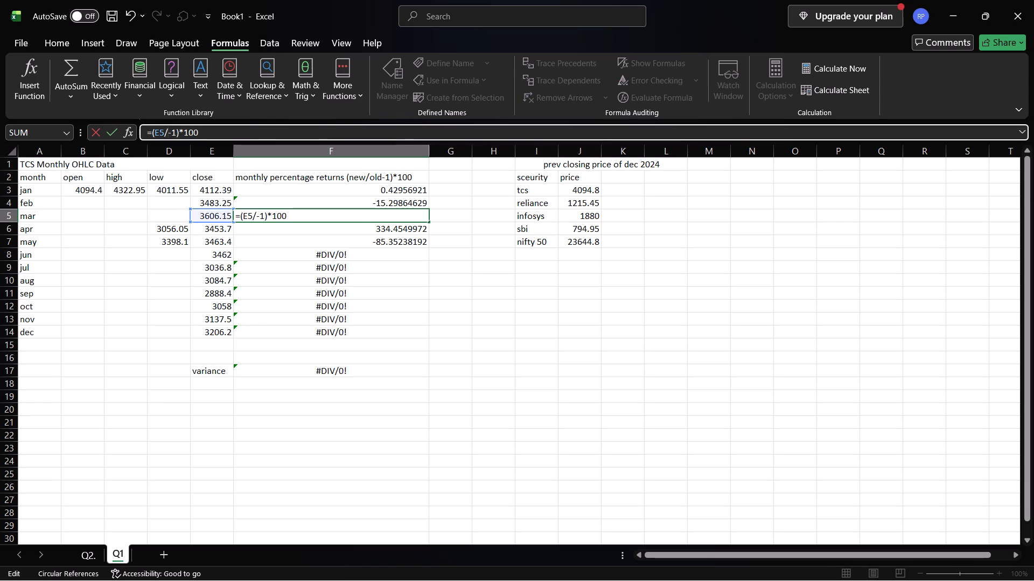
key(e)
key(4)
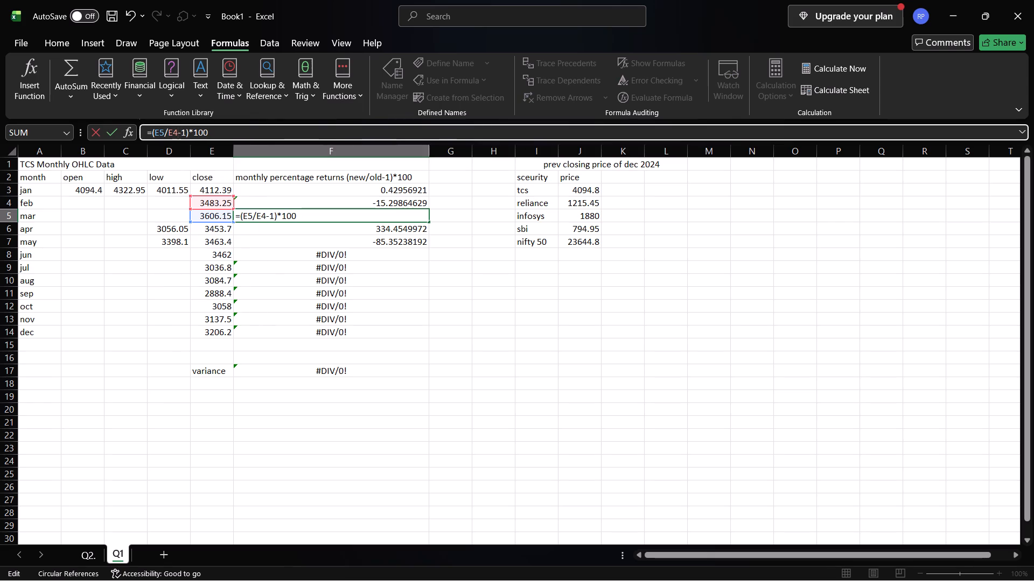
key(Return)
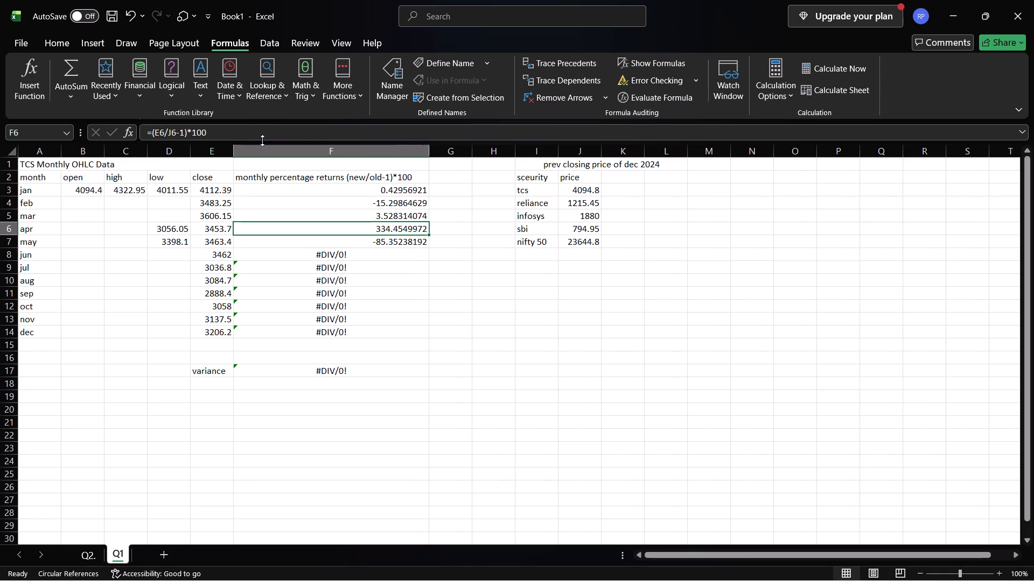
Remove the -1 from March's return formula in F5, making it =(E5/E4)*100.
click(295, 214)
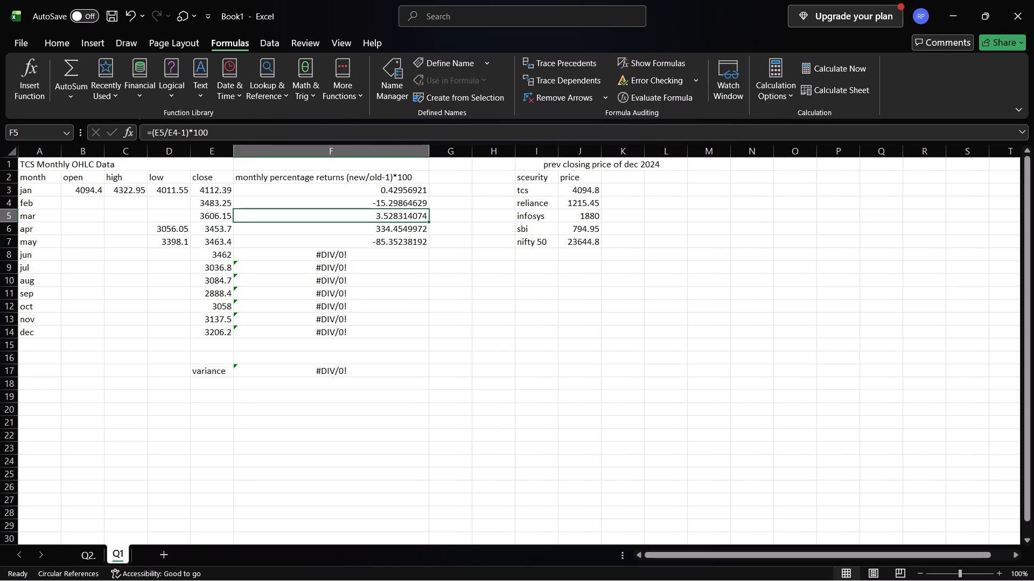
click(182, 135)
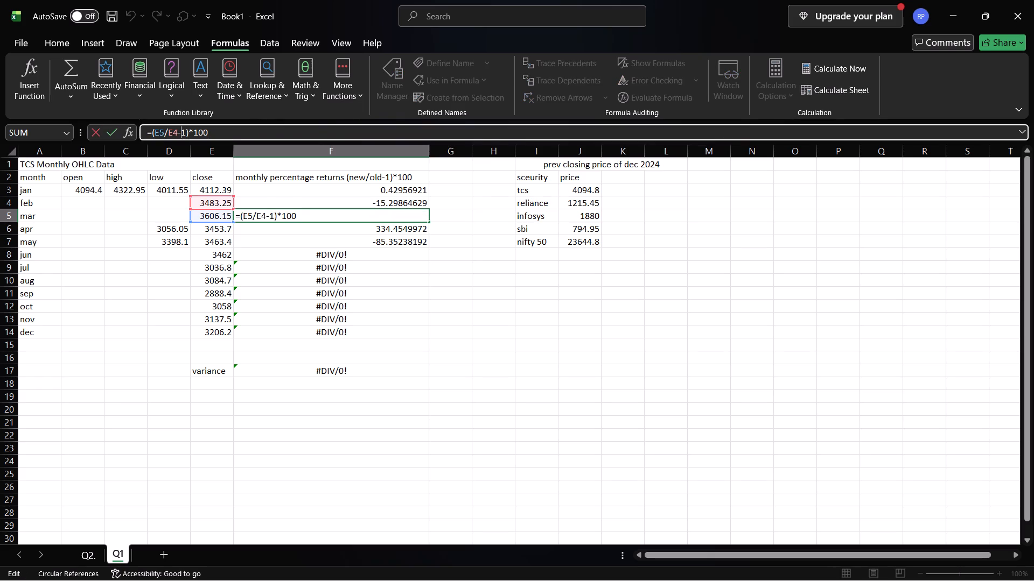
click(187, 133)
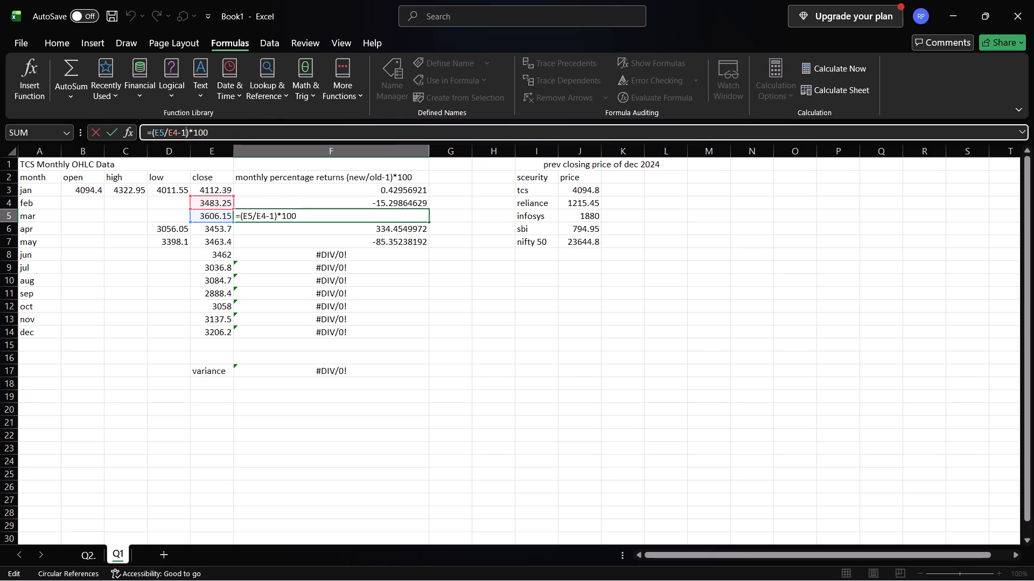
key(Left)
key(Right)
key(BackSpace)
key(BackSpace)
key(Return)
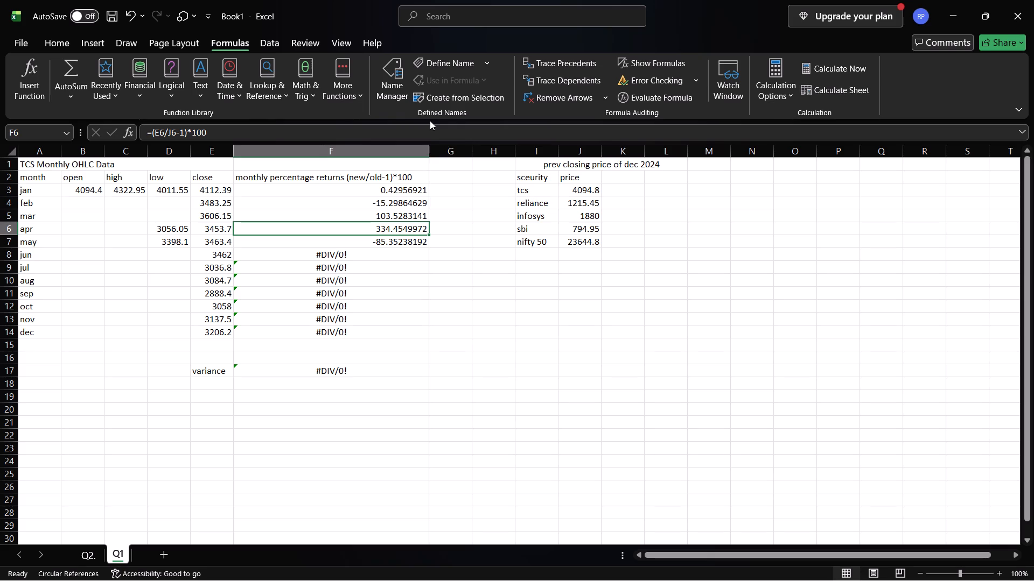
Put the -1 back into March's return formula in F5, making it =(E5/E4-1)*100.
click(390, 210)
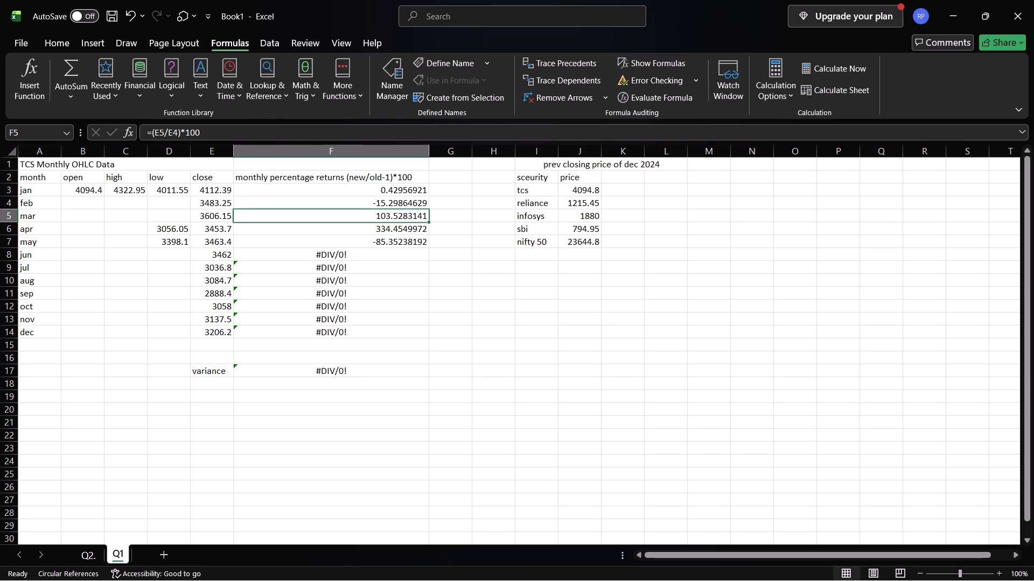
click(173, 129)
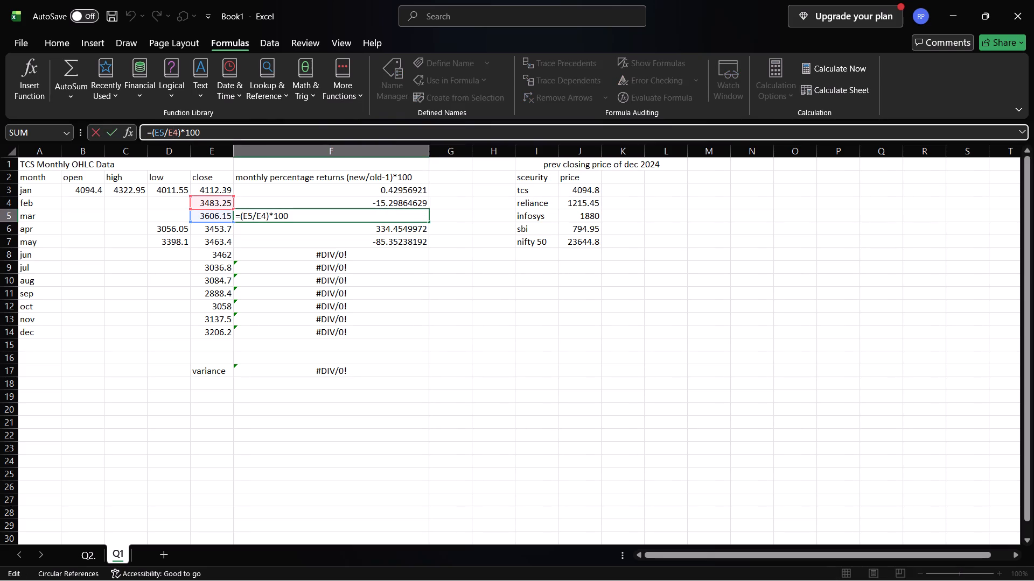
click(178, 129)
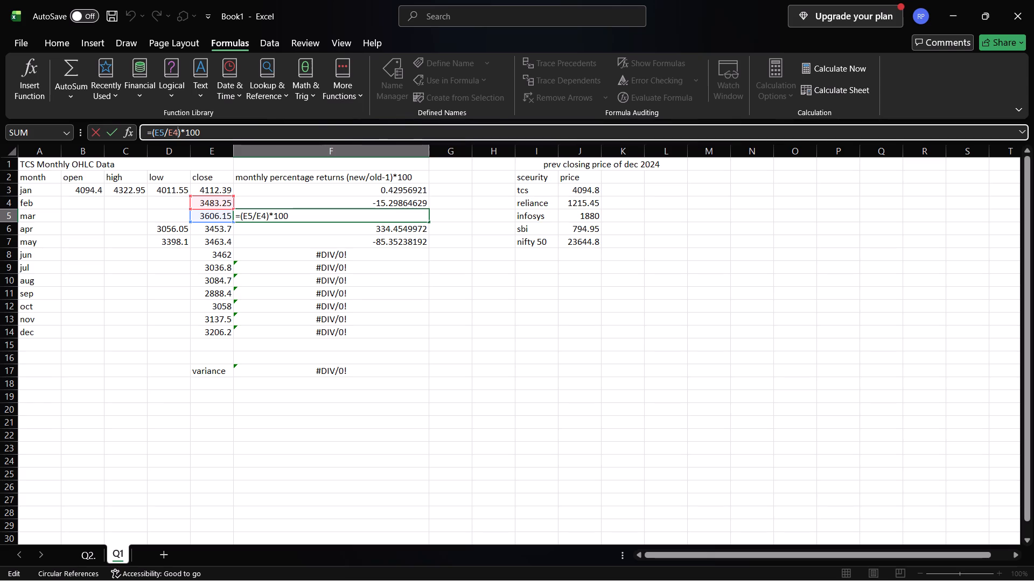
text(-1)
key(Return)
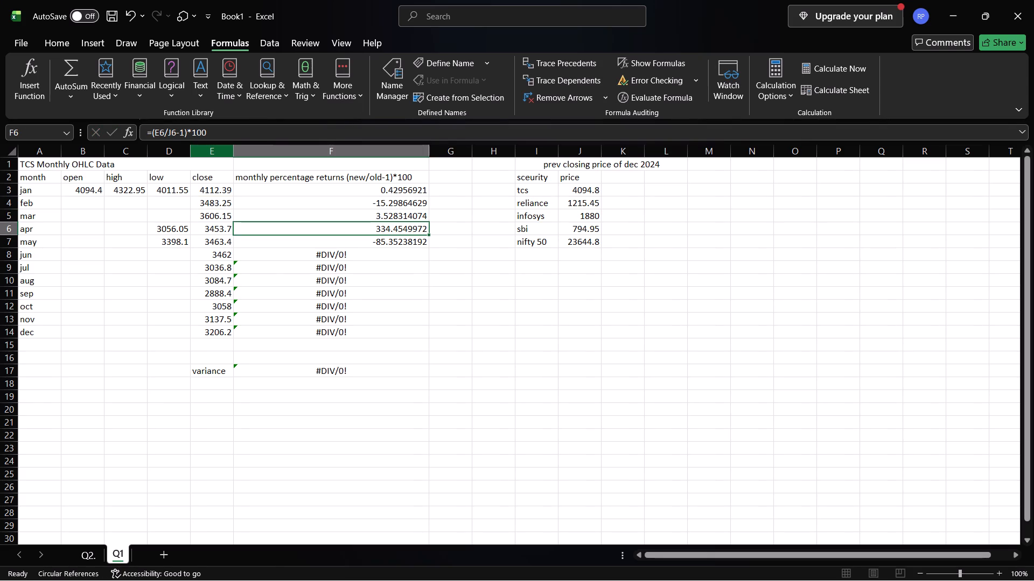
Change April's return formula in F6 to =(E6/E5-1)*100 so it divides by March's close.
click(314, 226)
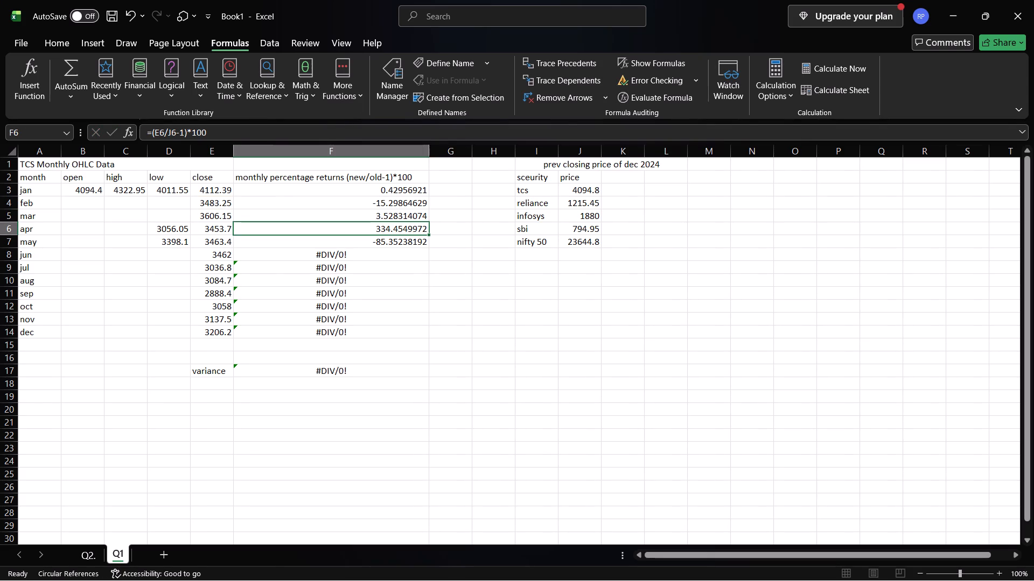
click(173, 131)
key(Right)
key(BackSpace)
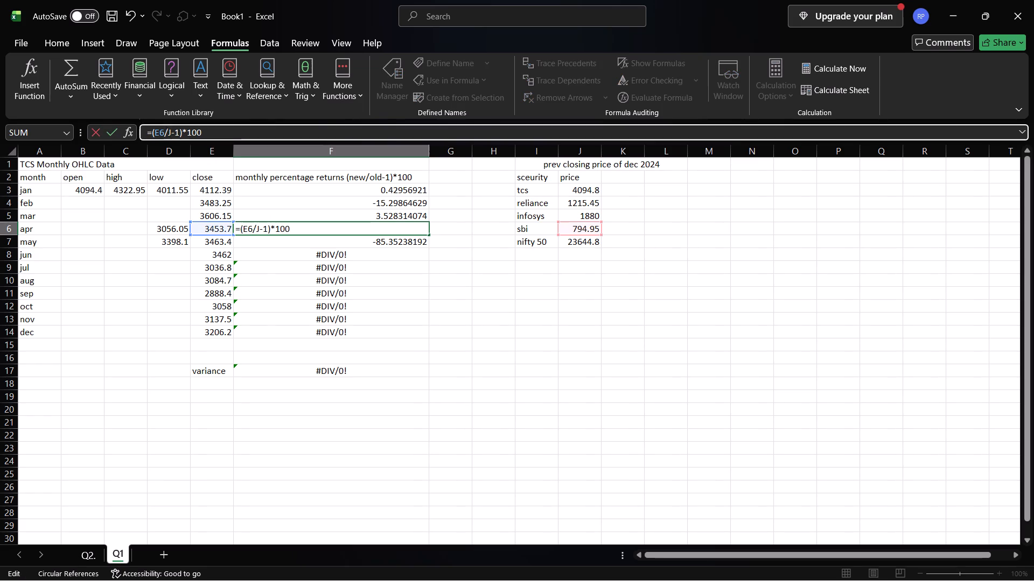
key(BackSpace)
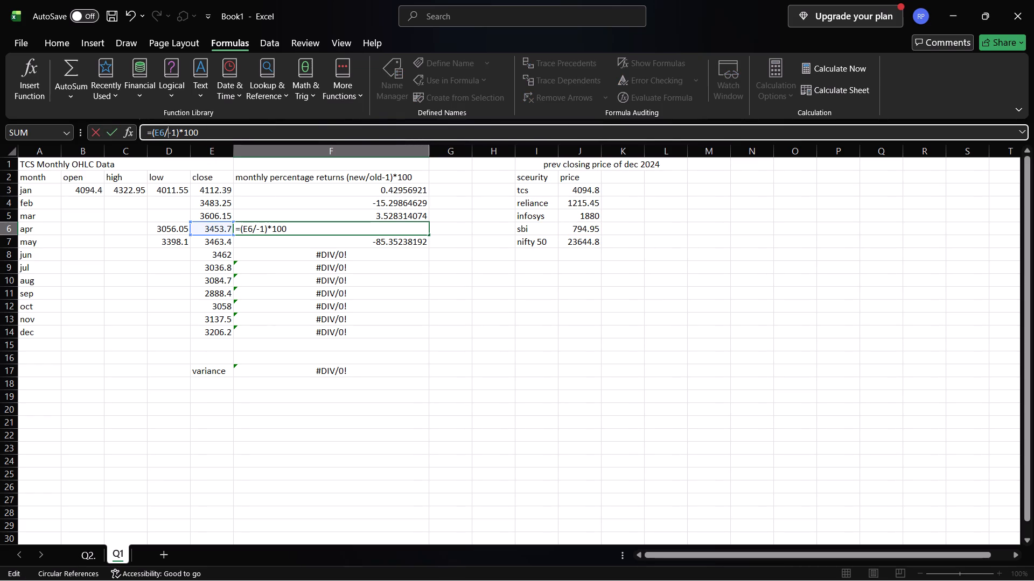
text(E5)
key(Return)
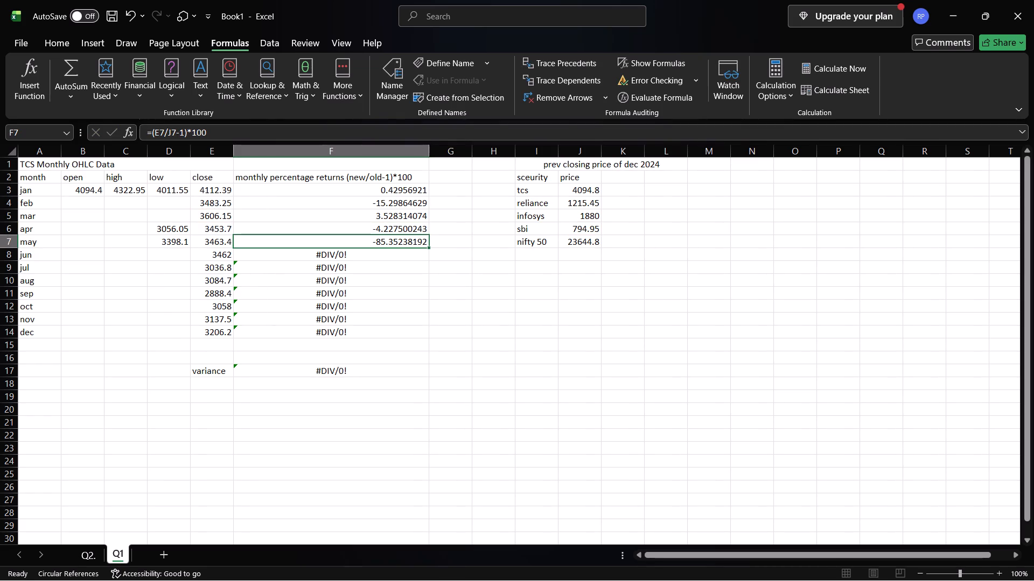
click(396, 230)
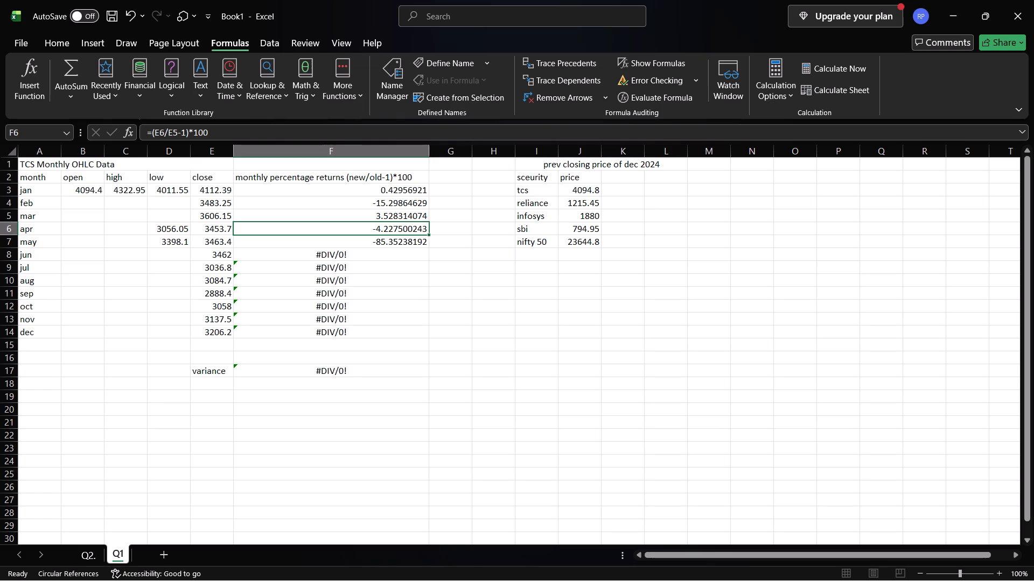
Fill February's return formula from F4 down through December's return in F14.
click(408, 201)
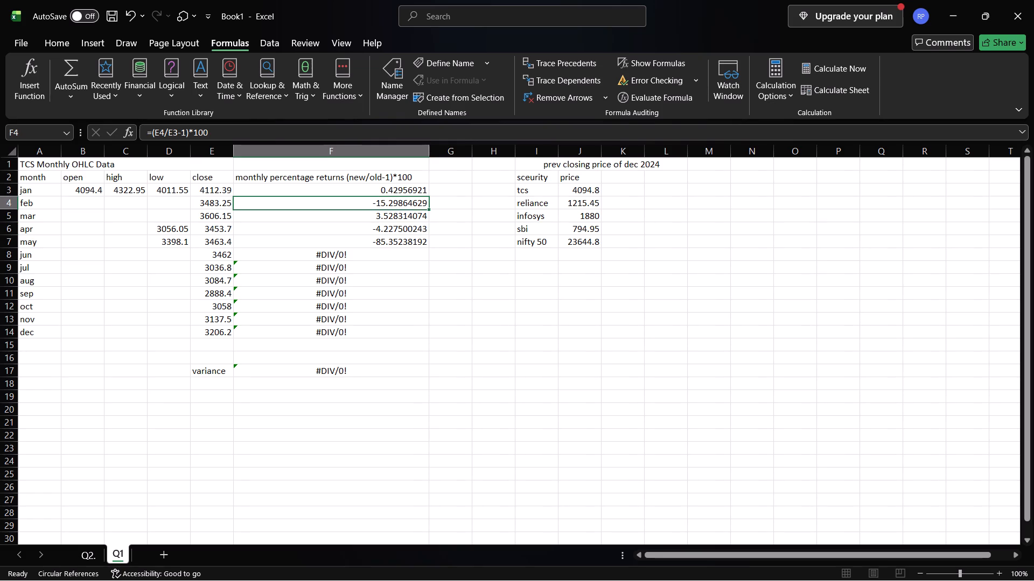
drag(429, 207, 431, 335)
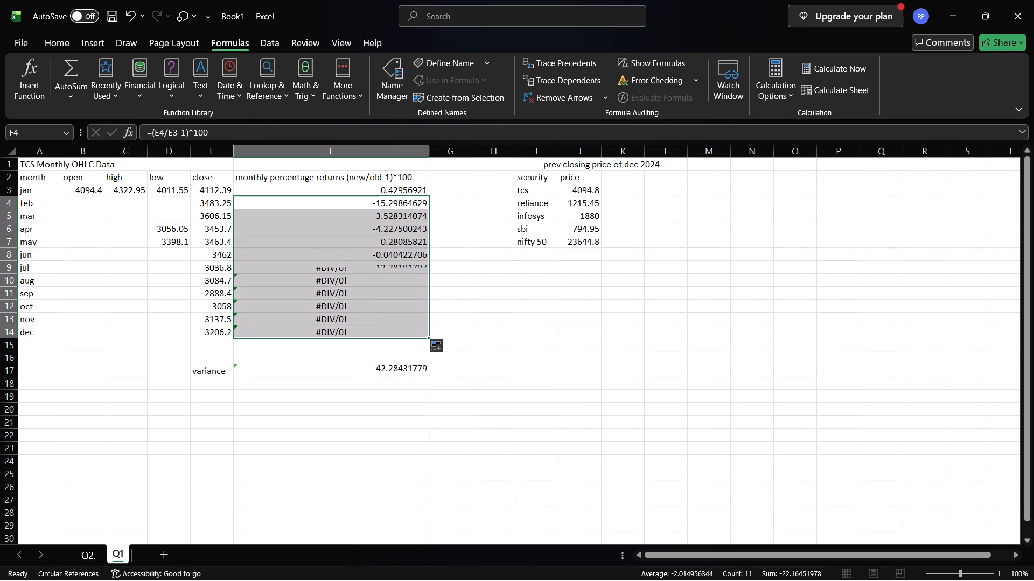
click(382, 316)
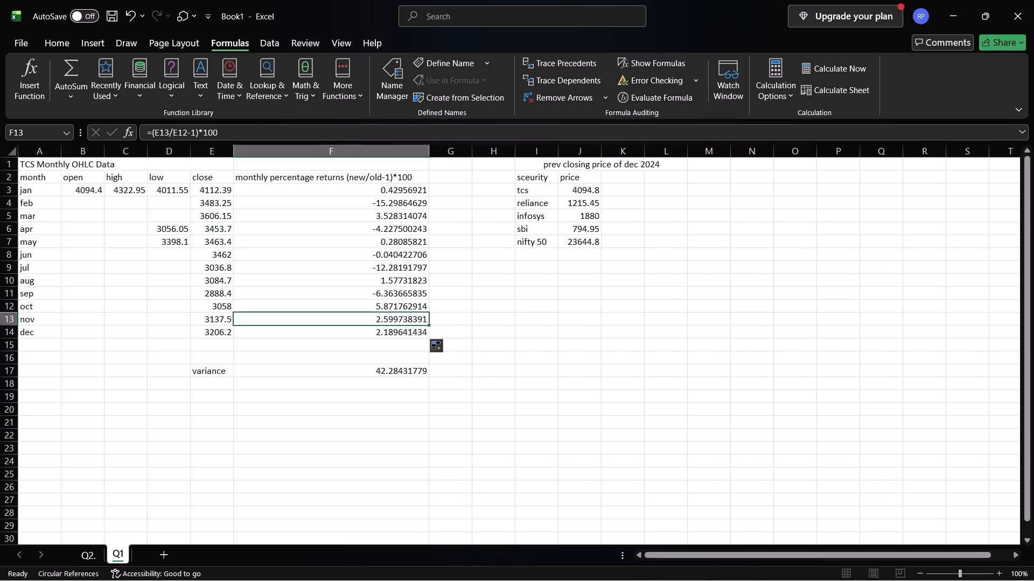
click(472, 286)
Check the variance formula in F17 and enter =VAR in F18 below it.
click(352, 373)
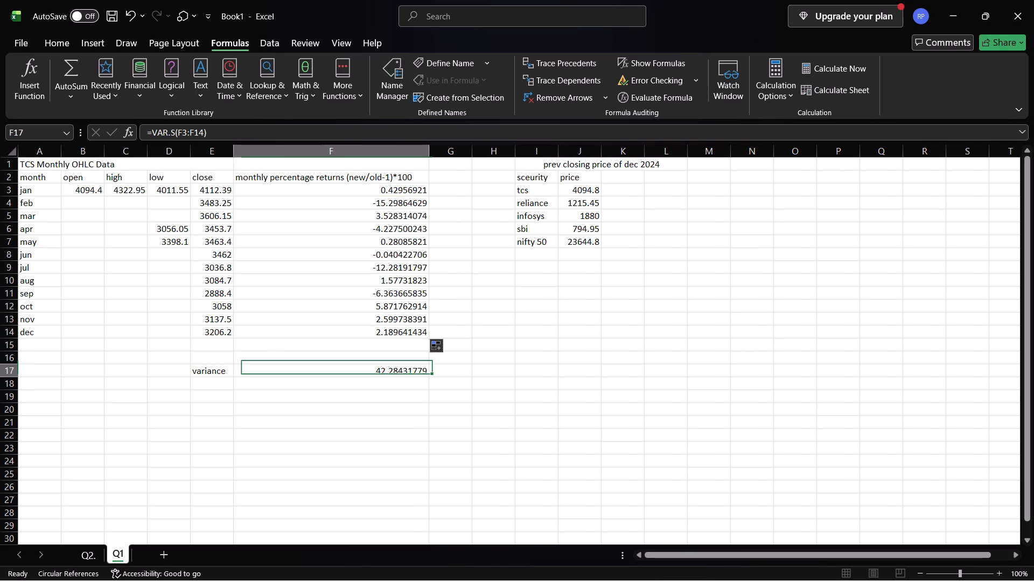
click(264, 384)
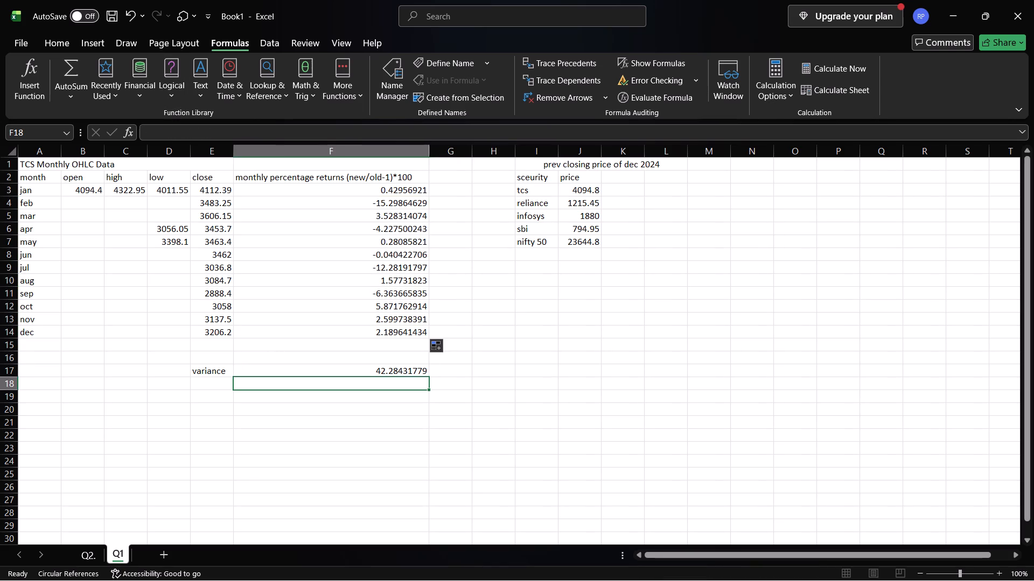
click(164, 135)
text(=VAR)
key(Return)
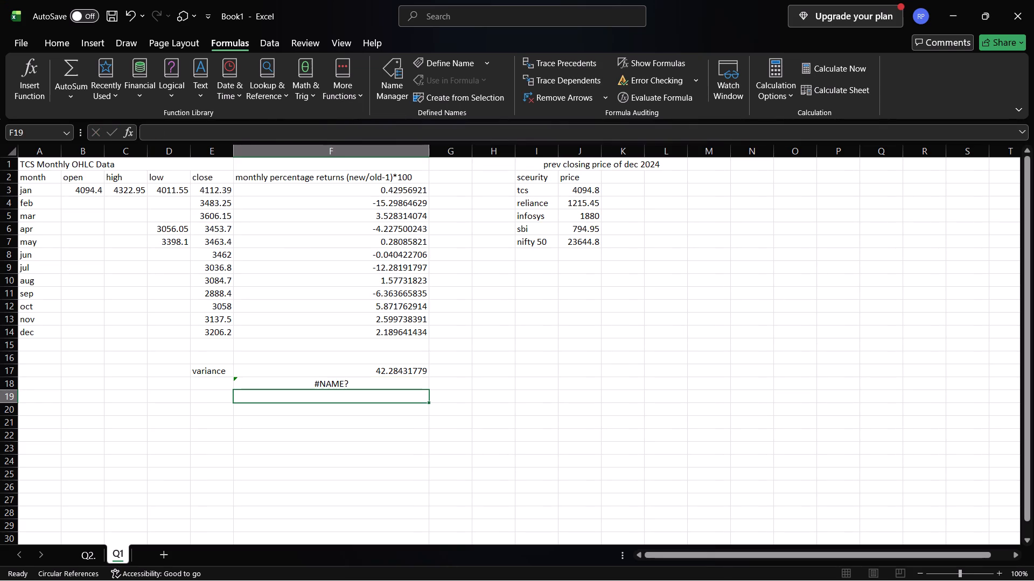
click(180, 129)
drag(180, 129, 163, 247)
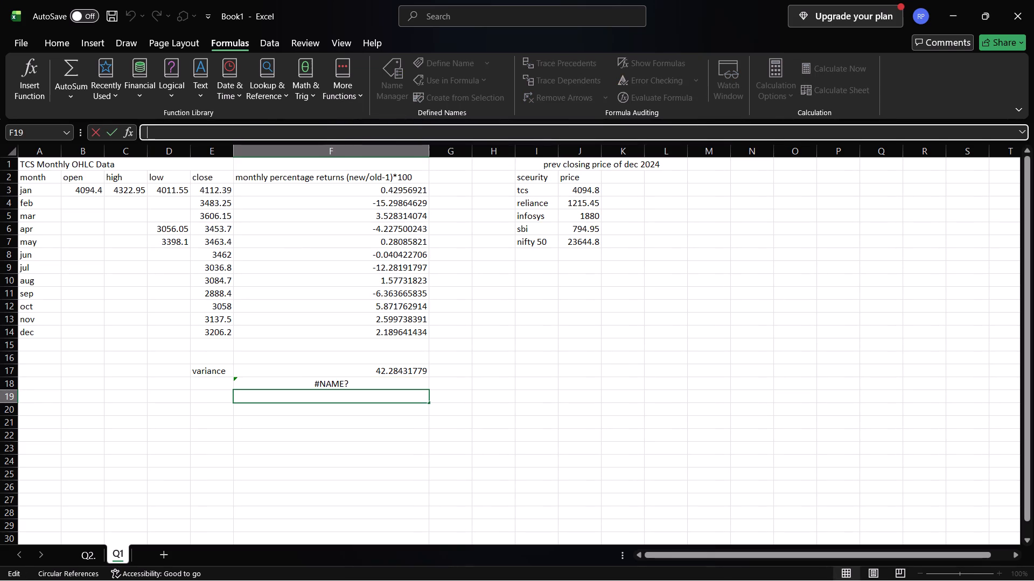
key(Up)
Replace the formula in F18 with =VAR.P(F3:F14) to compute the population variance of TCS's monthly returns.
click(250, 378)
click(226, 132)
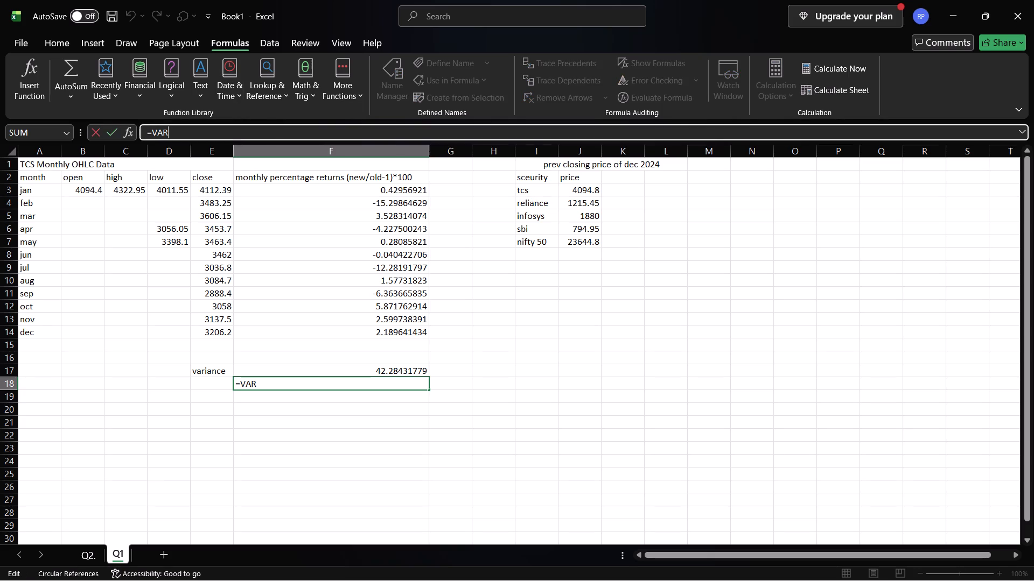
click(200, 139)
key(p)
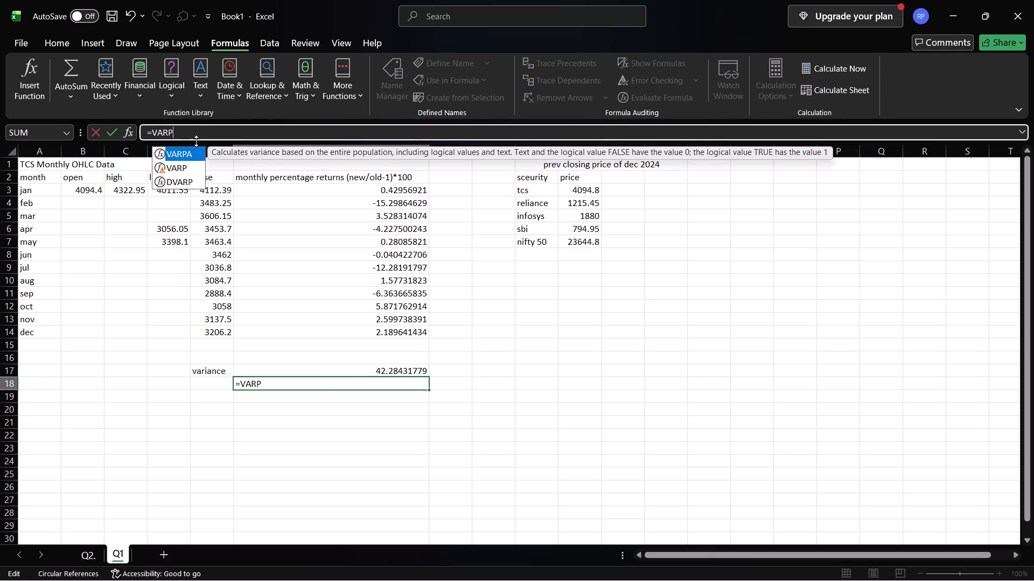
key(BackSpace)
key(BackSpace)
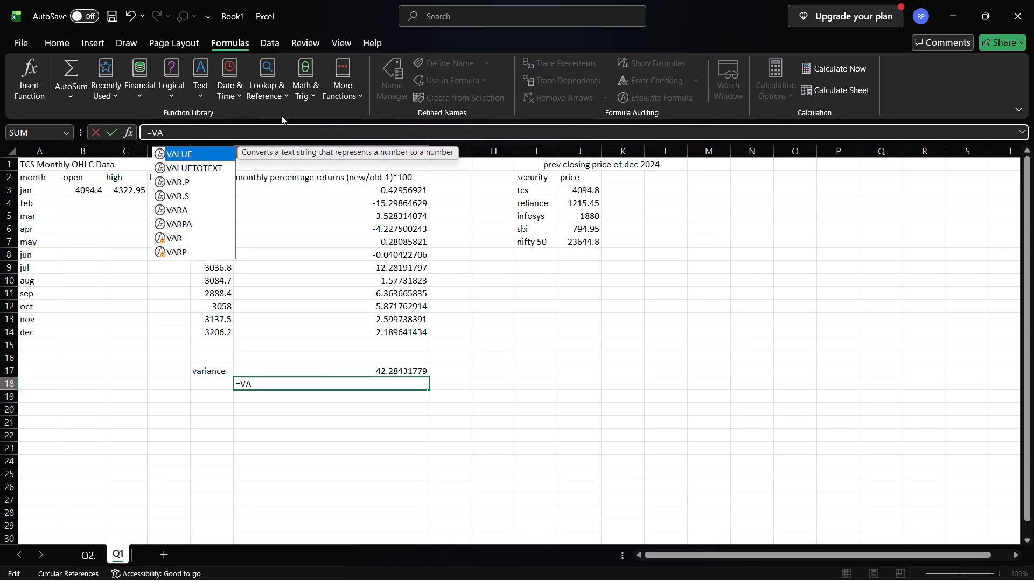
key(r)
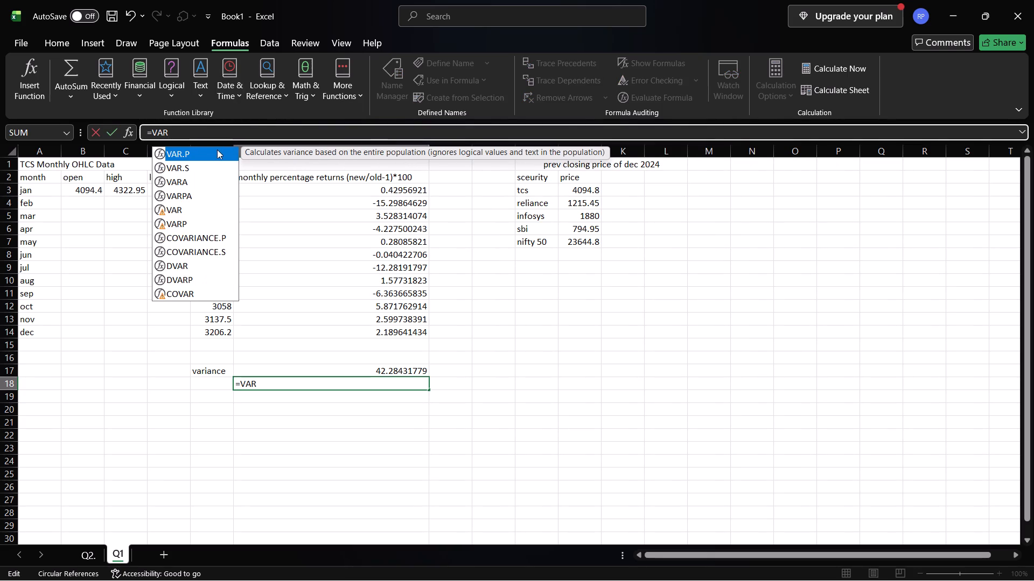
click(213, 151)
click(212, 151)
click(212, 151)
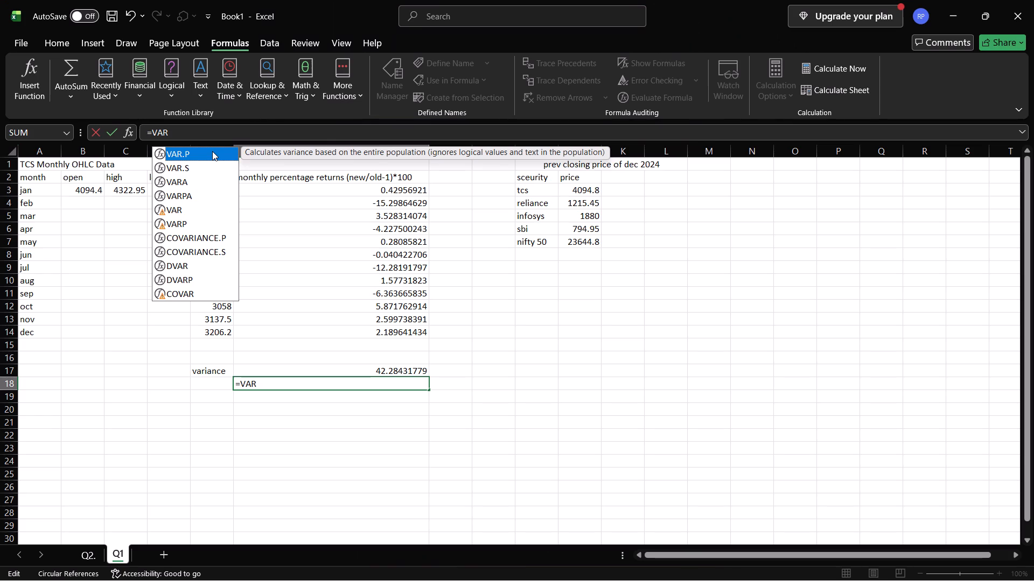
click(192, 152)
triple_click(192, 152)
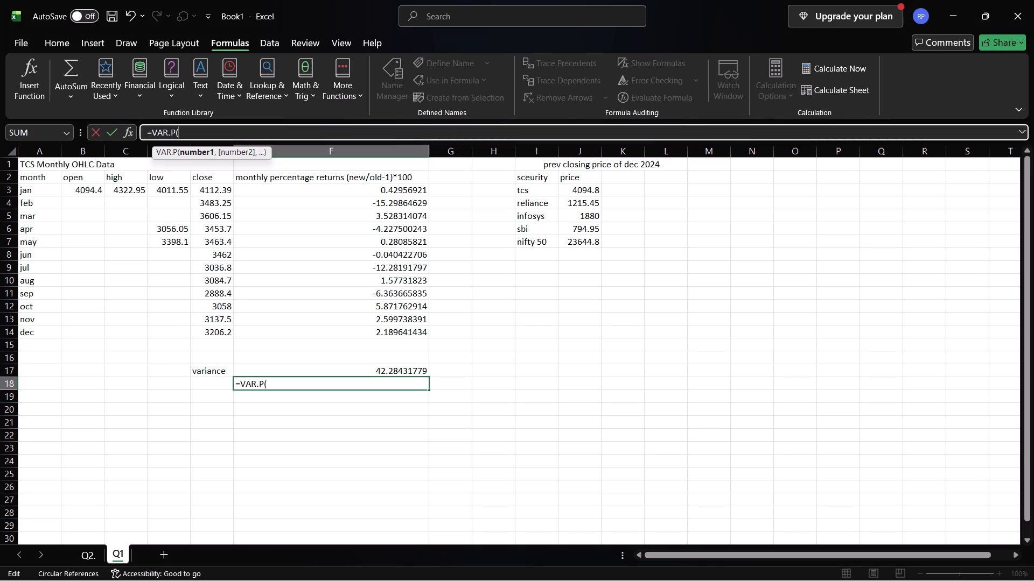
click(256, 191)
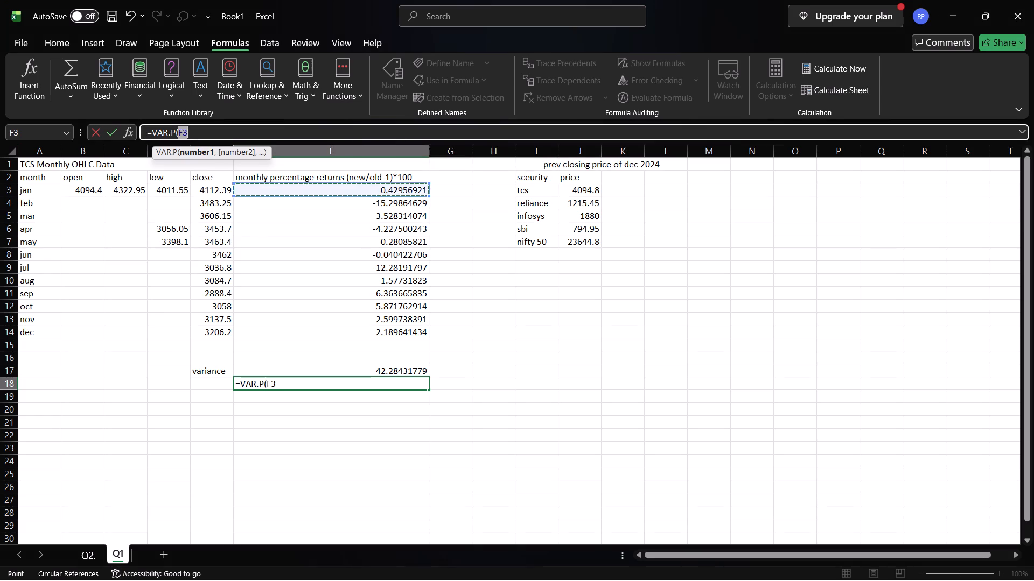
key(shift+colon)
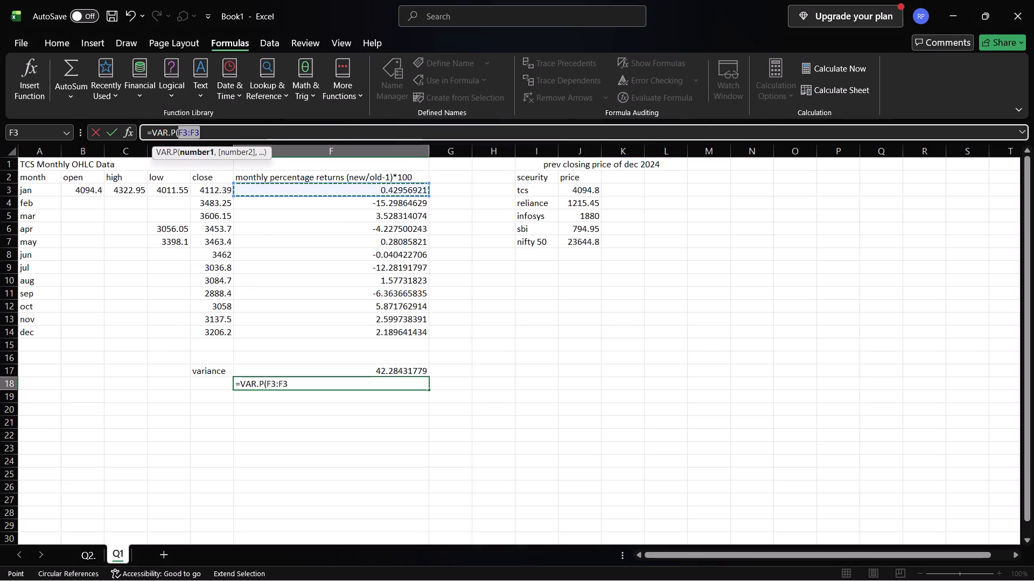
click(287, 325)
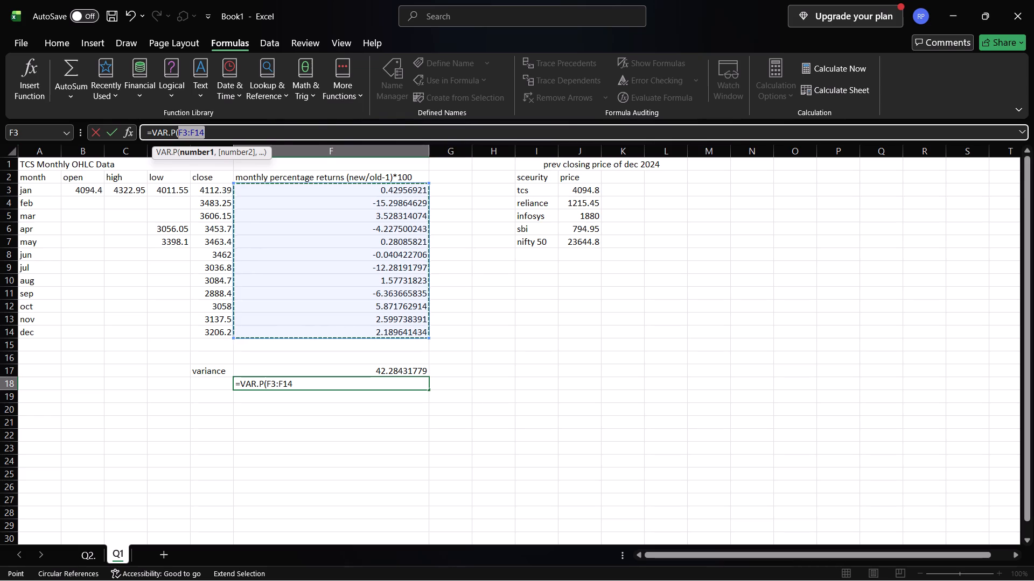
key(Return)
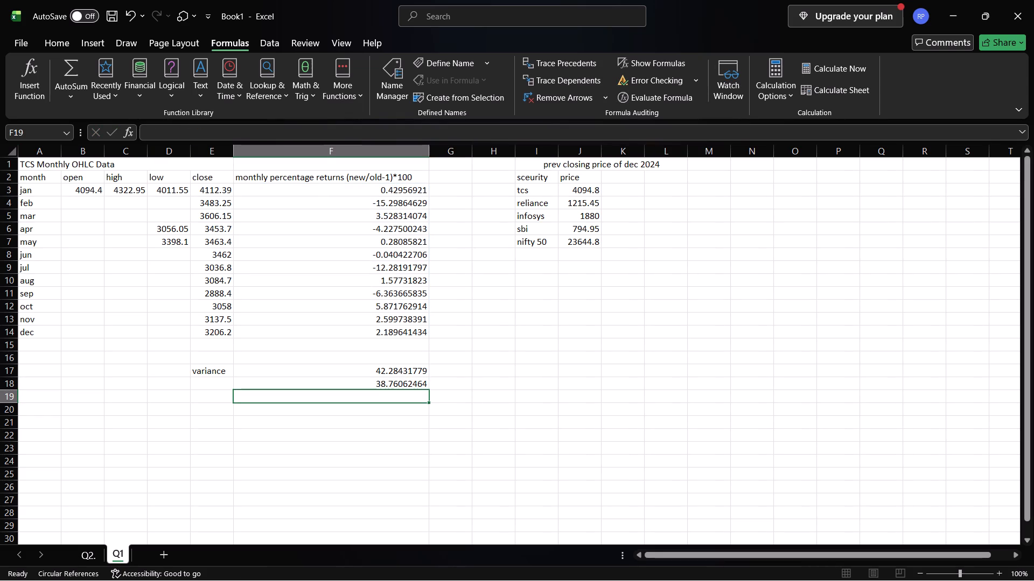
Add SAMPLE before the variance label in E17, making it "SAMPLE variance".
click(229, 368)
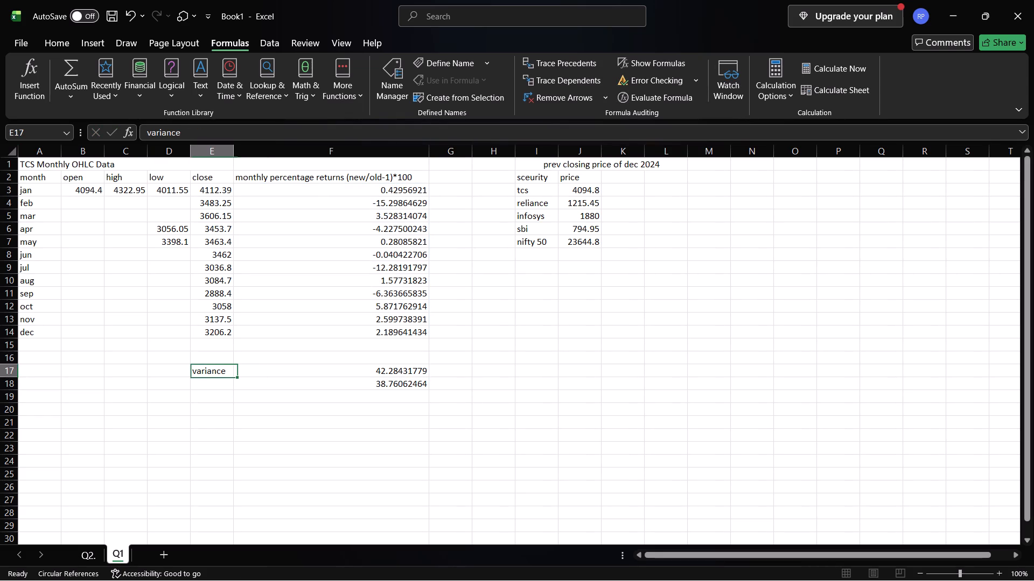
double_click(229, 368)
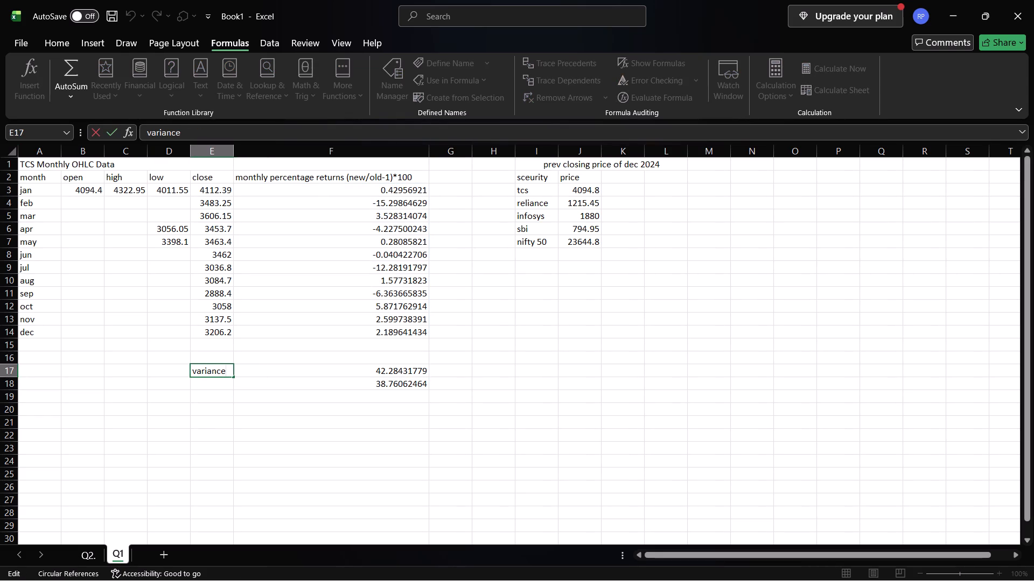
key(Left)
key(Left)
key(Left)
key(Left)
key(Left)
key(Left)
key(Left)
key(Left)
text(SAMPLE)
key(space)
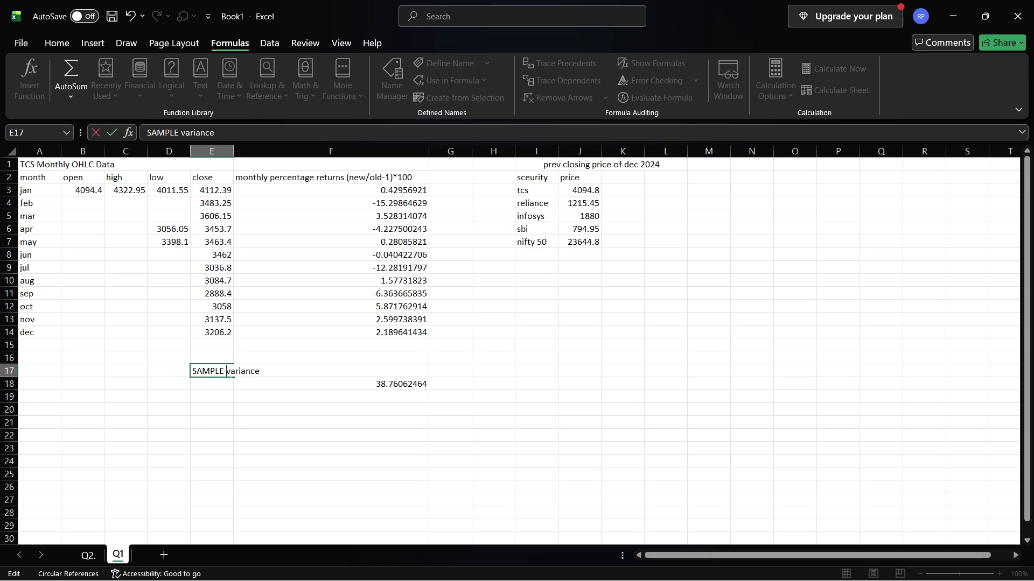
key(Return)
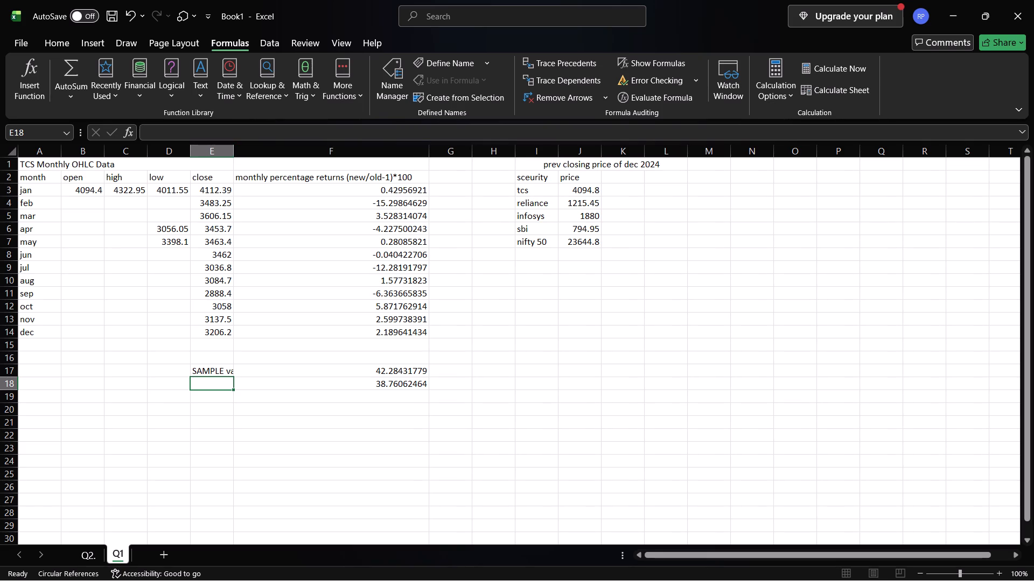
Widen column E until the "SAMPLE variance" label fits.
drag(235, 150, 250, 155)
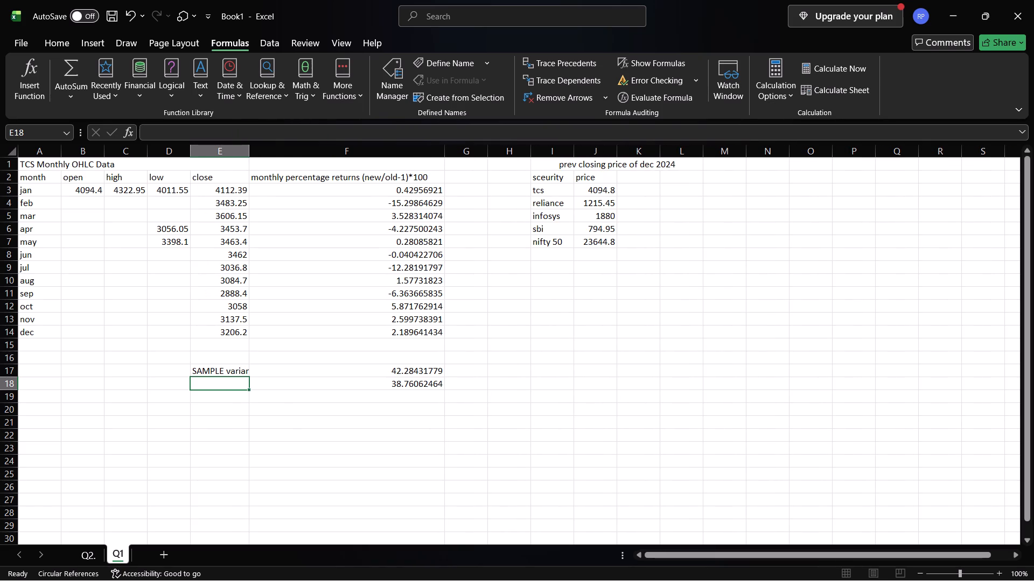
drag(250, 149, 273, 149)
Label the second variance result by entering "POPULATION variance" in E18.
click(247, 382)
text(POPULAT)
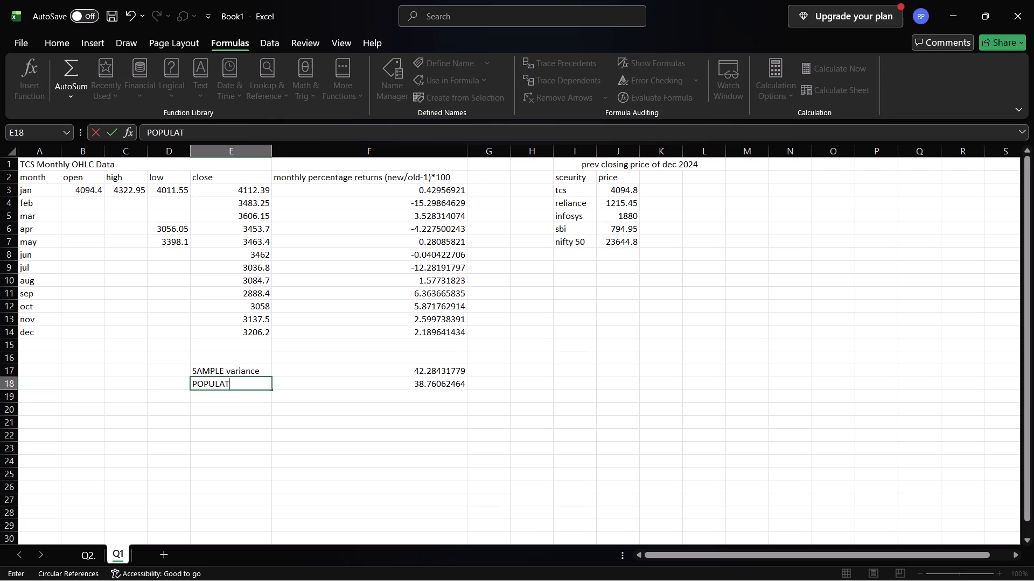
text(ION)
key(space)
text(variance)
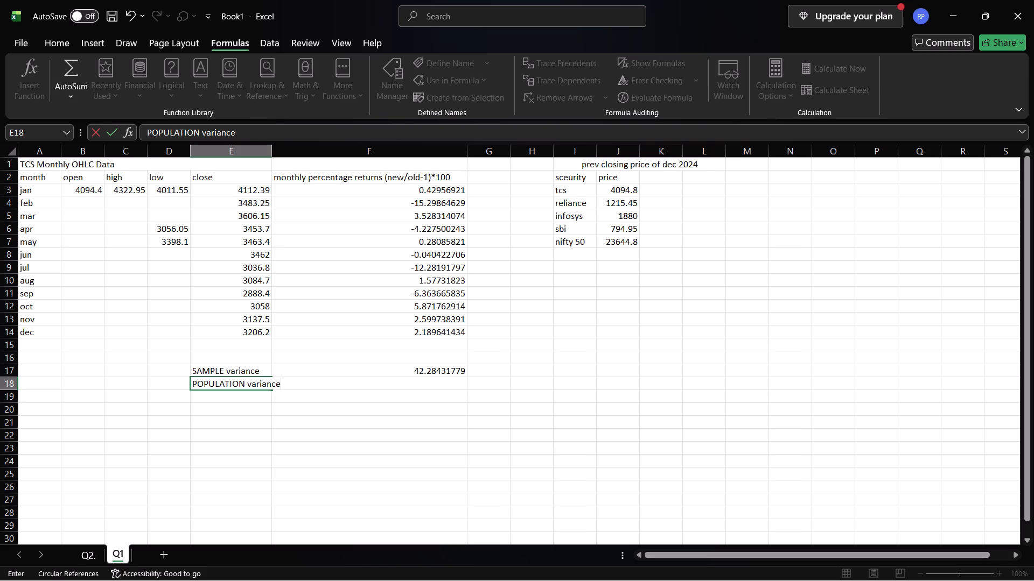
click(359, 387)
click(311, 441)
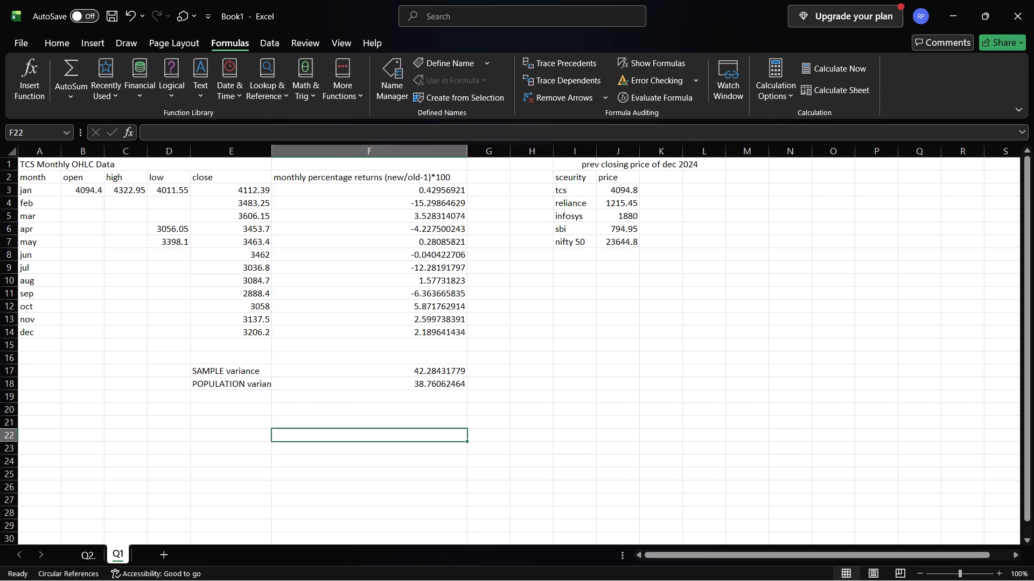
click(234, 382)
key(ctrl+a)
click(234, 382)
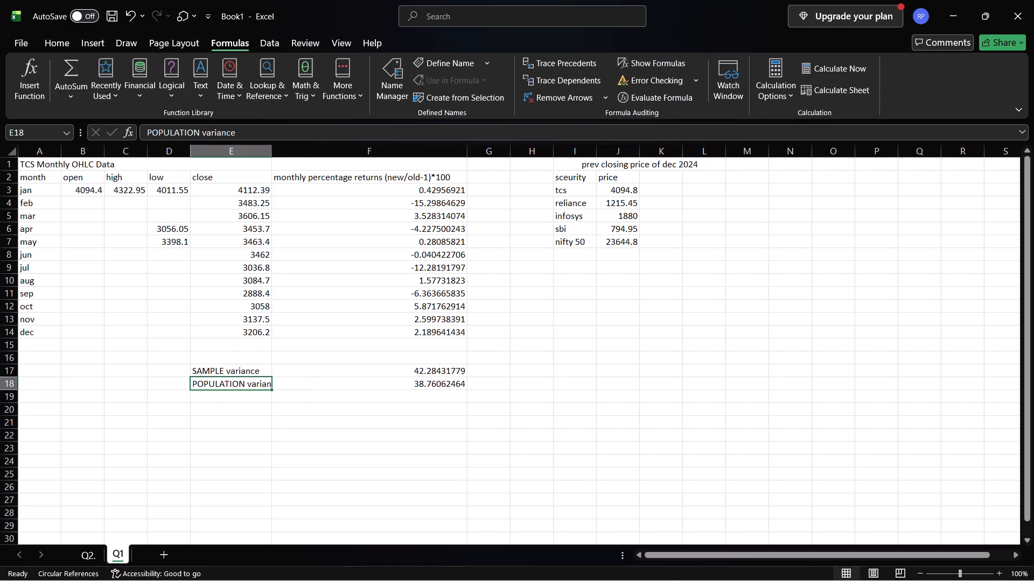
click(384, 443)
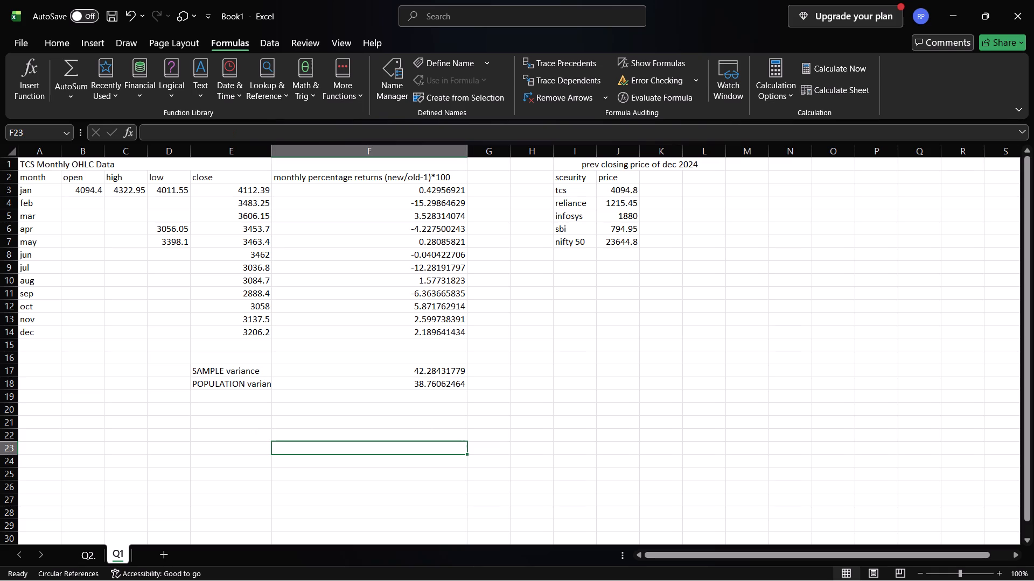
Mark the variance answers as part "b)" in D17, beside the "SAMPLE variance" label.
scroll(525, 311, down, 1)
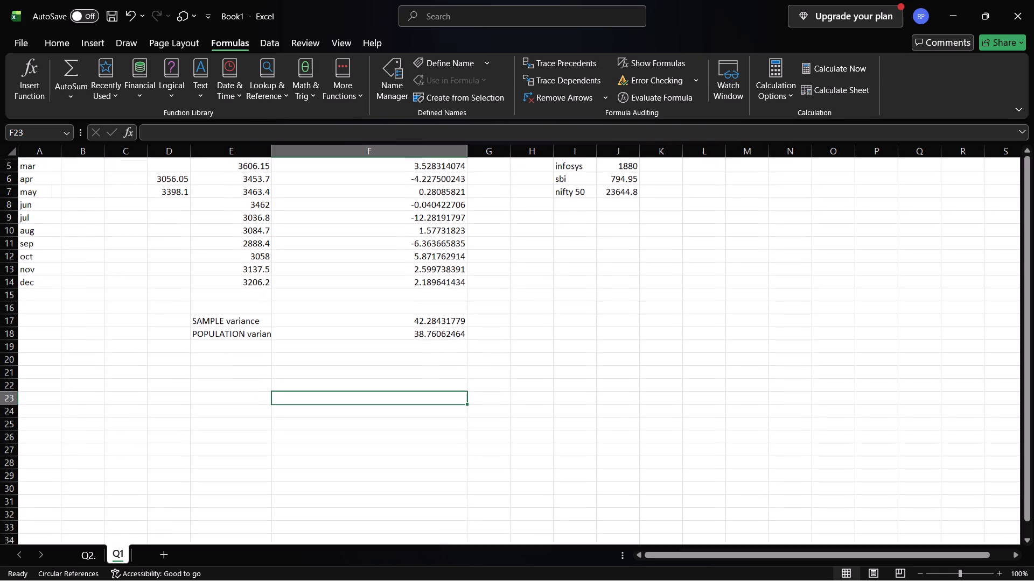
scroll(525, 311, down, 2)
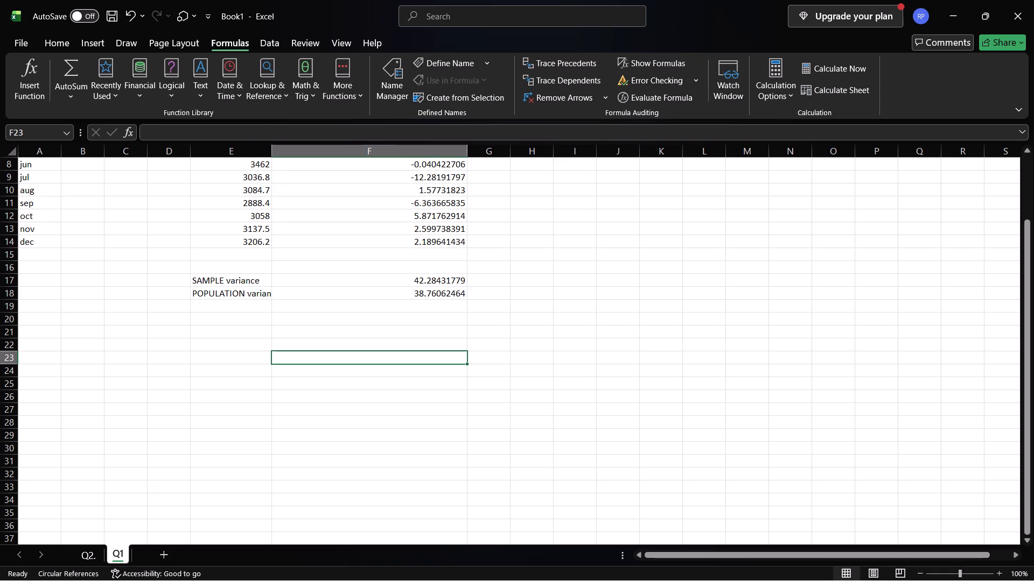
click(156, 286)
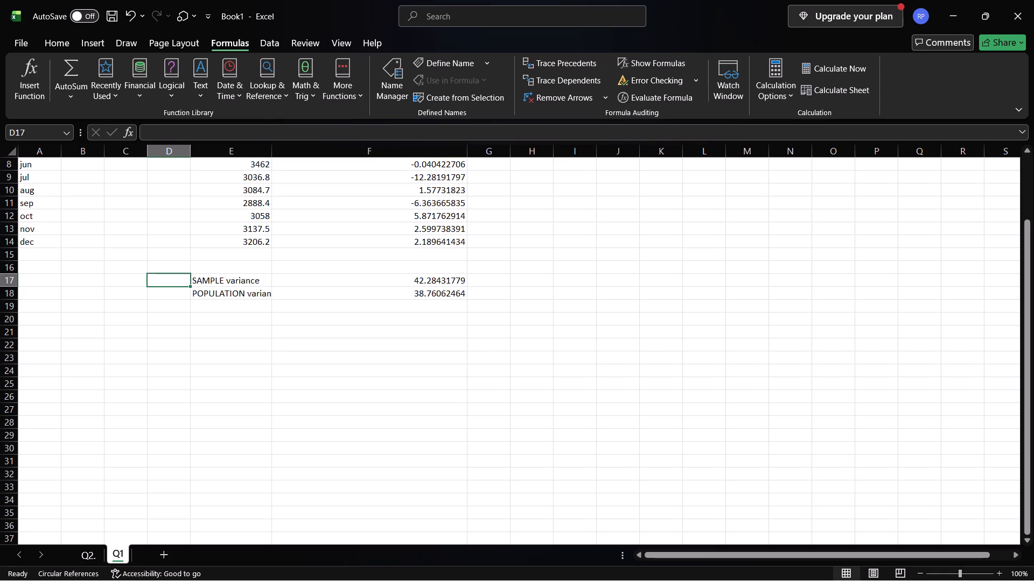
text(b))
key(Left)
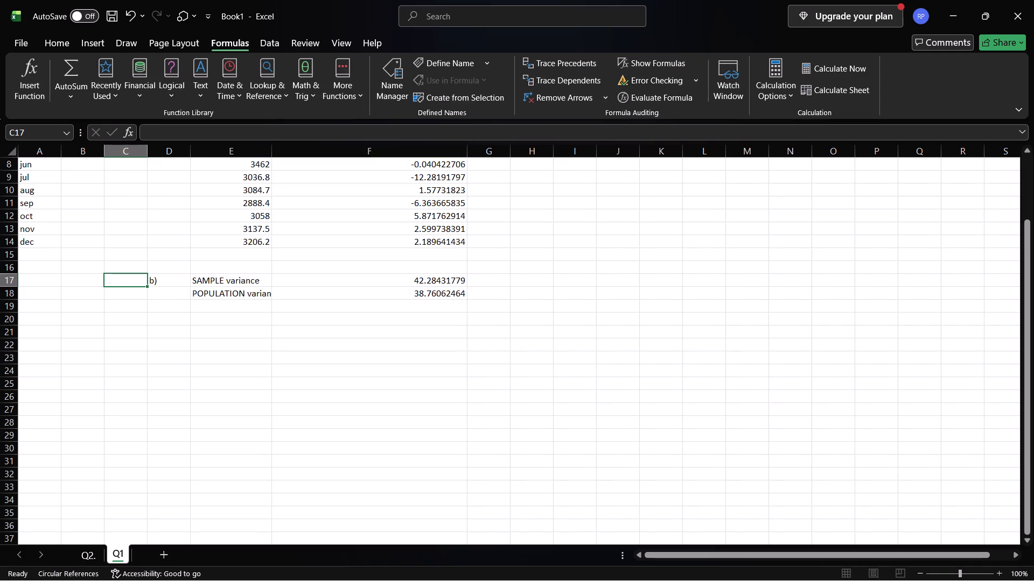
key(shift+parenleft)
key(BackSpace)
key(Right)
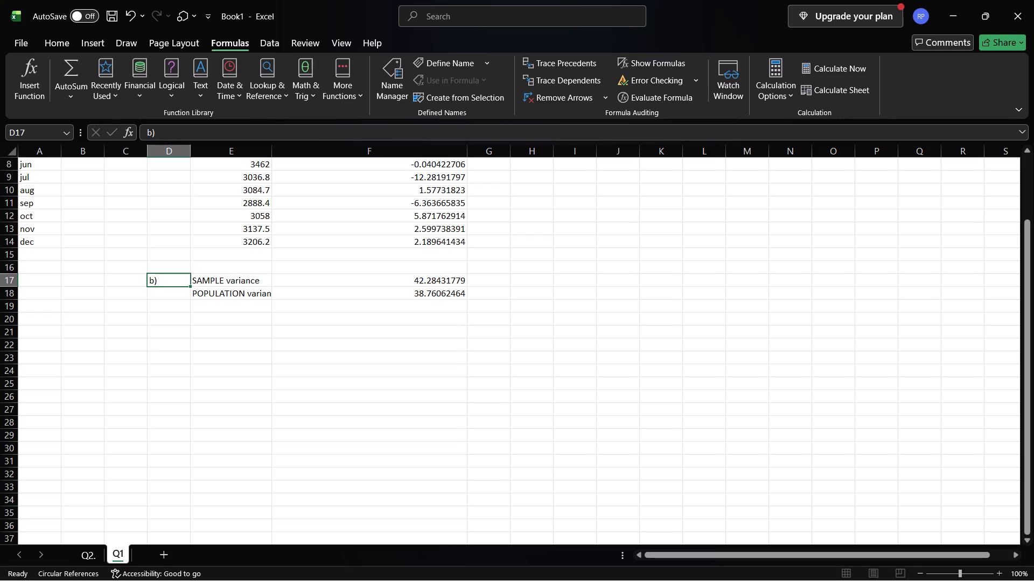
click(156, 286)
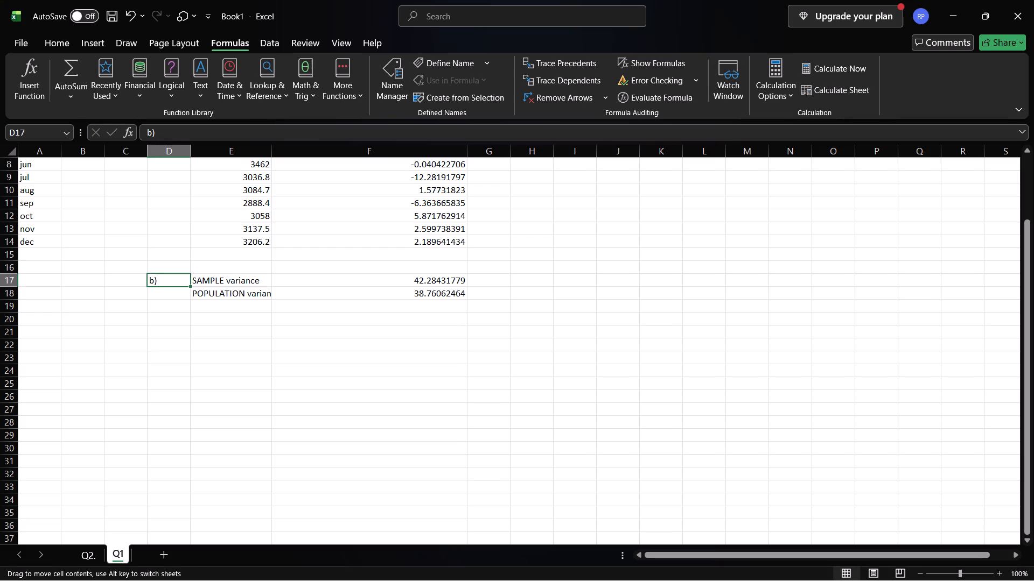
double_click(159, 285)
click(150, 372)
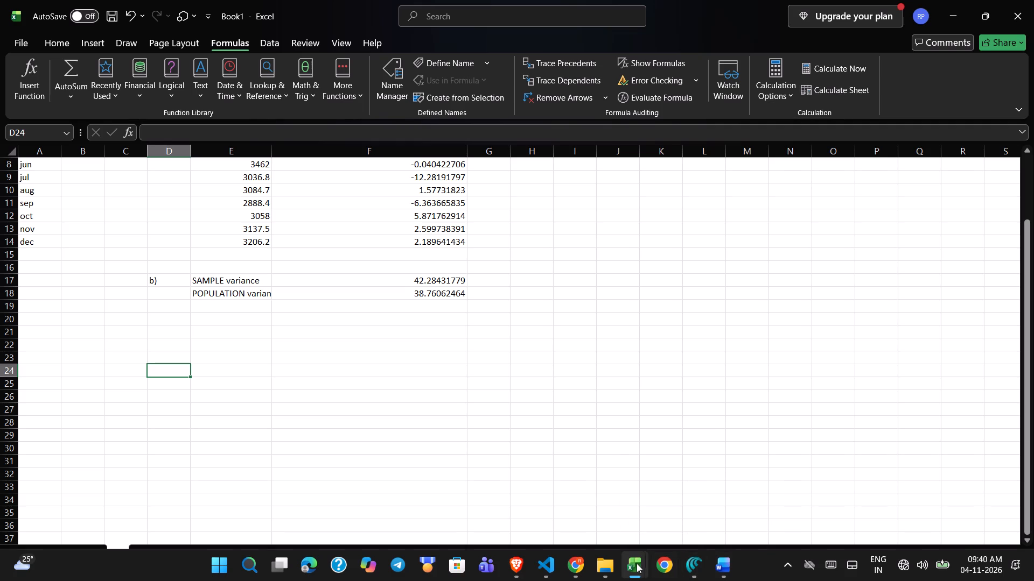
Switch to the Finance_Lab_Master workbook, check the Covariance formula on the FORMULA GUIDE sheet, and return to Book1.
click(898, 483)
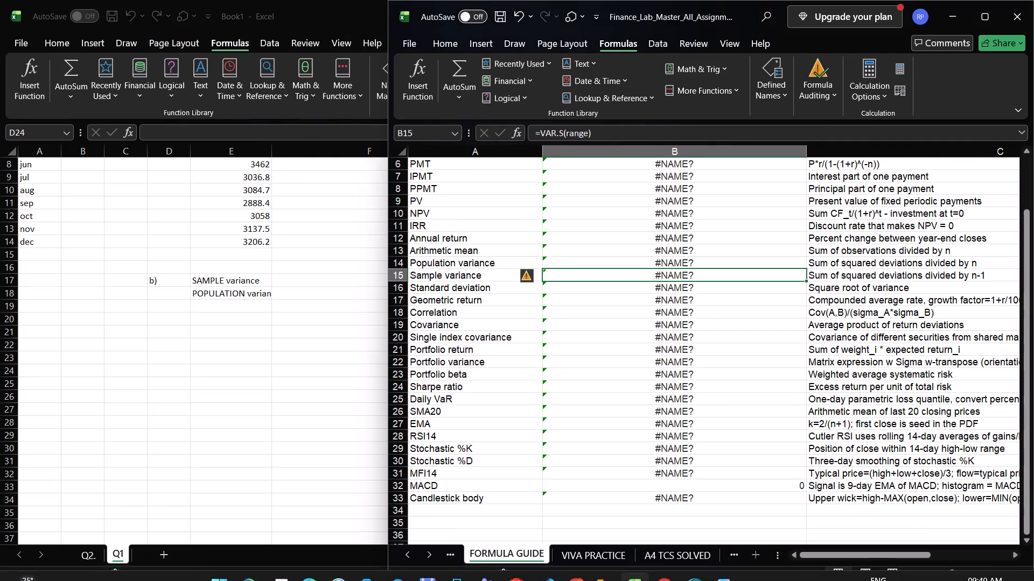
click(484, 328)
click(578, 328)
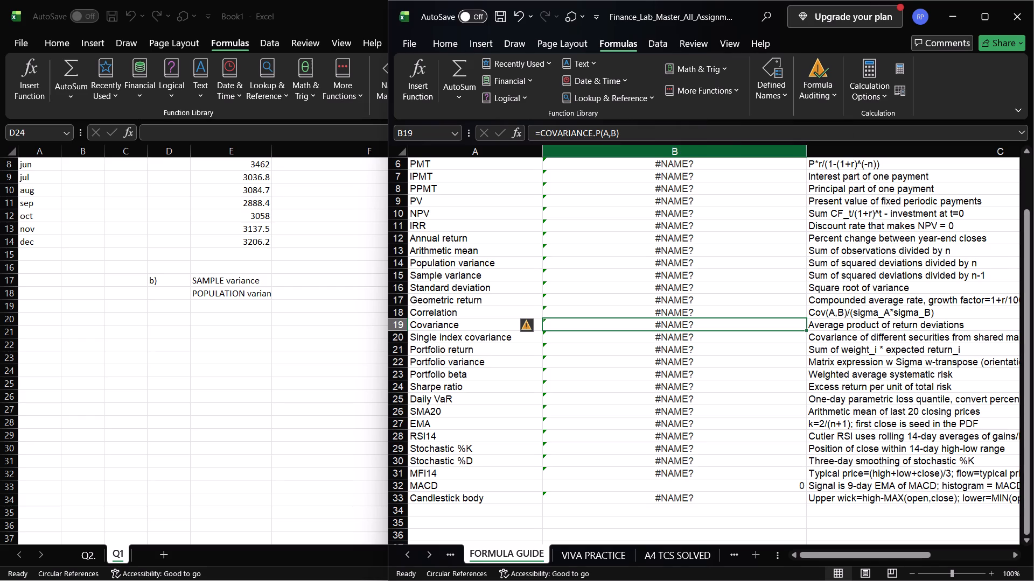
click(948, 12)
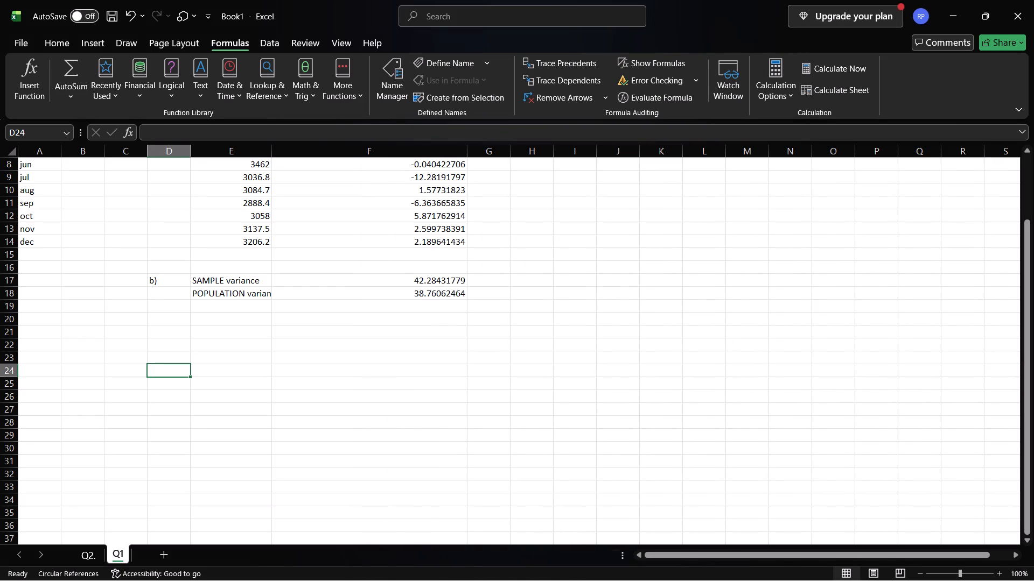
Label the covariance answer by entering "covariance" in E20, below the variance labels.
click(212, 324)
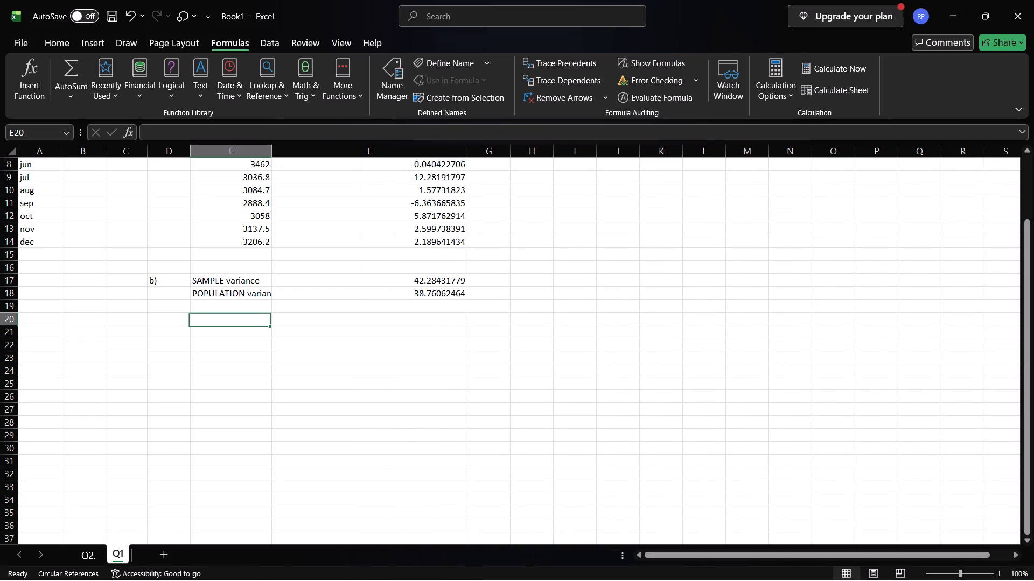
text(covar)
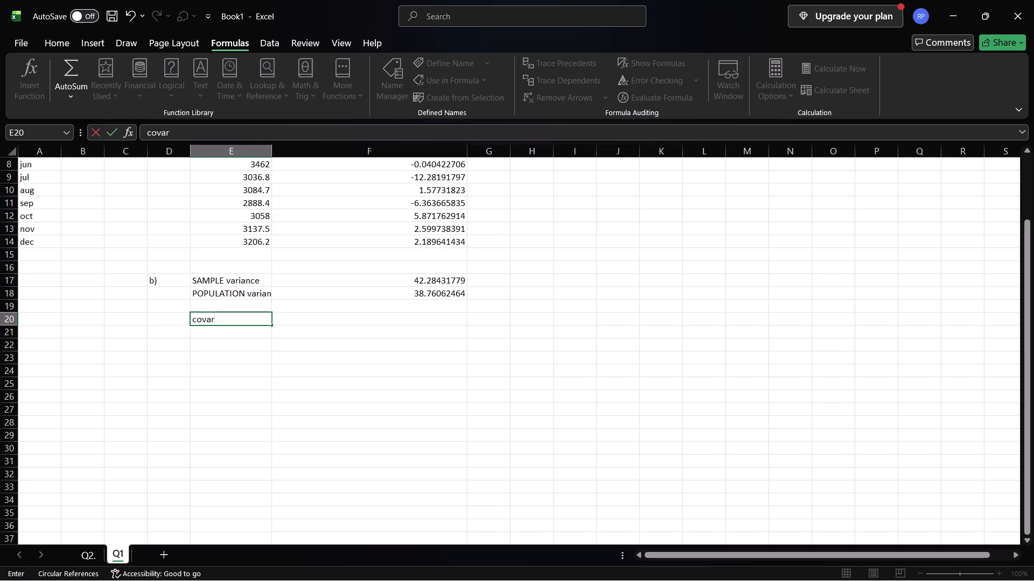
text(iance)
key(Right)
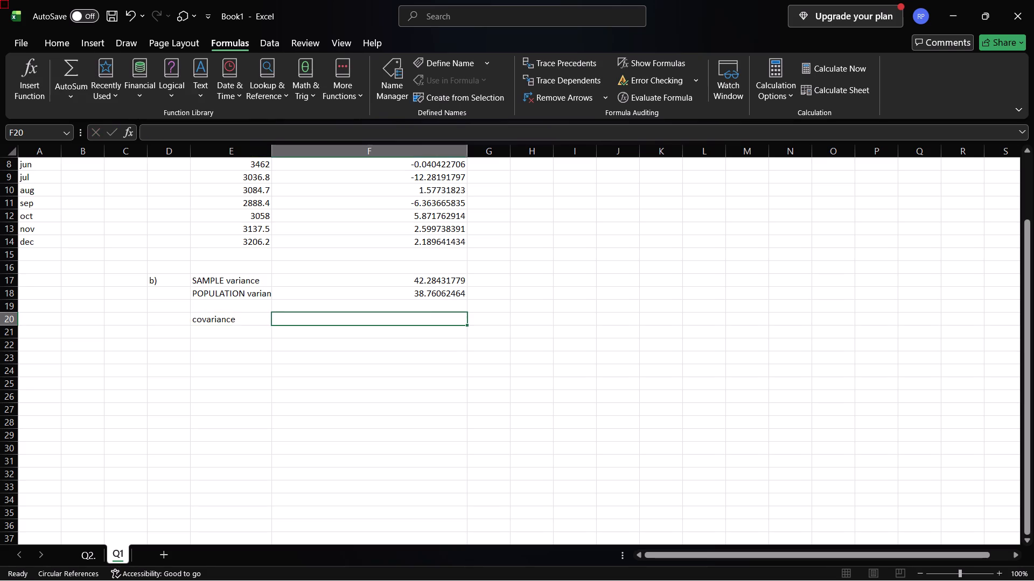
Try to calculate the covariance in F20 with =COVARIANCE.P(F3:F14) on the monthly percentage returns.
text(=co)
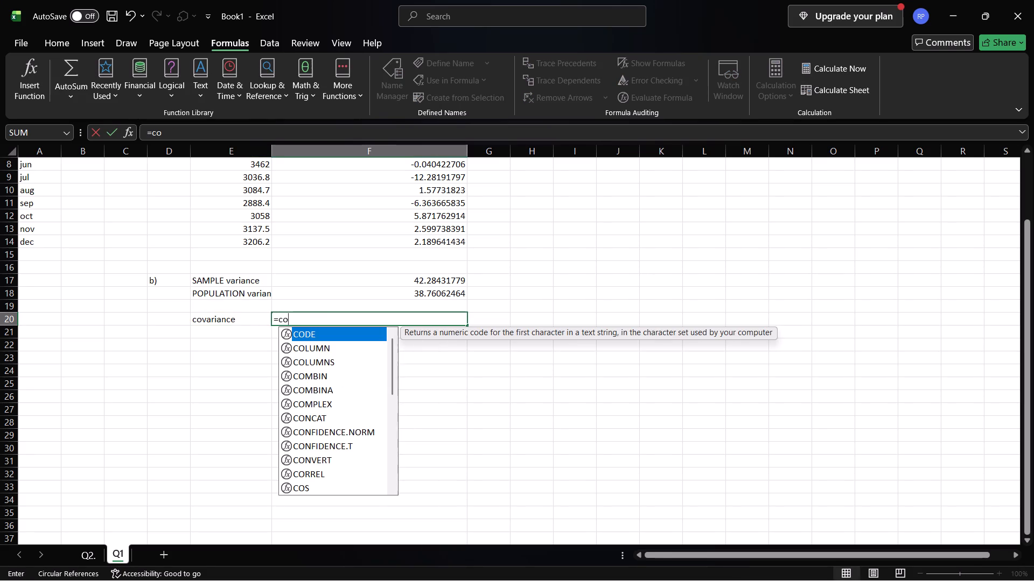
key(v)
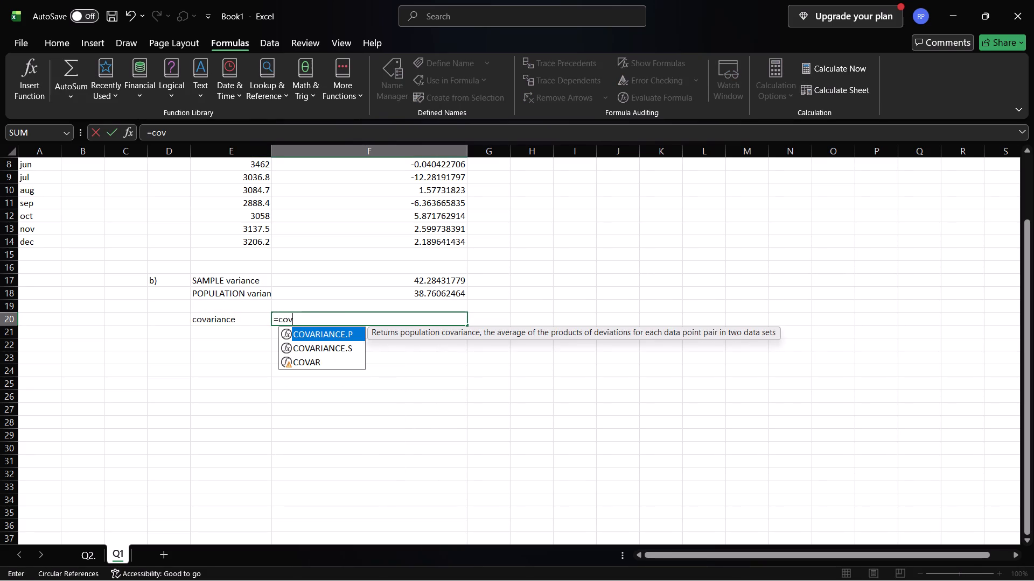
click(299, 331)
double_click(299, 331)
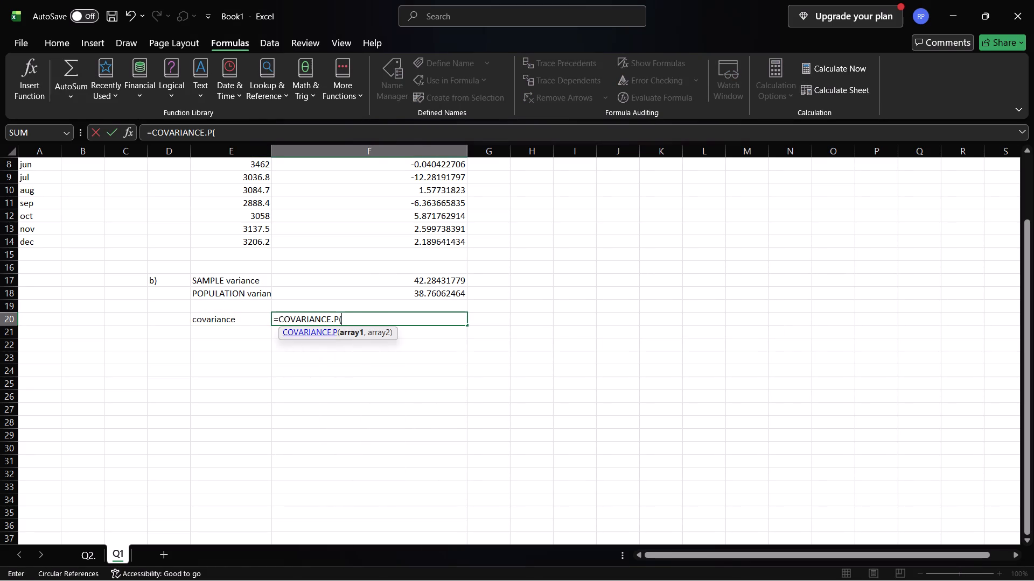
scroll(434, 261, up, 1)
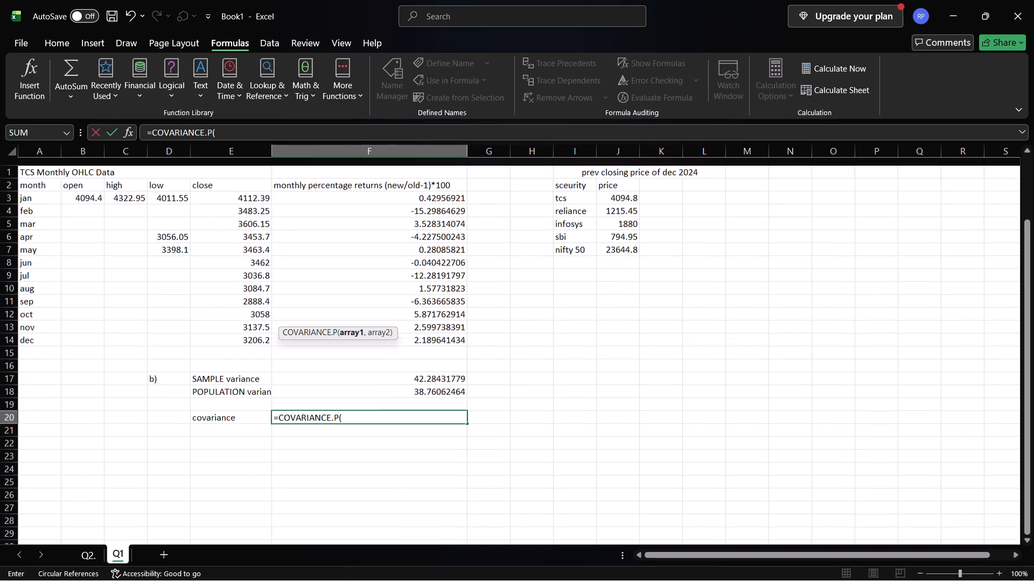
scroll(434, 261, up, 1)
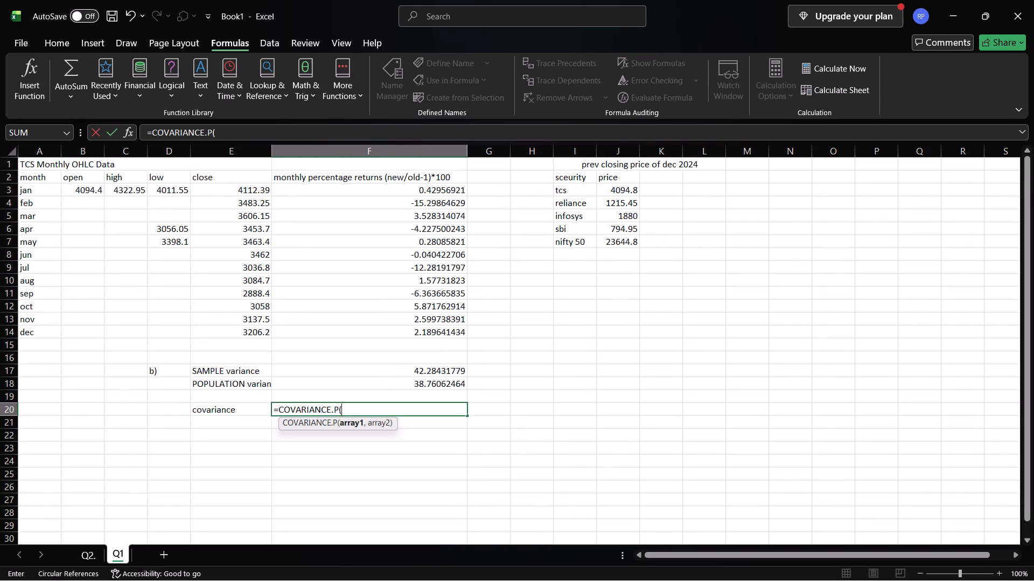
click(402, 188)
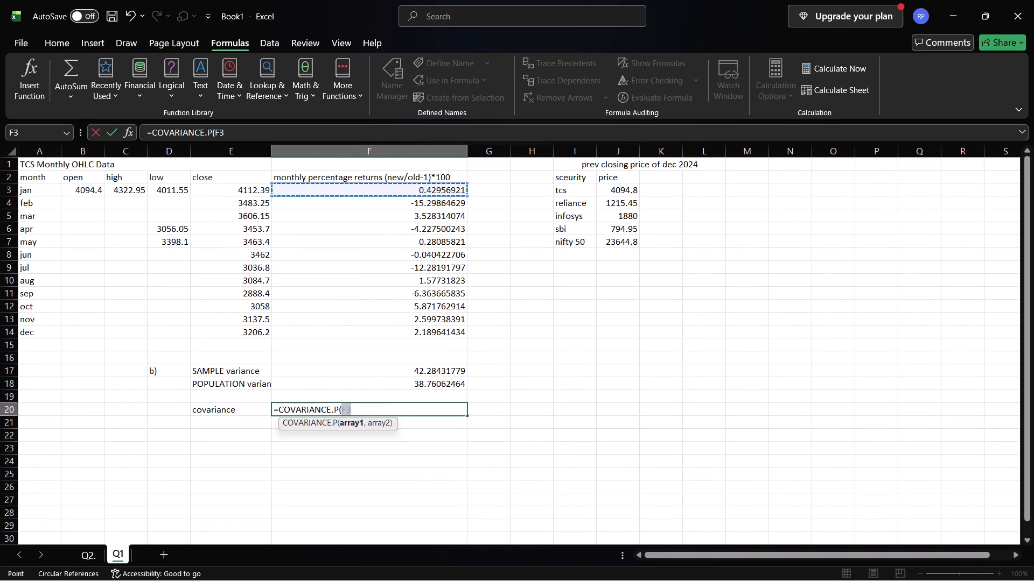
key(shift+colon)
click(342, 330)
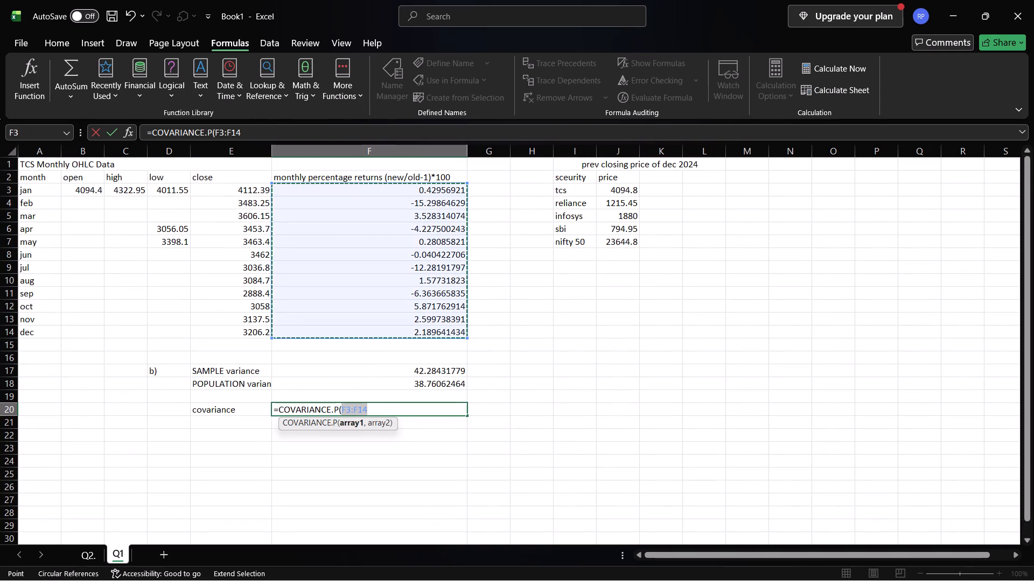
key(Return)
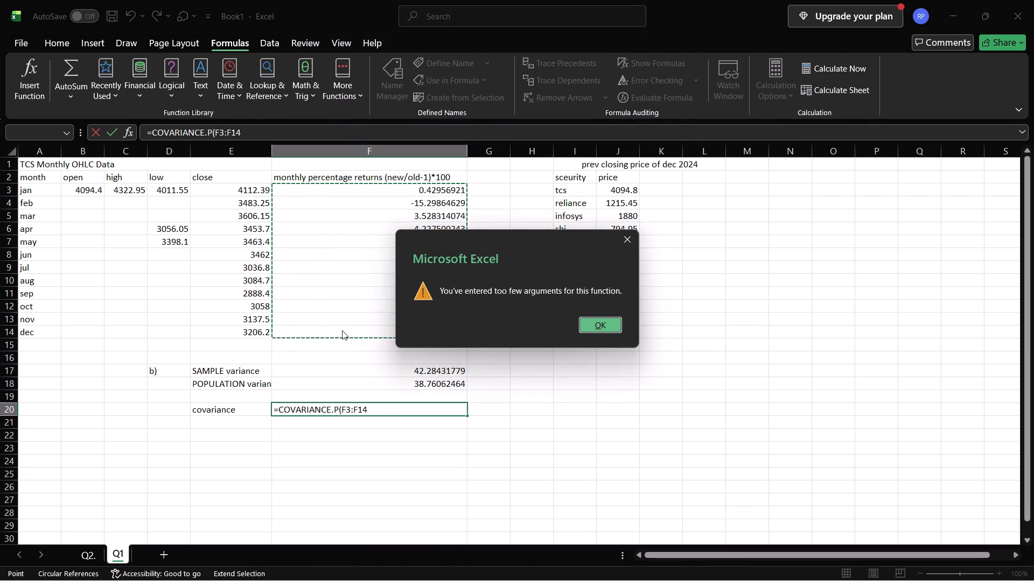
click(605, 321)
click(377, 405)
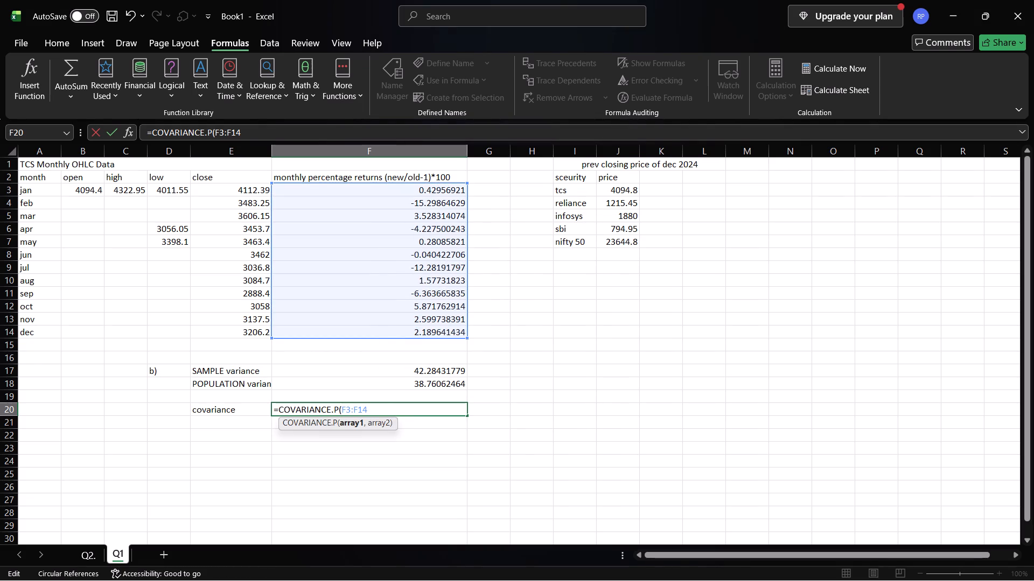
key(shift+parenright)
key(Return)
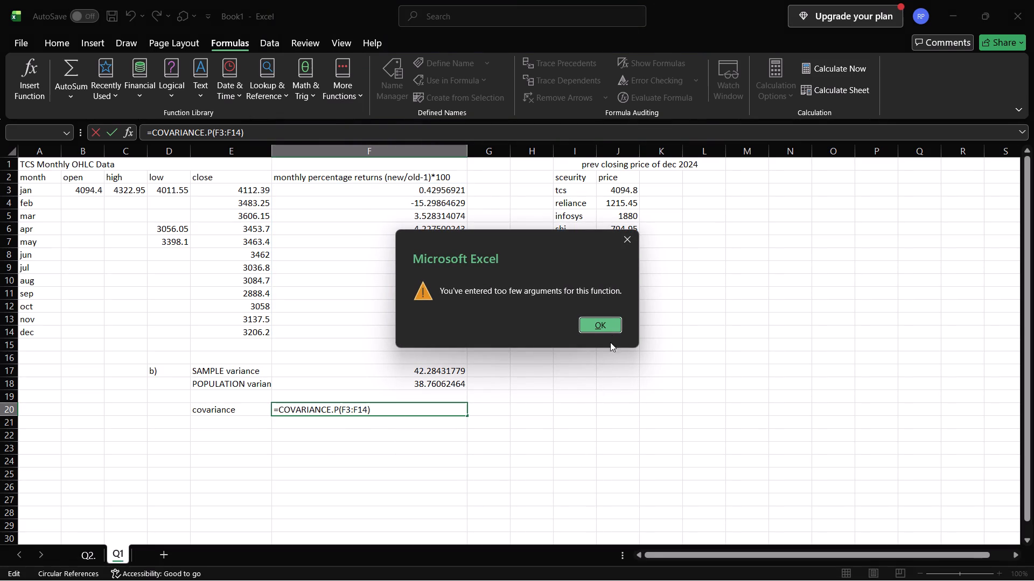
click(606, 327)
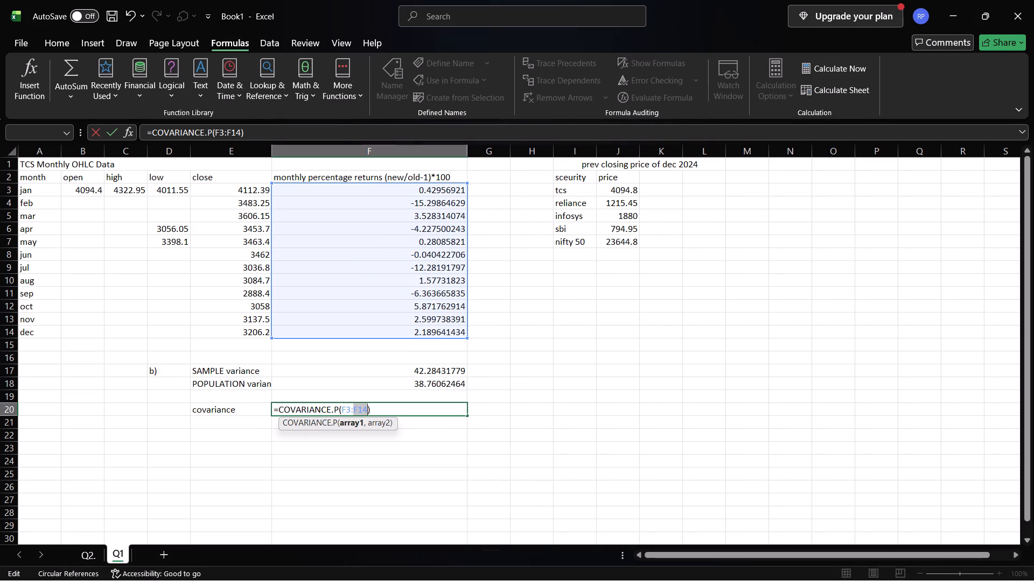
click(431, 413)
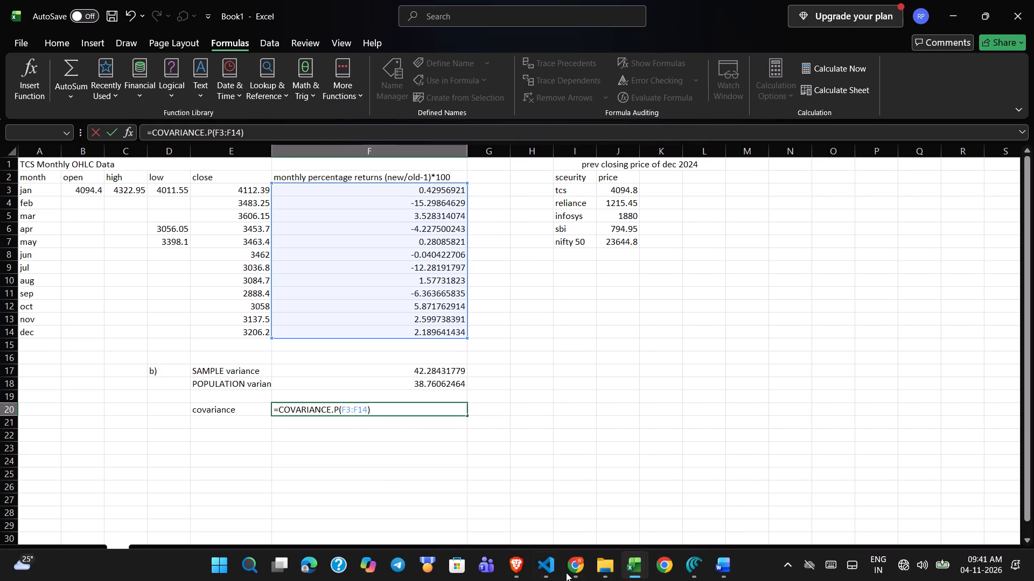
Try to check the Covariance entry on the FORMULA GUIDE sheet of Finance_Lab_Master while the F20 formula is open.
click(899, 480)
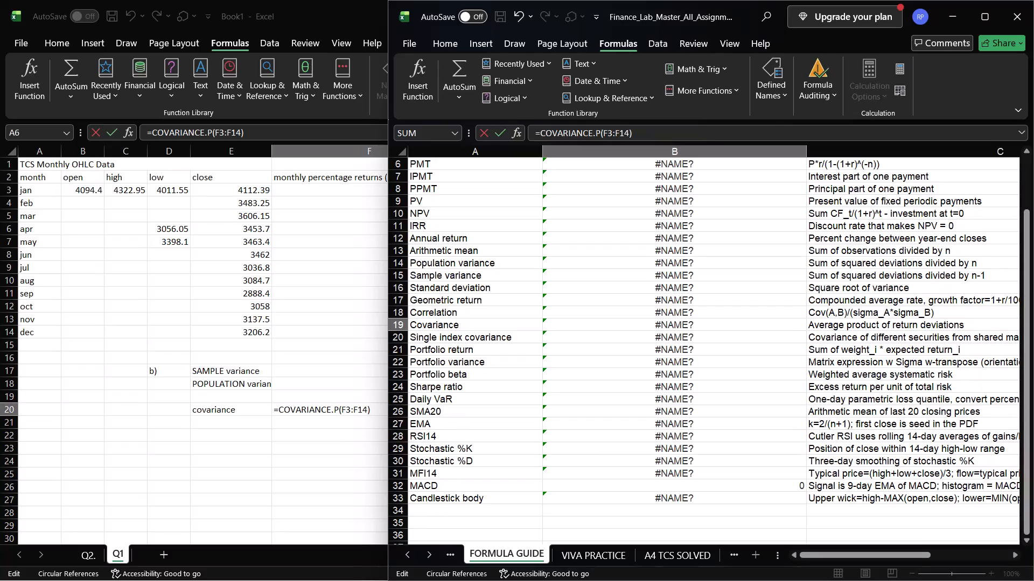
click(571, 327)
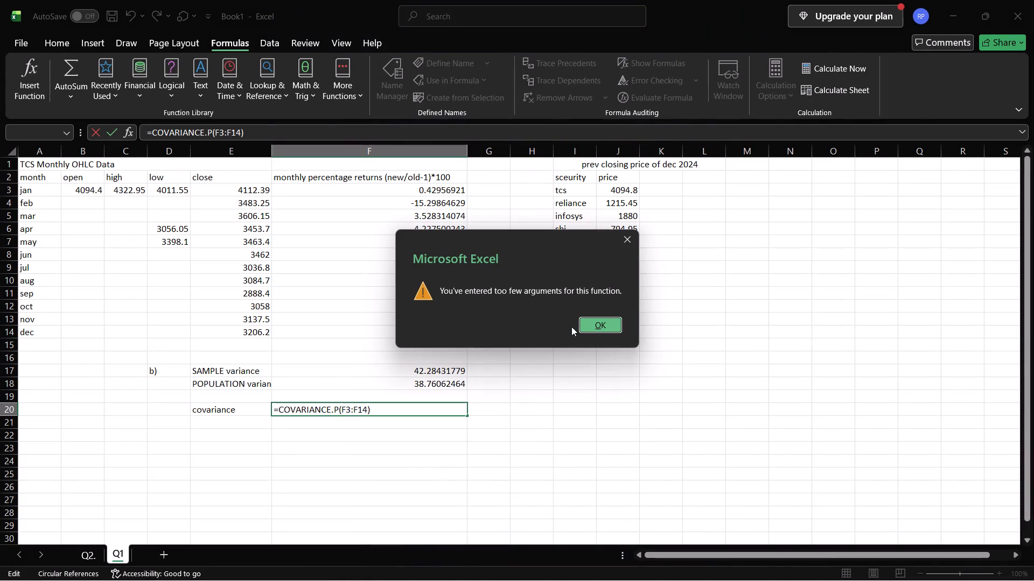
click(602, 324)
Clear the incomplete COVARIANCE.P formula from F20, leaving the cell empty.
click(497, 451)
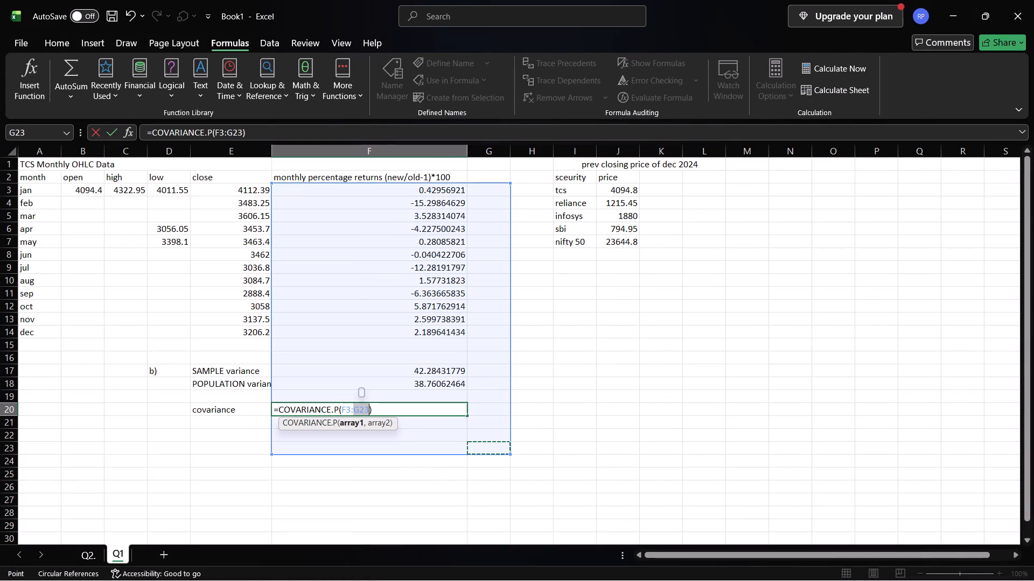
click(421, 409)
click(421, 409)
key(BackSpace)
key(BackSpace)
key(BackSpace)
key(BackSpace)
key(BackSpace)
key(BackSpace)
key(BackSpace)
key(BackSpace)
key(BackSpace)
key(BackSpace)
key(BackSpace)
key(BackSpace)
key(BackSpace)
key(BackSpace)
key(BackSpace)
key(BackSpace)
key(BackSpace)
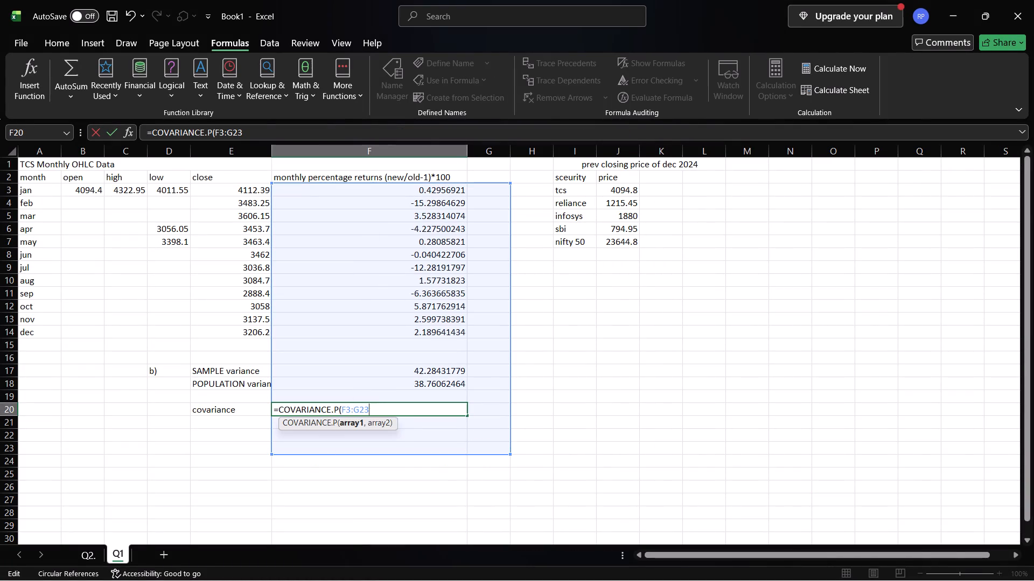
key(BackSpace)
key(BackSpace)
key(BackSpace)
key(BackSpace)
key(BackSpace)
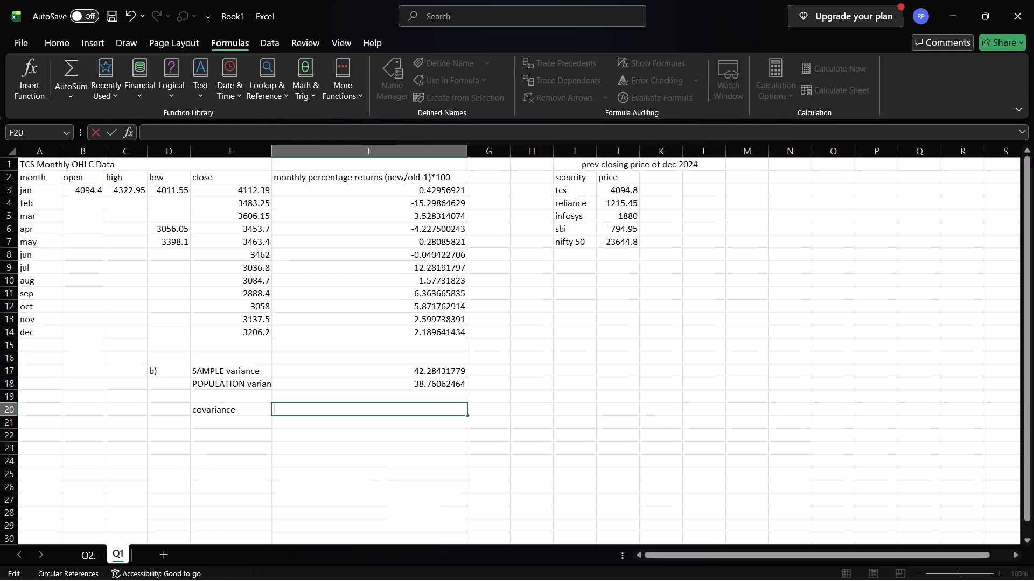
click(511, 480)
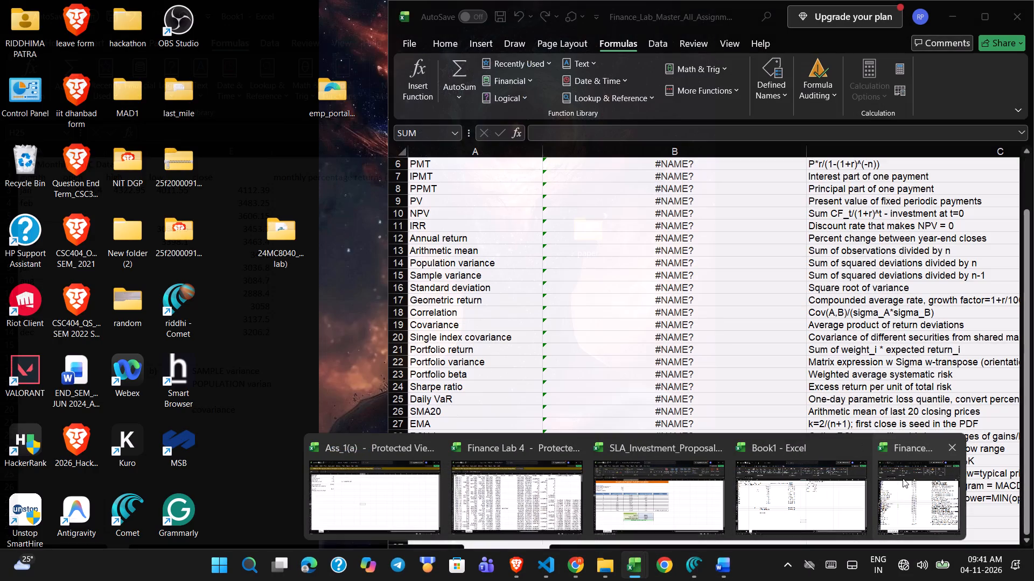
Switch to the Finance_Lab_Master workbook, examine the Covariance and Sample variance formulas on the FORMULA GUIDE sheet, and return to Book1.
click(903, 478)
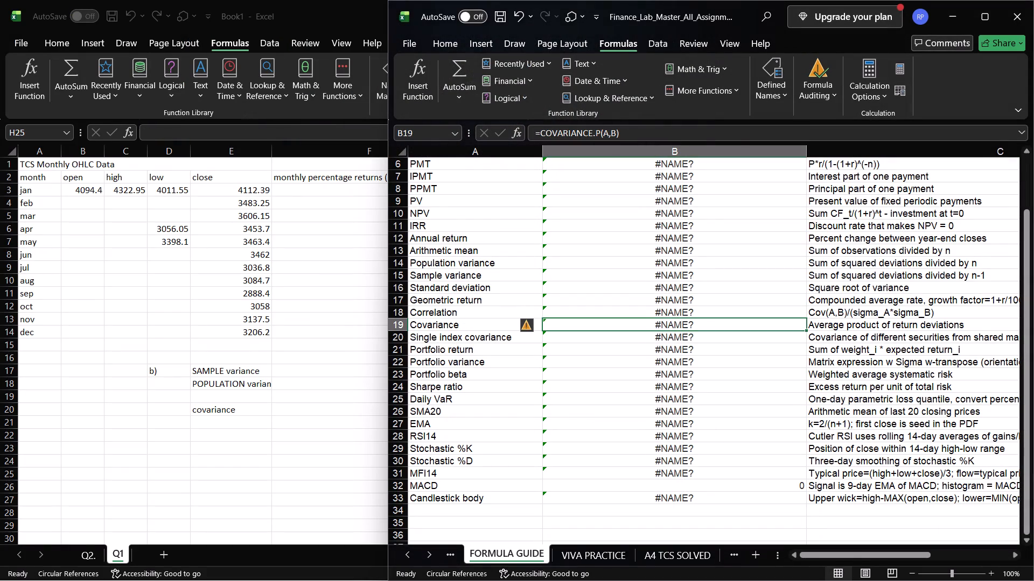
click(641, 327)
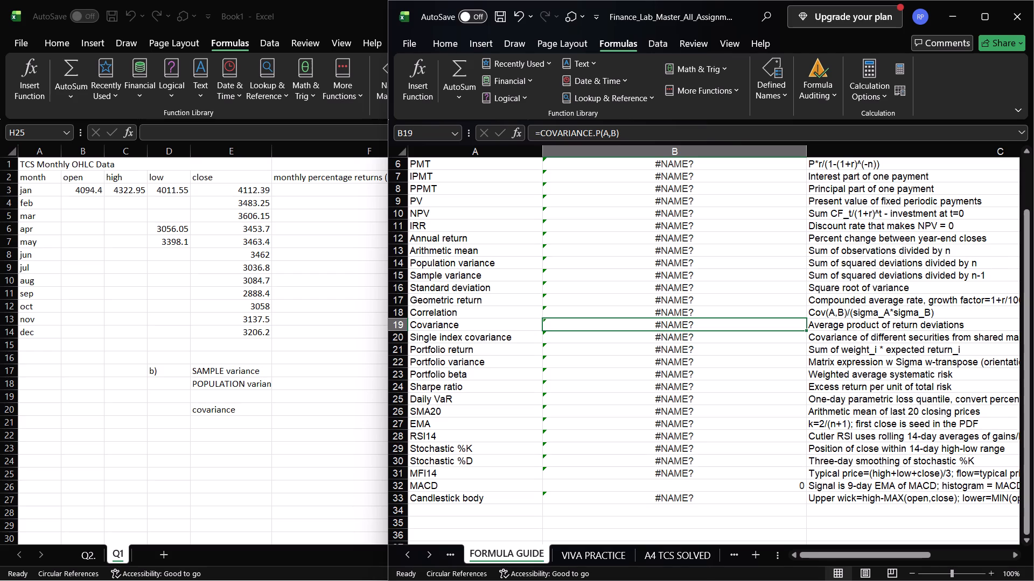
click(621, 132)
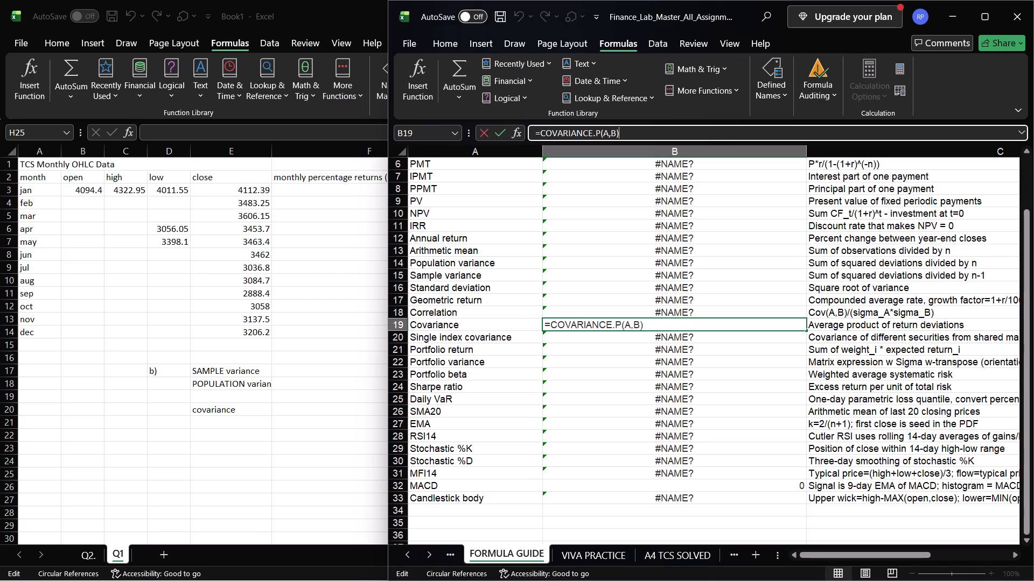
click(605, 437)
click(616, 330)
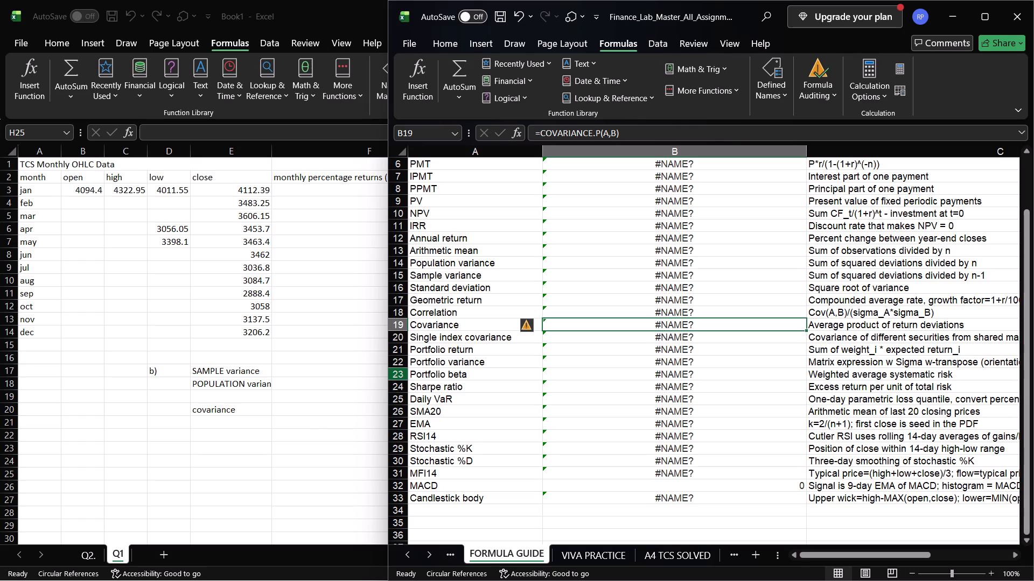
click(598, 274)
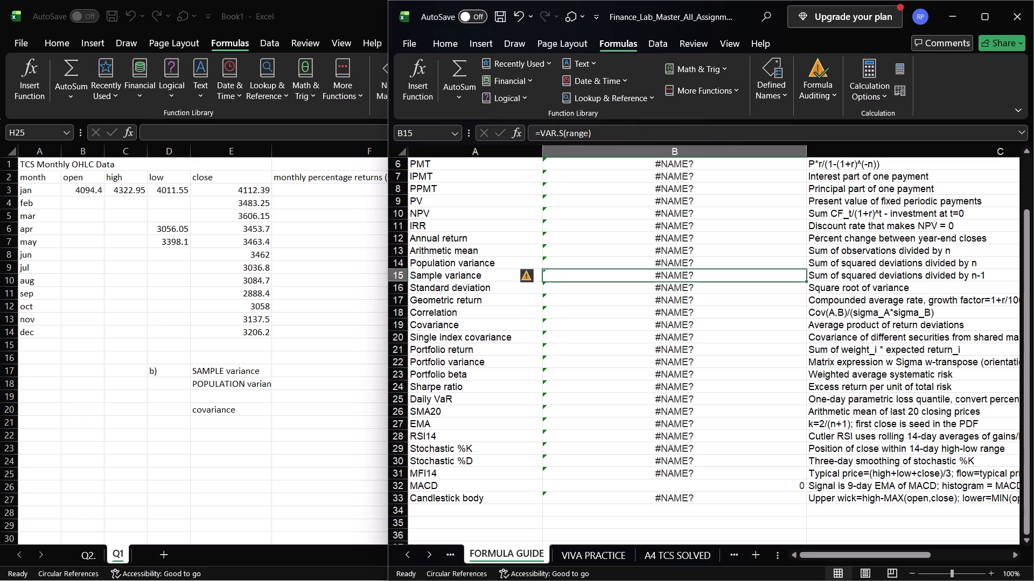
click(566, 330)
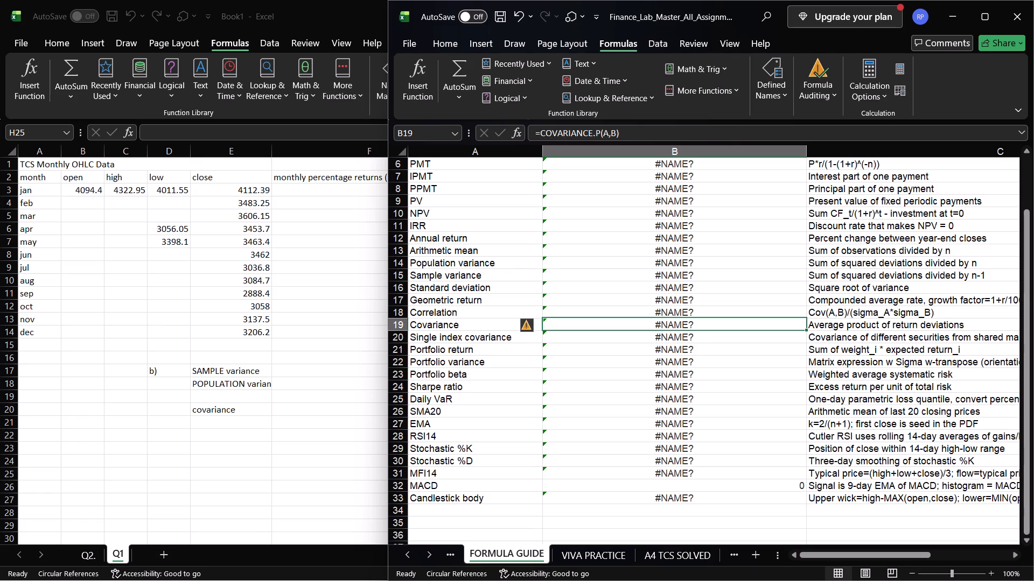
scroll(534, 330, up, 3)
click(183, 441)
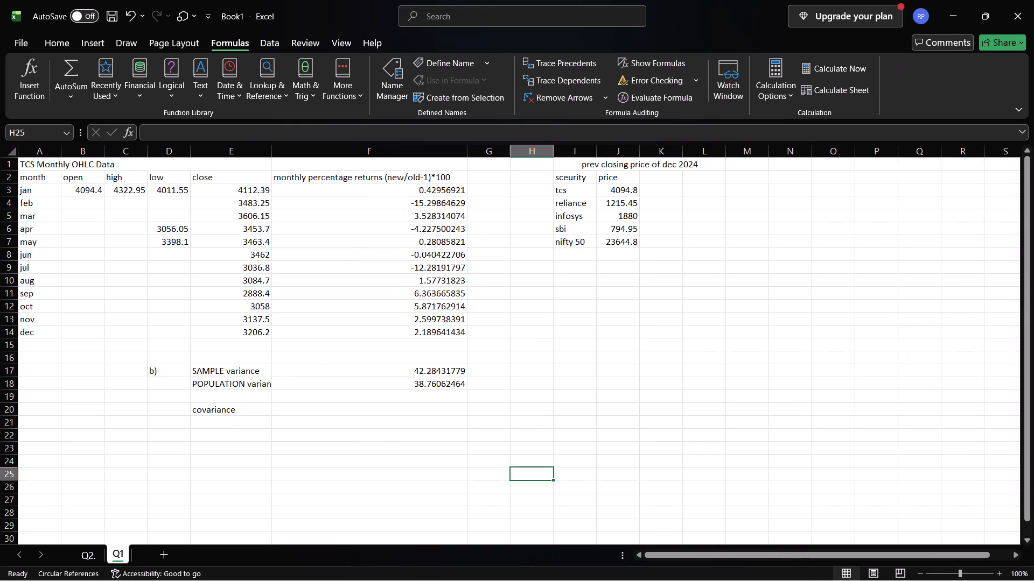
Copy the TCS monthly data table from A1:F14 and paste it below the covariance label, starting at A27.
scroll(183, 441, down, 2)
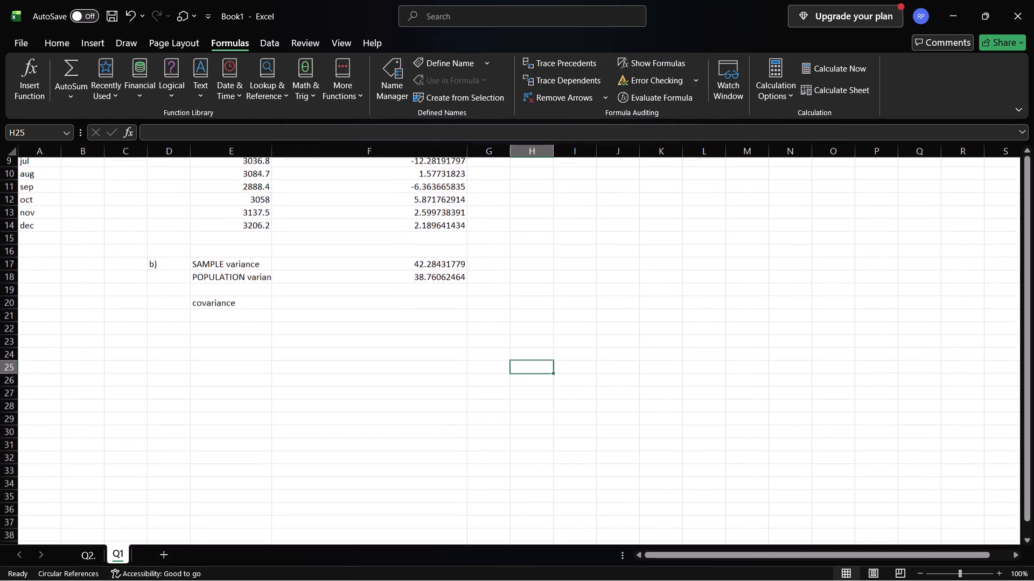
scroll(183, 441, down, 1)
scroll(127, 388, up, 6)
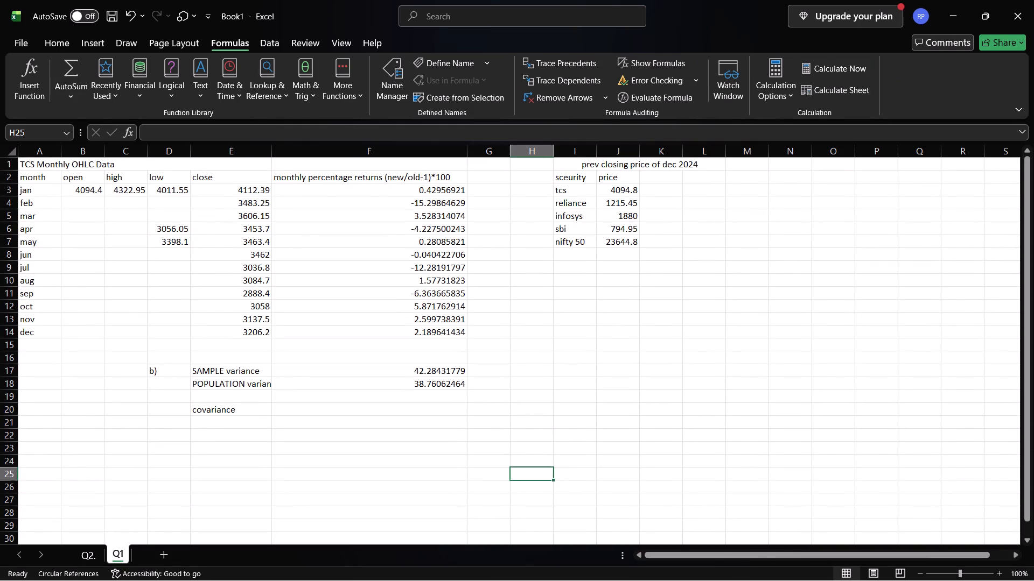
click(27, 162)
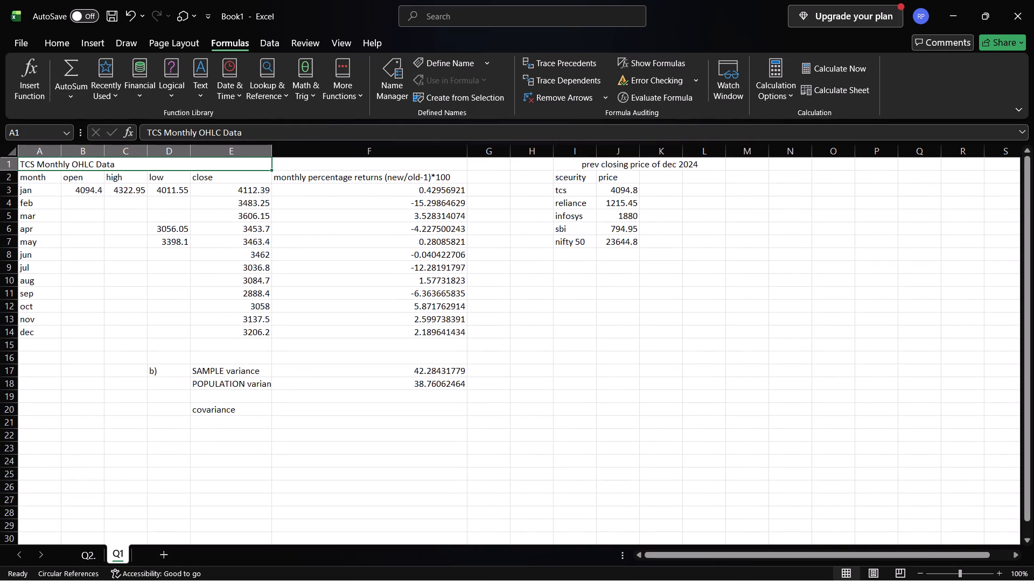
drag(192, 163, 365, 324)
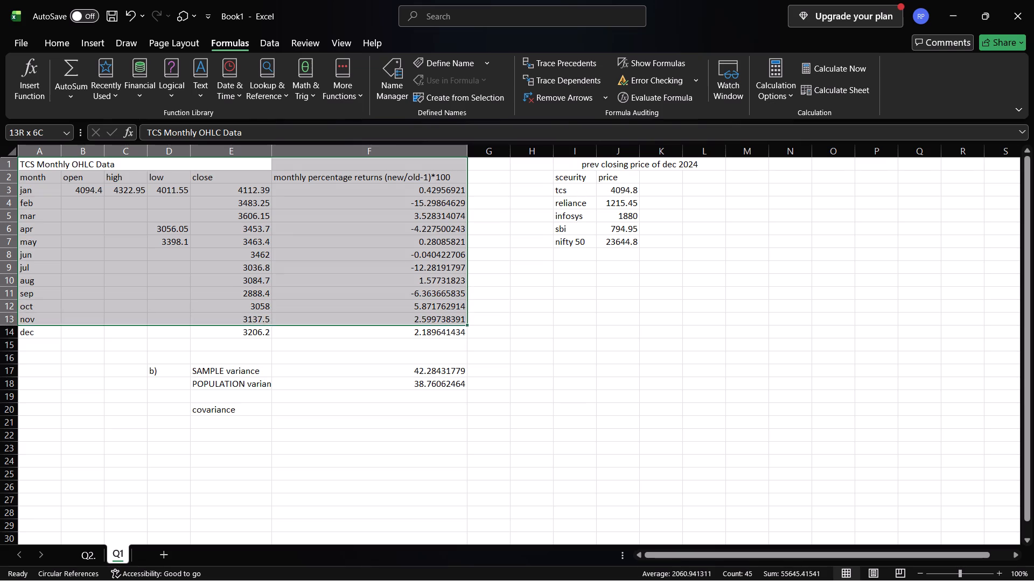
drag(365, 324, 362, 332)
key(ctrl+c)
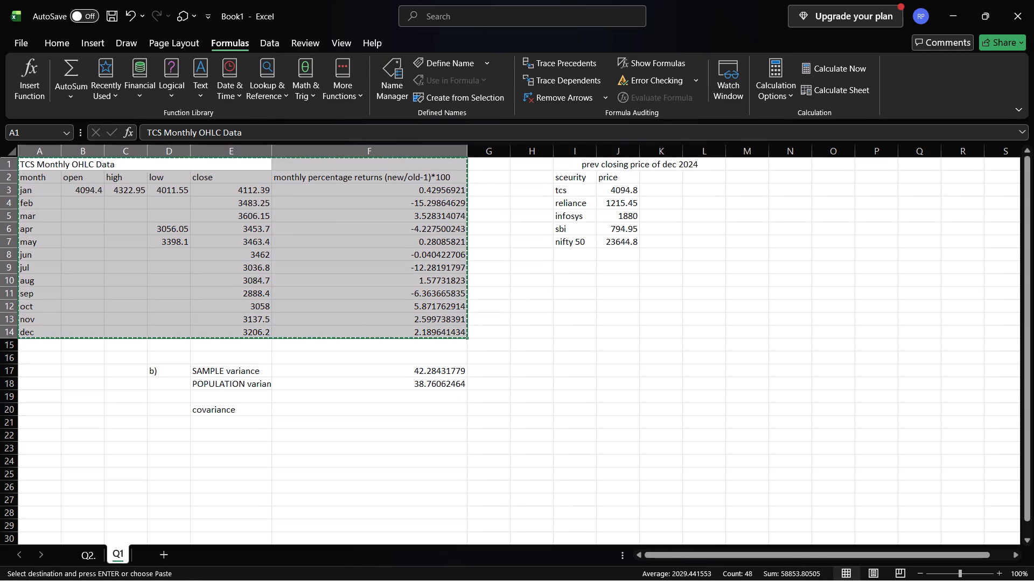
click(312, 465)
scroll(312, 465, down, 3)
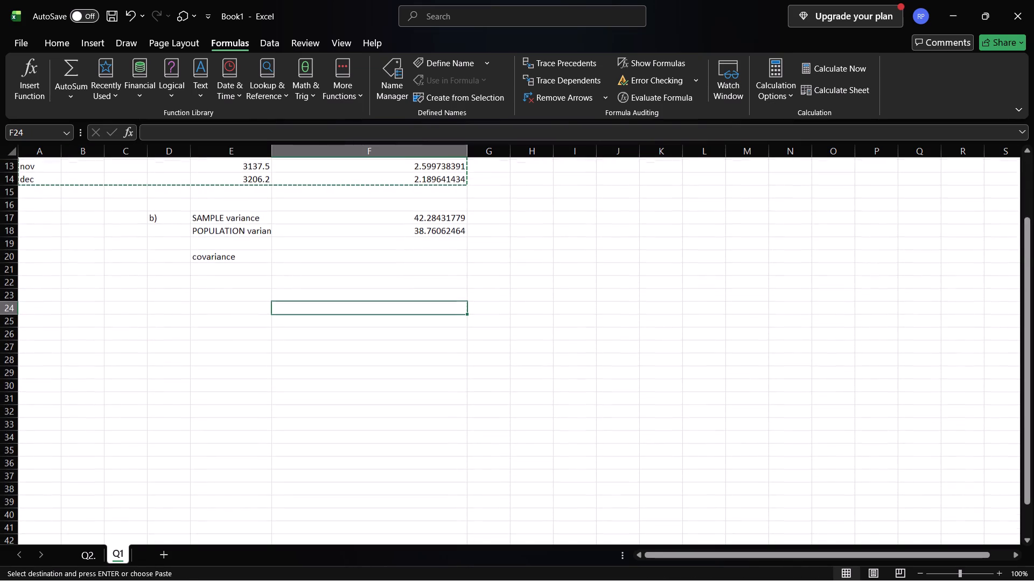
click(36, 318)
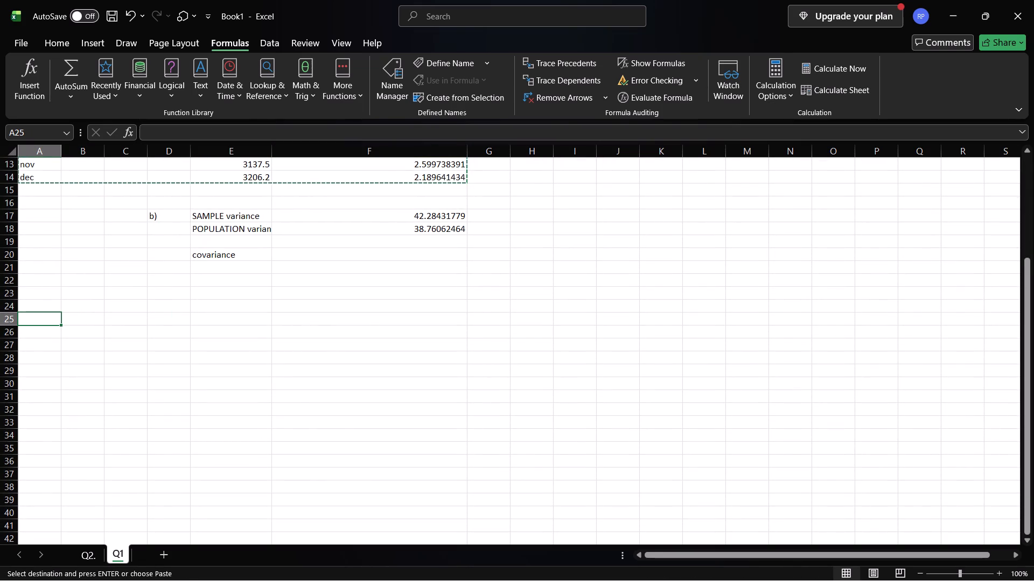
click(33, 342)
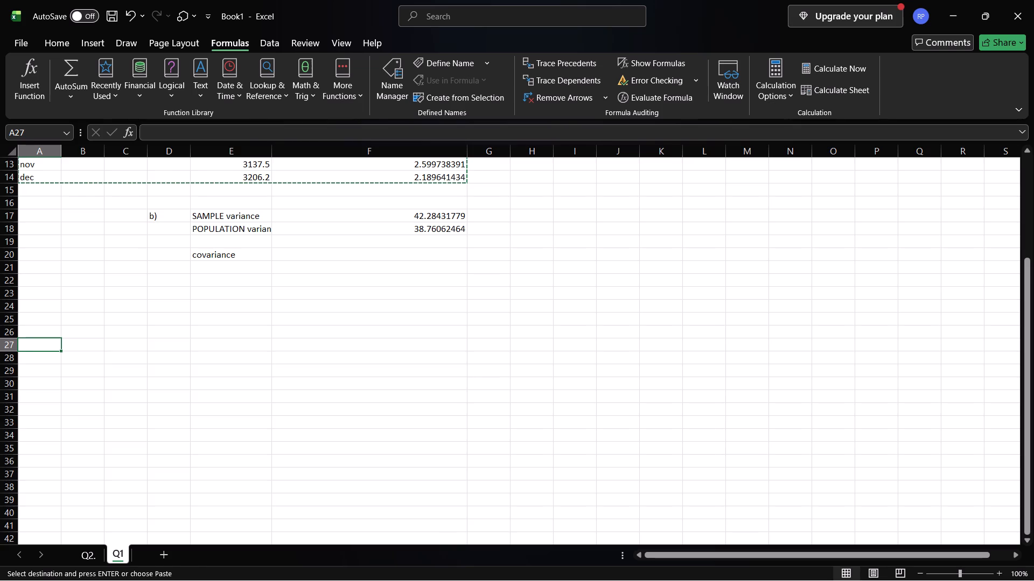
key(ctrl+v)
scroll(33, 342, down, 1)
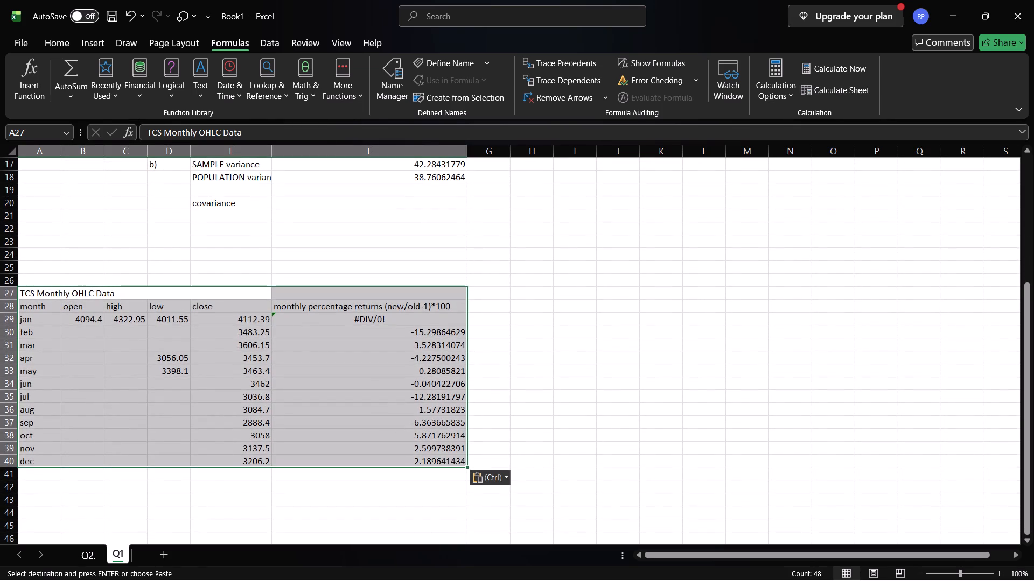
Change the copied table's February return formula in F30 to =(E30/J4-1)*100, referencing the Reliance previous closing price.
click(357, 334)
click(338, 317)
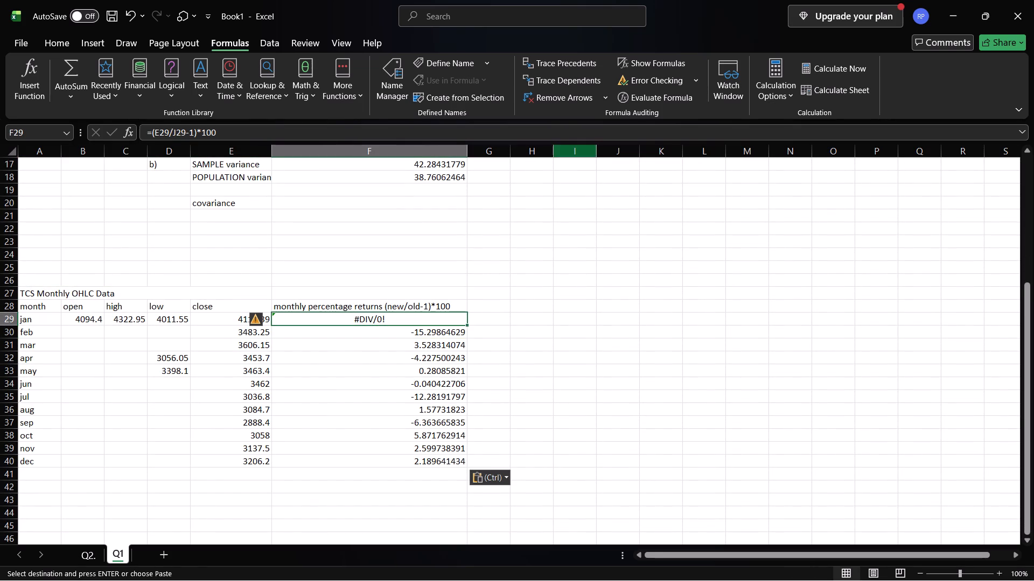
click(613, 312)
scroll(613, 312, up, 2)
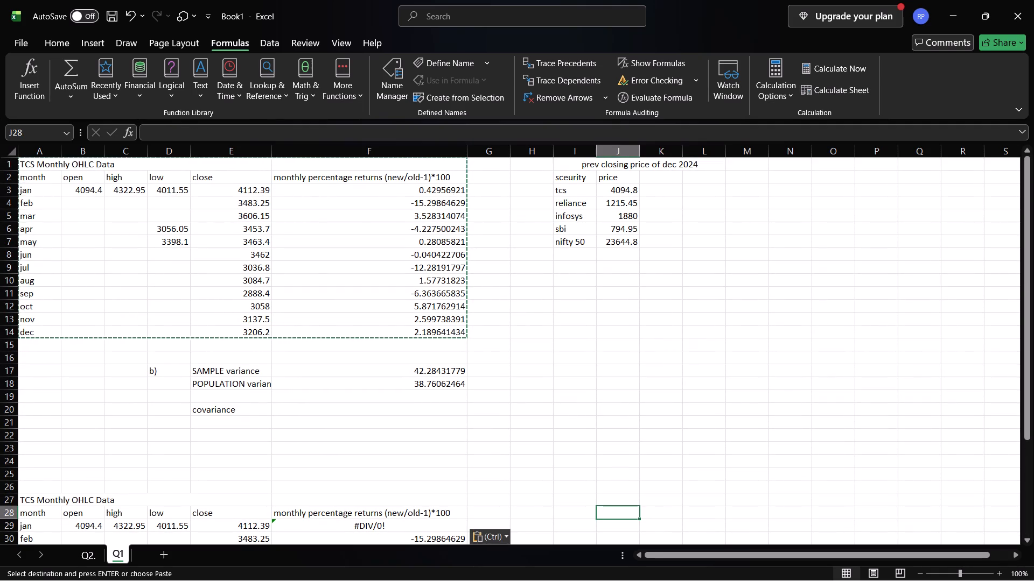
scroll(464, 289, down, 1)
click(418, 494)
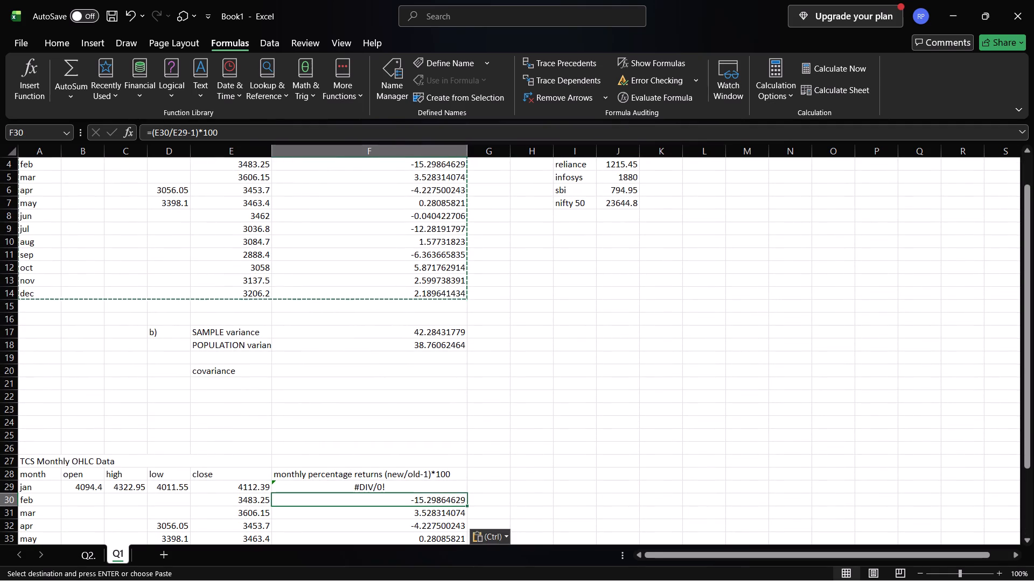
scroll(218, 199, up, 3)
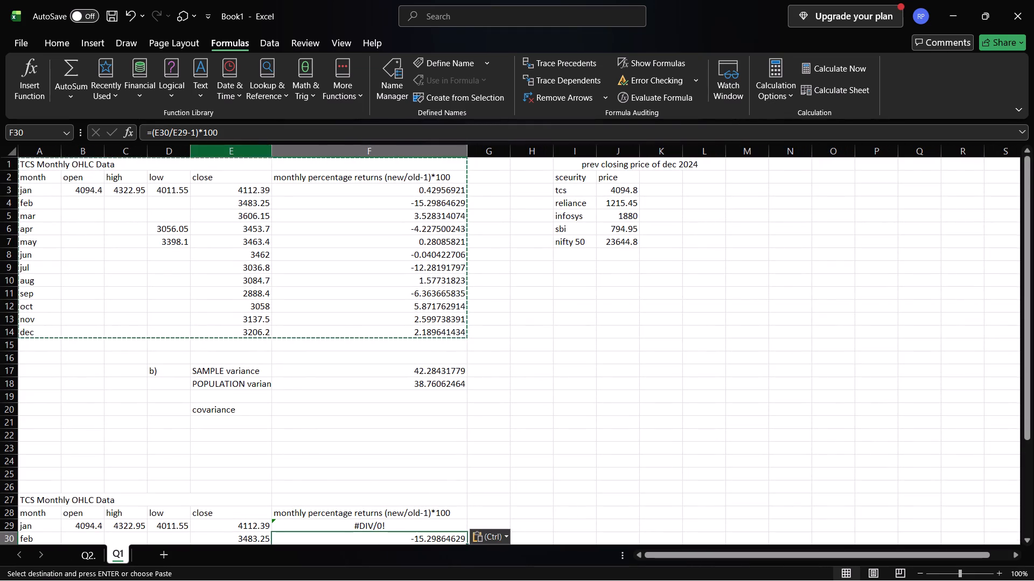
click(178, 127)
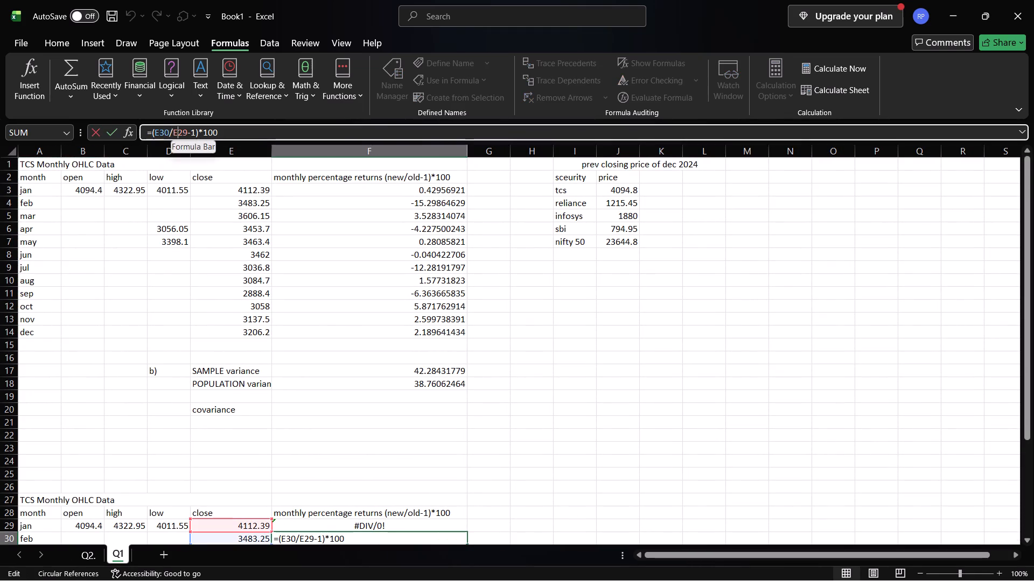
click(185, 127)
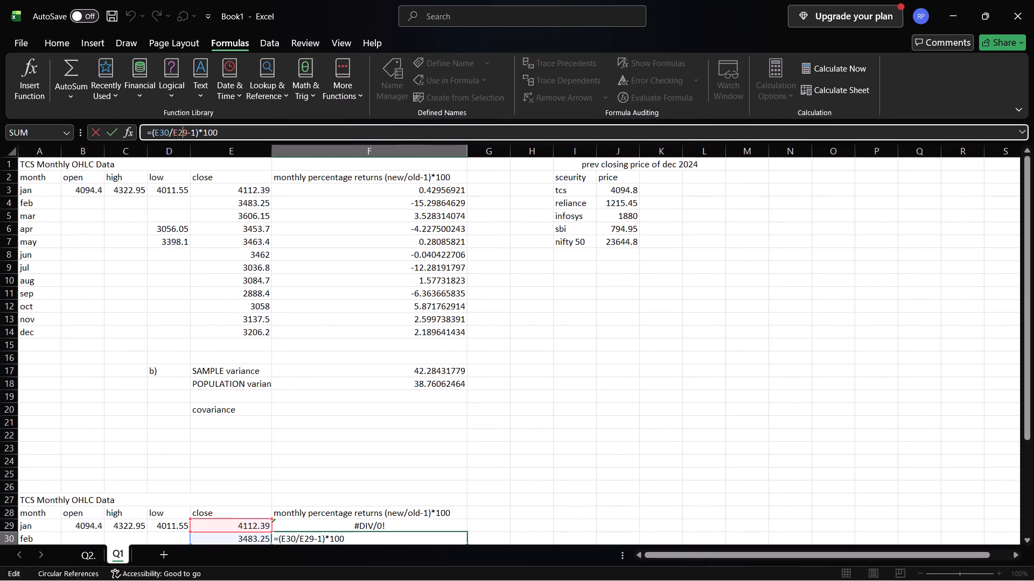
click(190, 132)
click(188, 132)
key(BackSpace)
key(BackSpace)
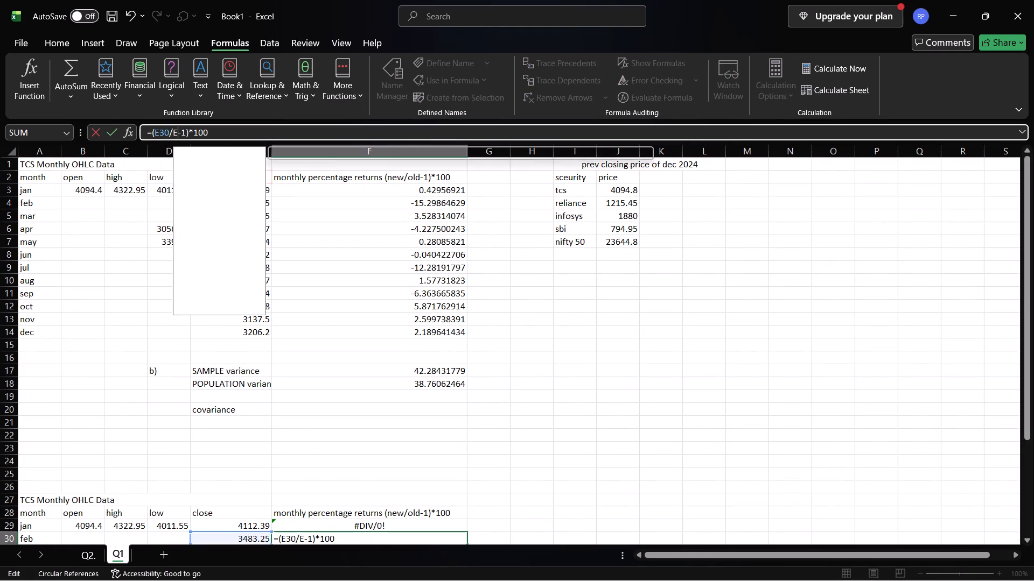
key(BackSpace)
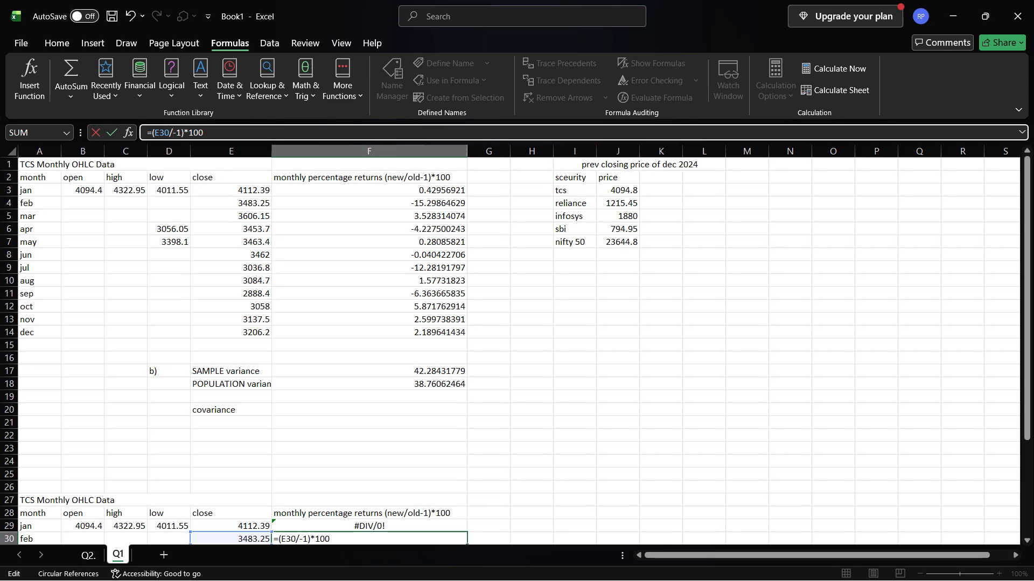
click(614, 208)
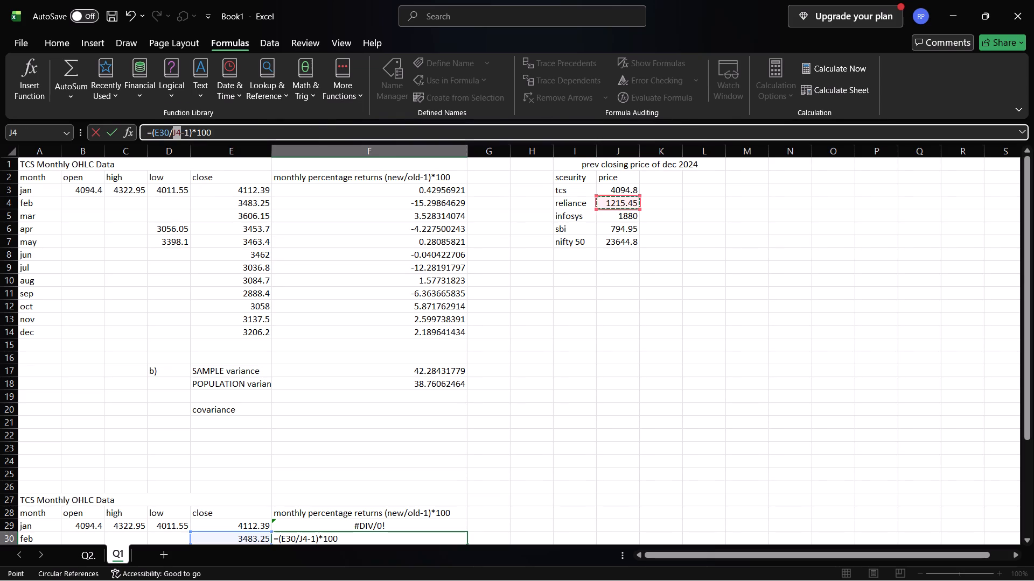
key(Return)
Change the copied table's January return formula in F29 to =(E29/J4-1)*100, using the Reliance previous closing price.
scroll(530, 253, down, 1)
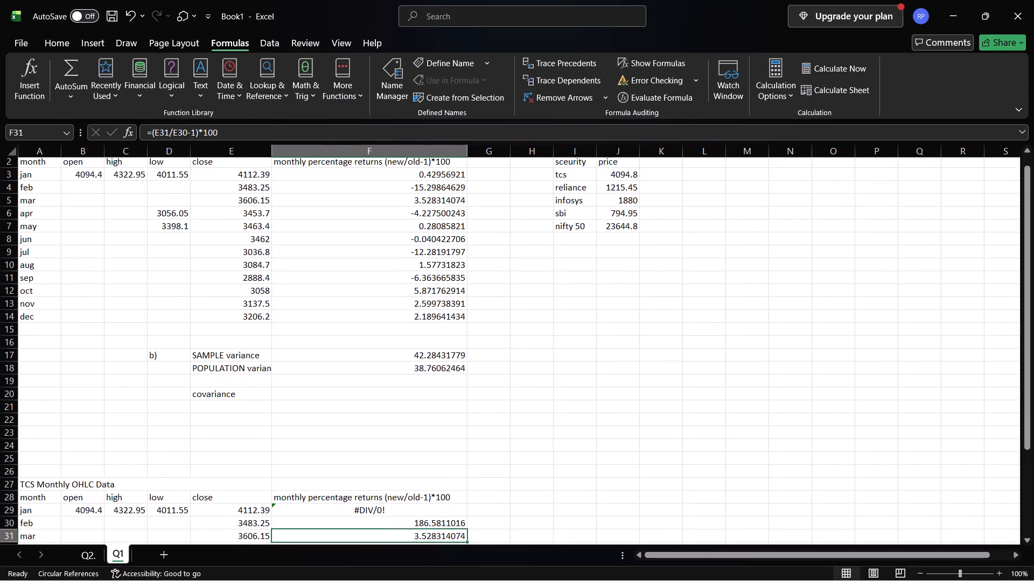
scroll(530, 253, down, 3)
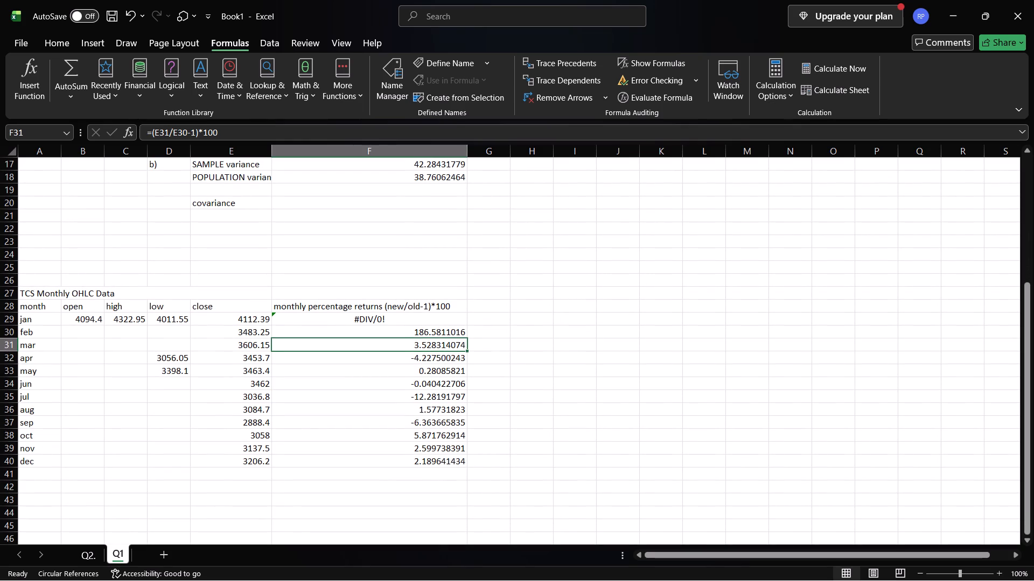
click(318, 318)
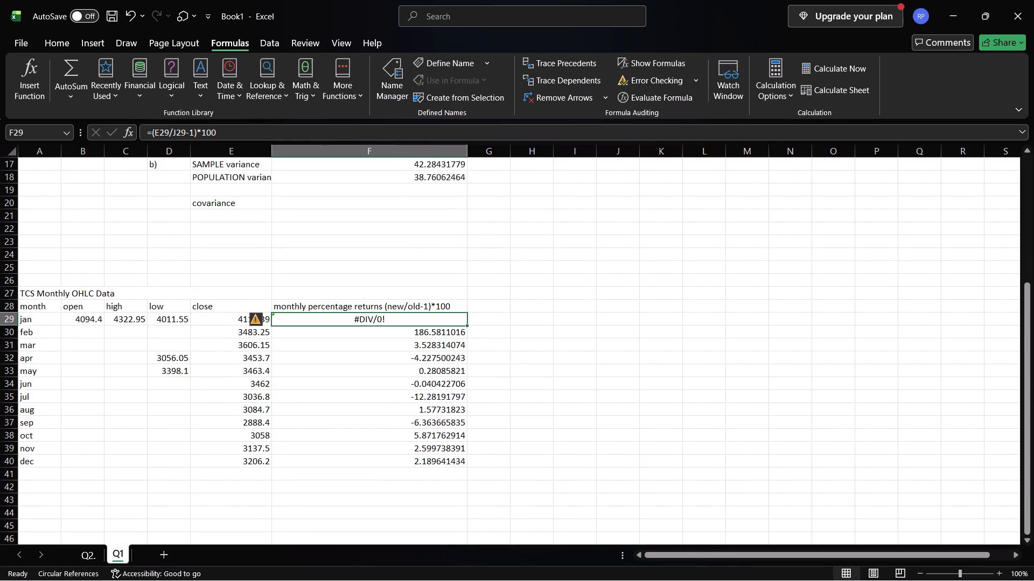
click(318, 318)
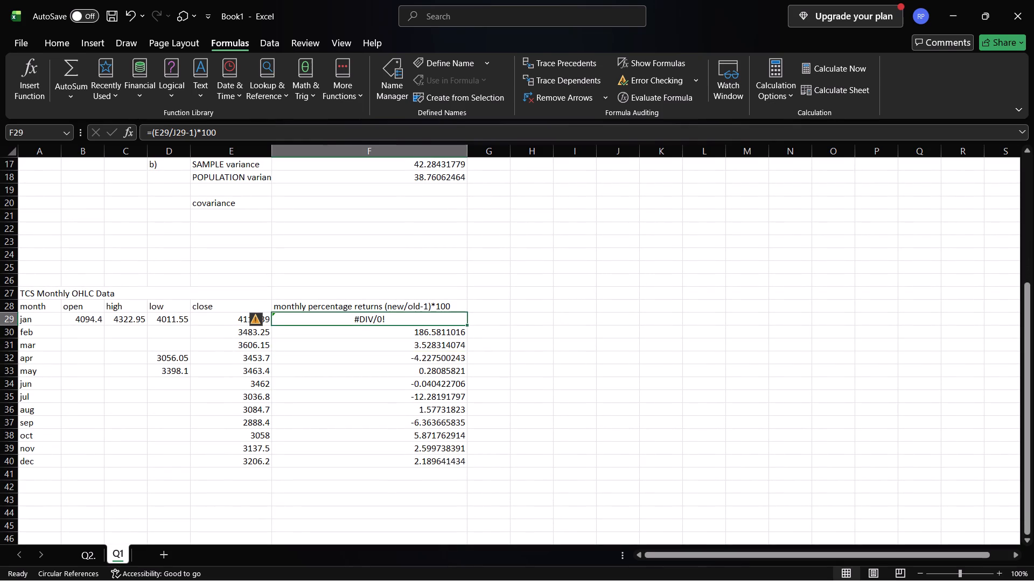
scroll(318, 318, up, 6)
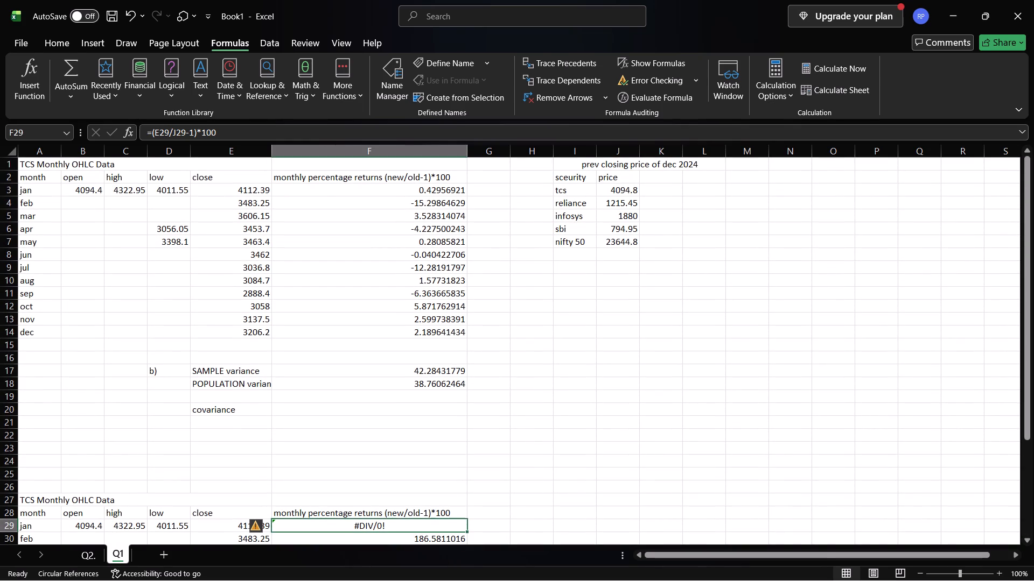
click(617, 199)
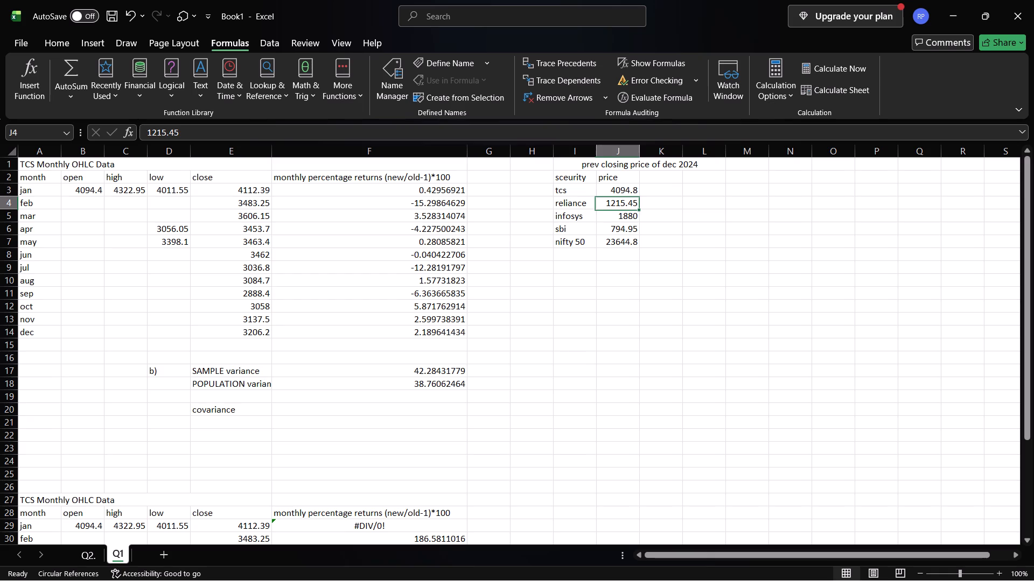
click(521, 335)
scroll(521, 335, down, 1)
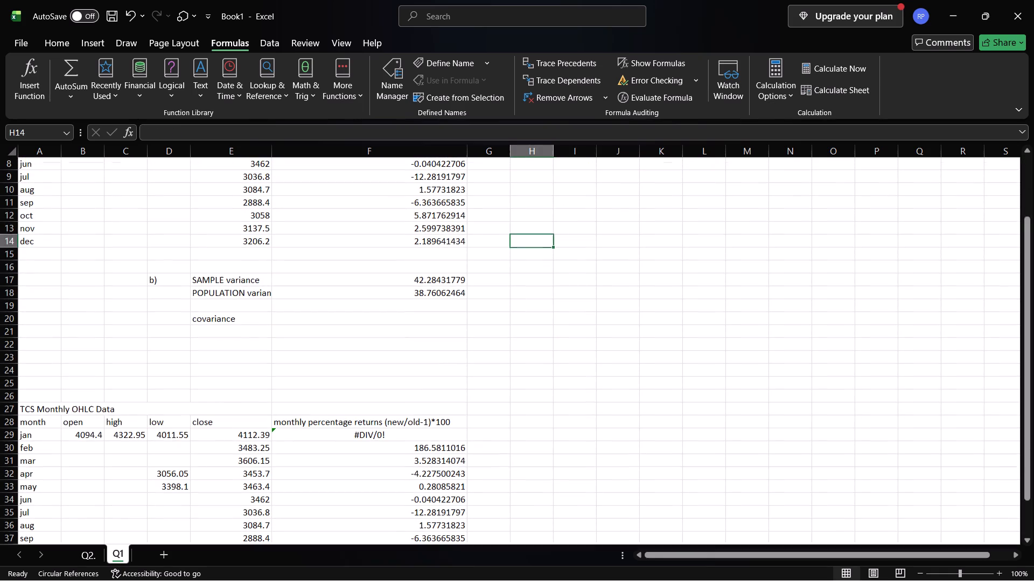
click(382, 438)
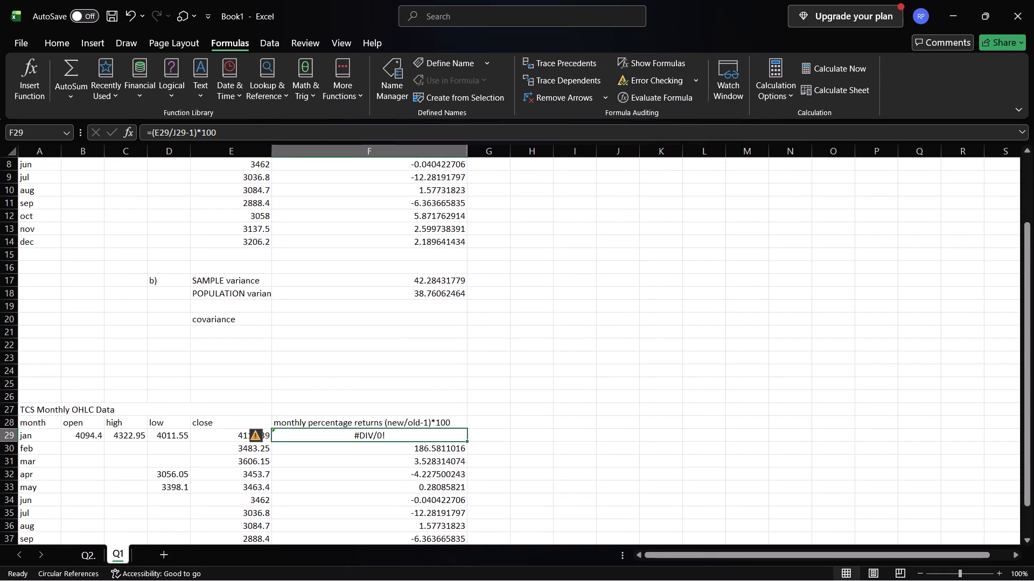
click(176, 131)
scroll(212, 133, up, 6)
scroll(247, 160, up, 4)
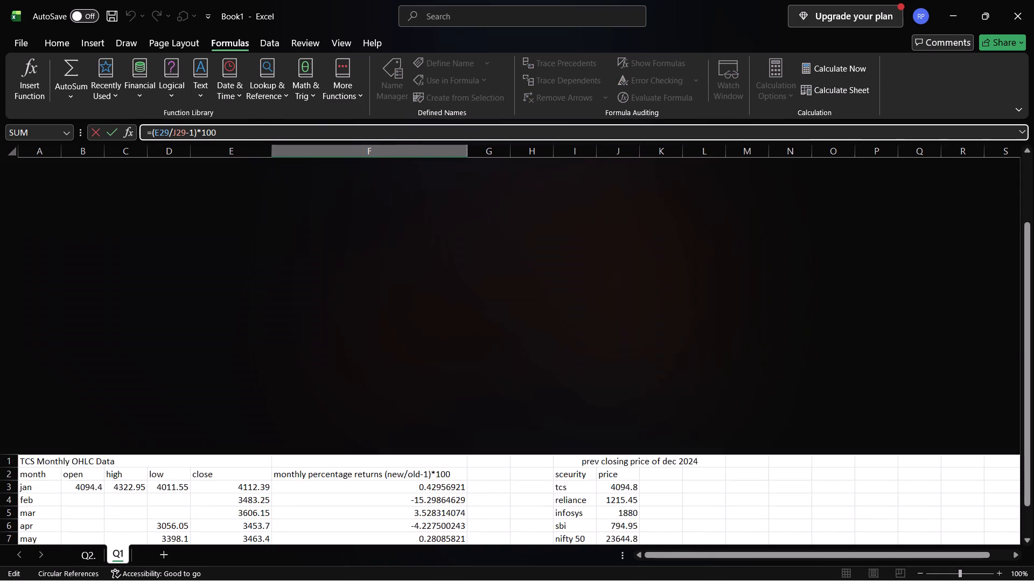
scroll(300, 155, down, 1)
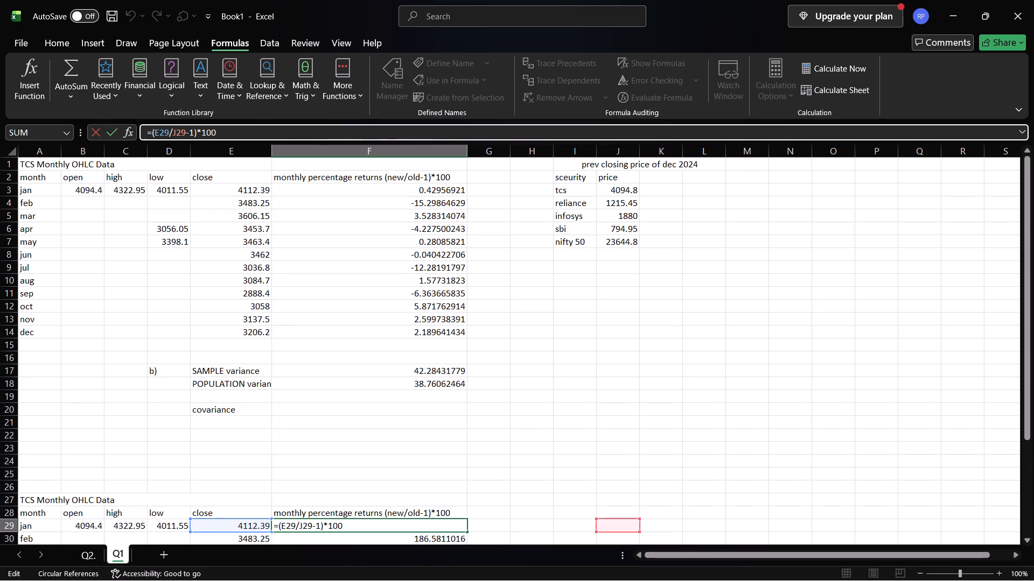
key(Right)
key(Right)
key(BackSpace)
key(BackSpace)
key(BackSpace)
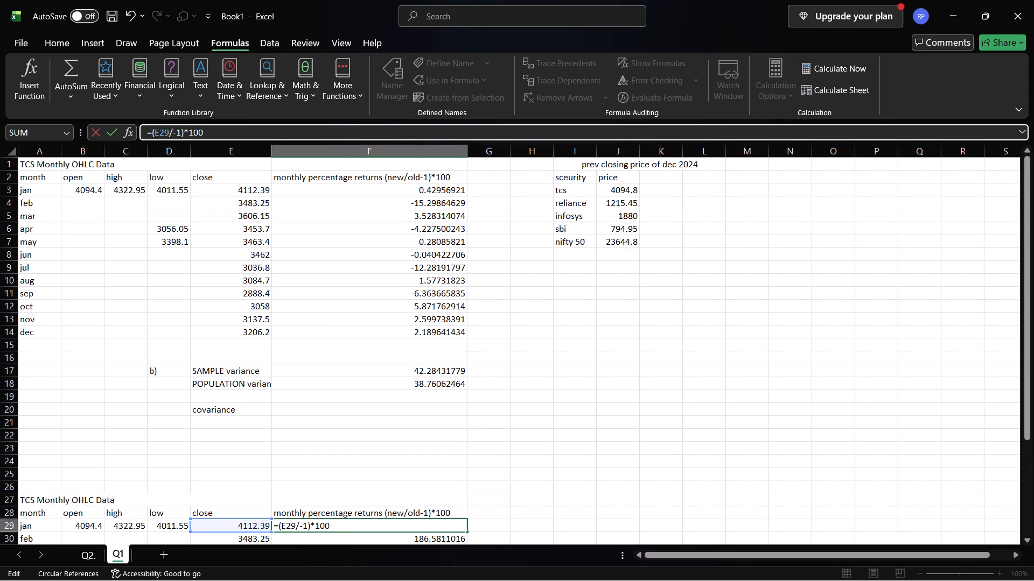
click(611, 209)
key(Return)
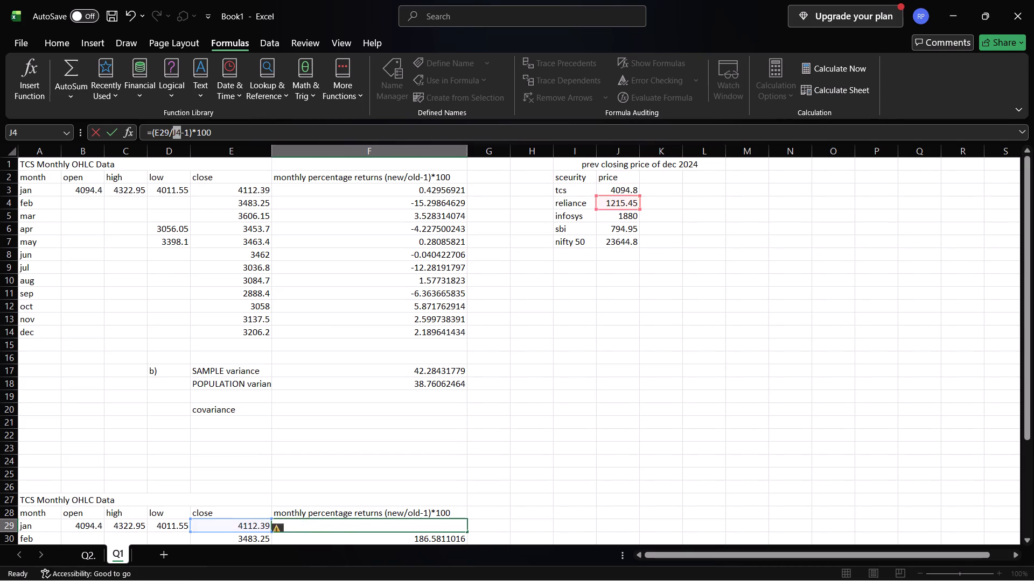
Change the copied table's title in A27 to "Reliance Monthly OHLC Data".
scroll(429, 225, down, 1)
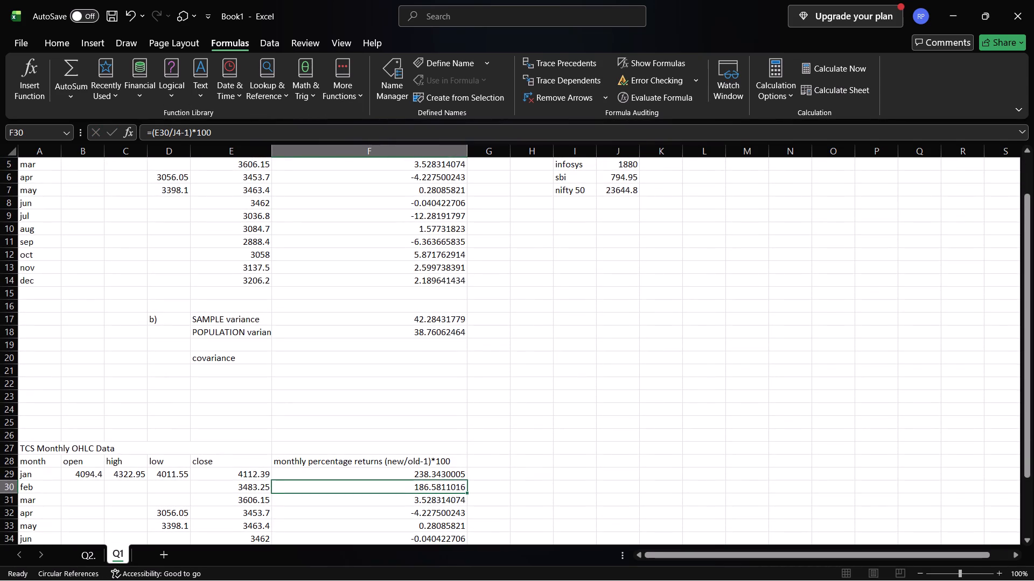
scroll(184, 421, down, 1)
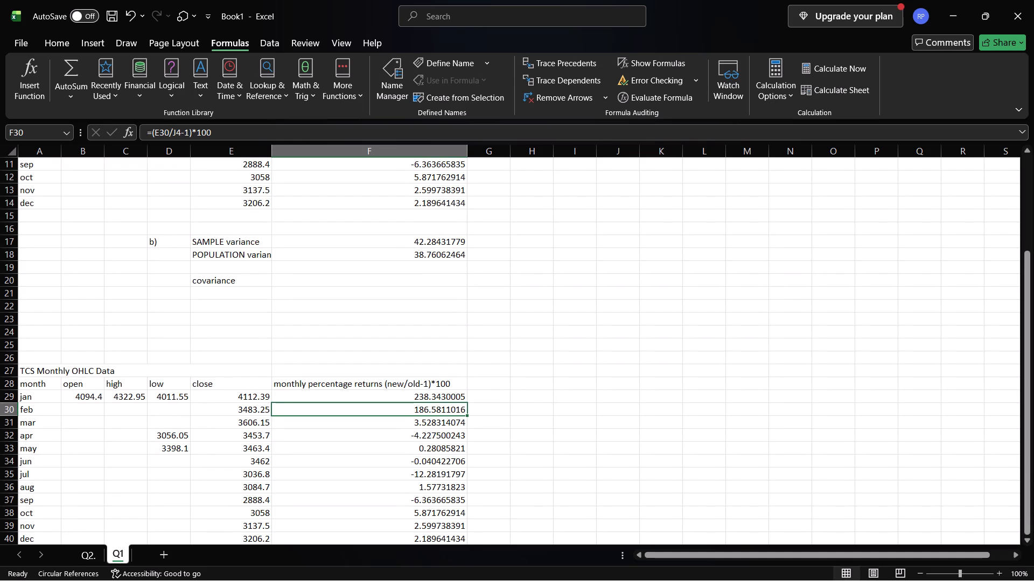
click(44, 371)
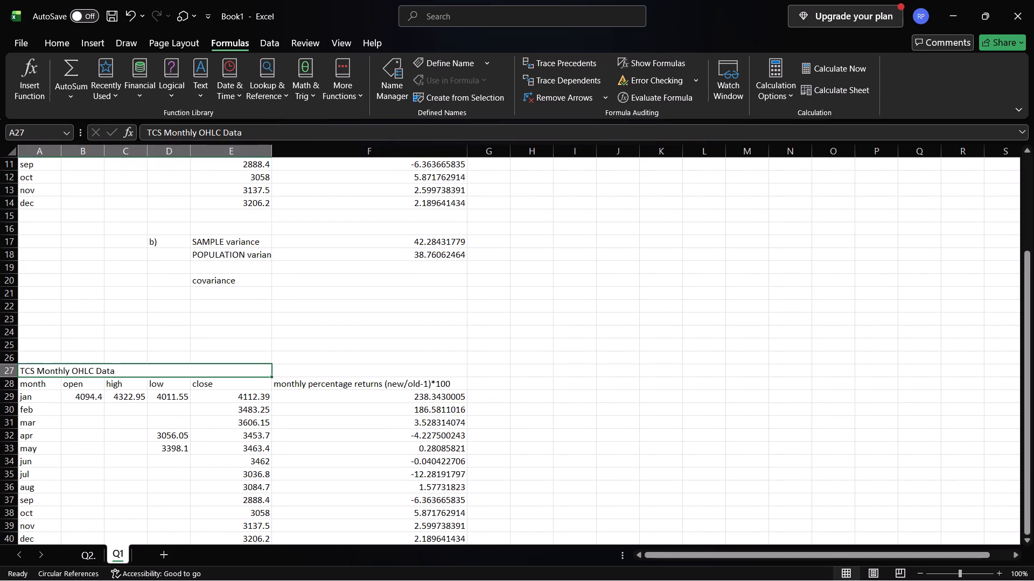
double_click(44, 371)
key(Left)
key(Left)
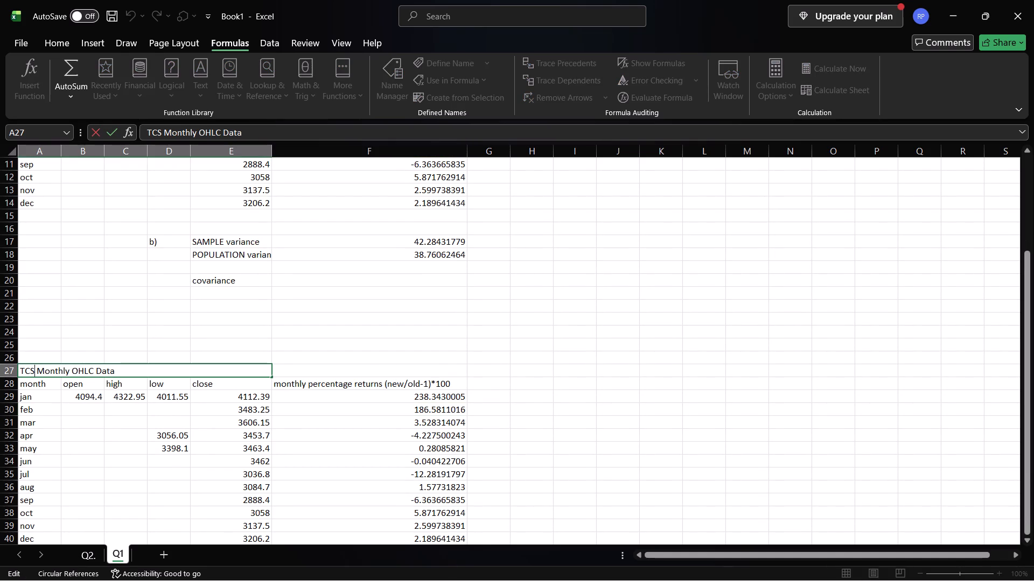
key(BackSpace)
key(BackSpace)
key(BackSpace)
key(BackSpace)
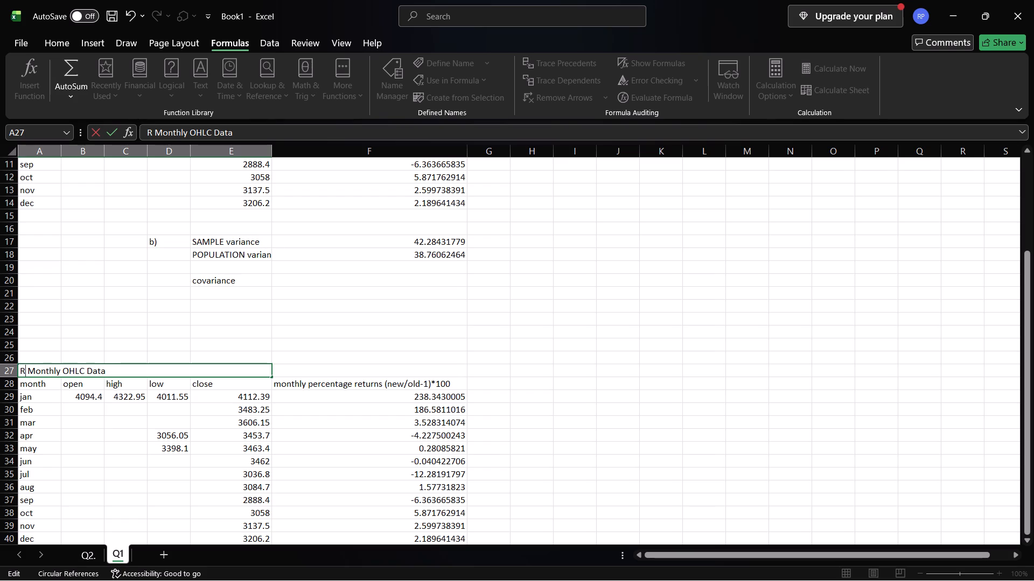
text(eliance)
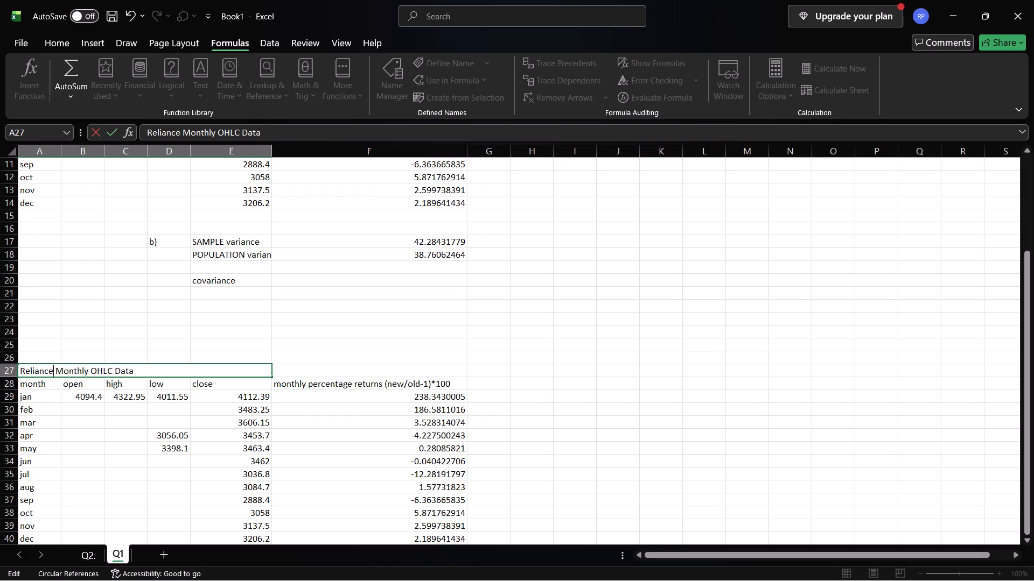
click(110, 414)
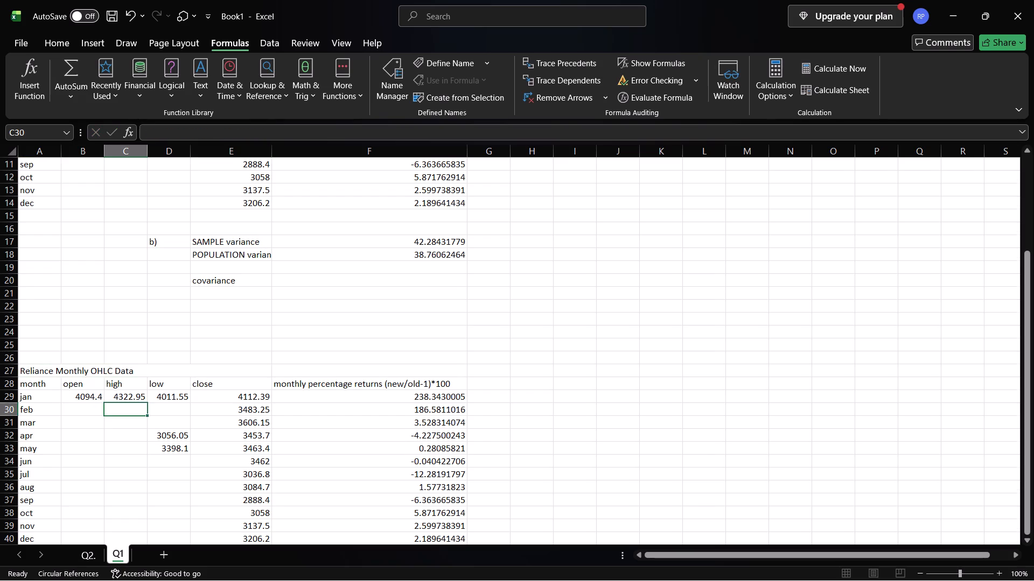
In the Reliance table's January row, set the open price to 1214.85 and the high to 1326.
scroll(110, 414, down, 1)
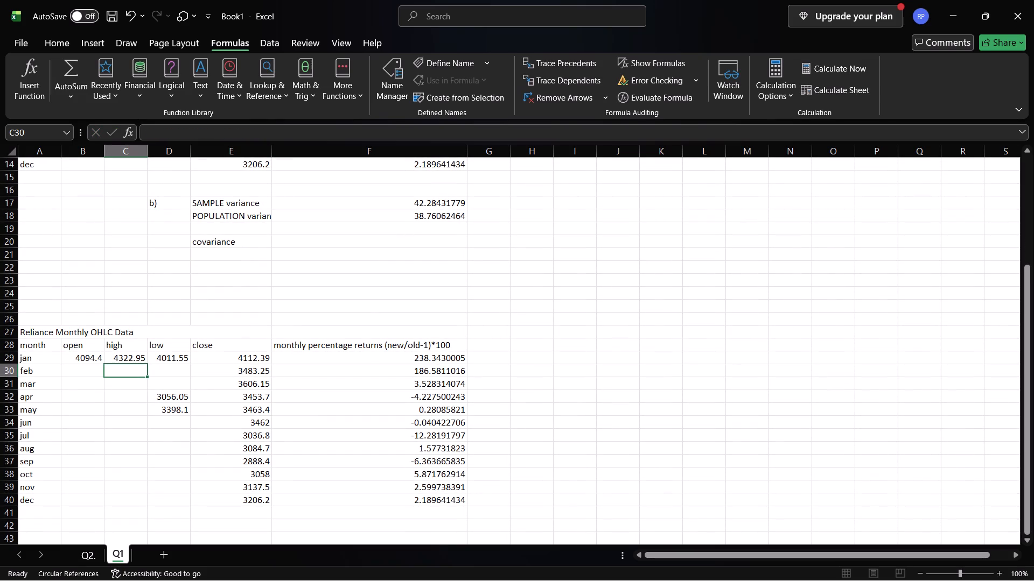
click(104, 357)
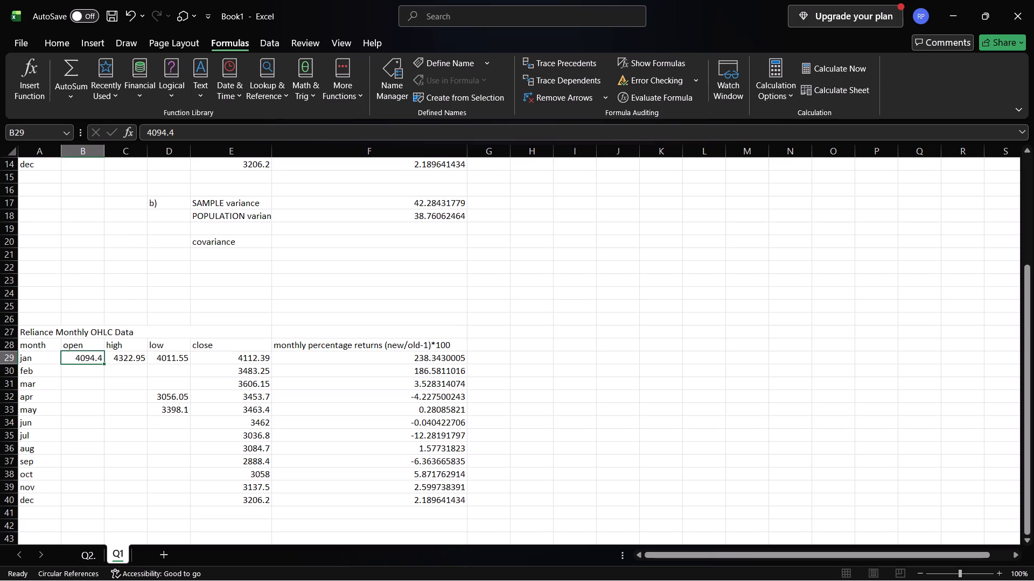
drag(82, 359, 162, 357)
key(BackSpace)
key(BackSpace)
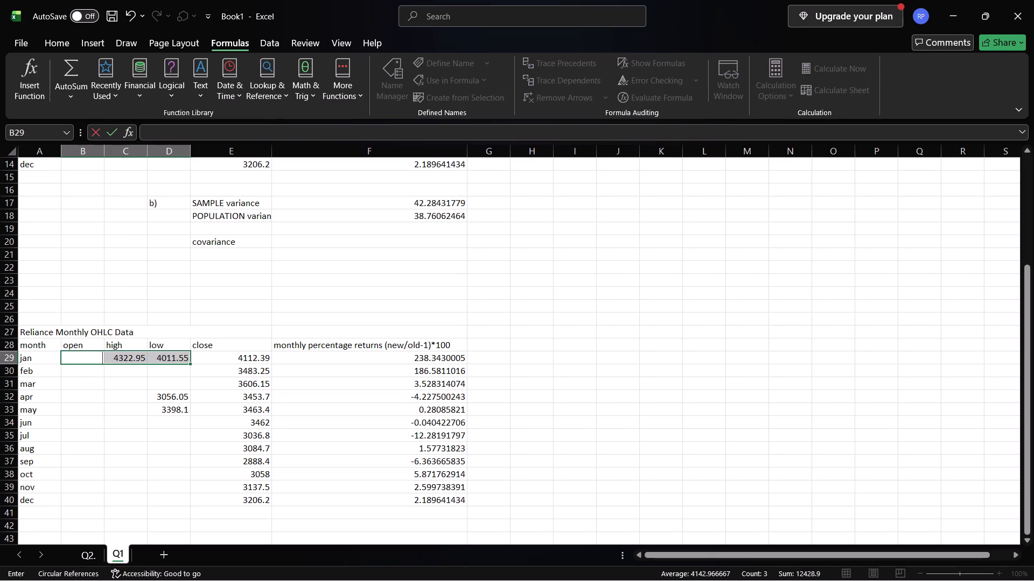
click(129, 411)
click(94, 358)
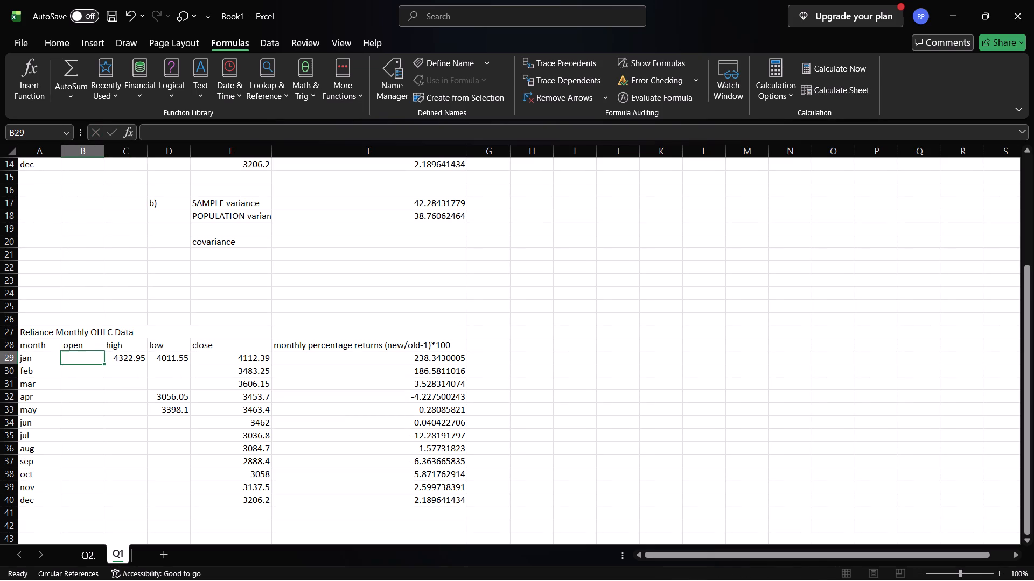
text(1214.85)
key(Right)
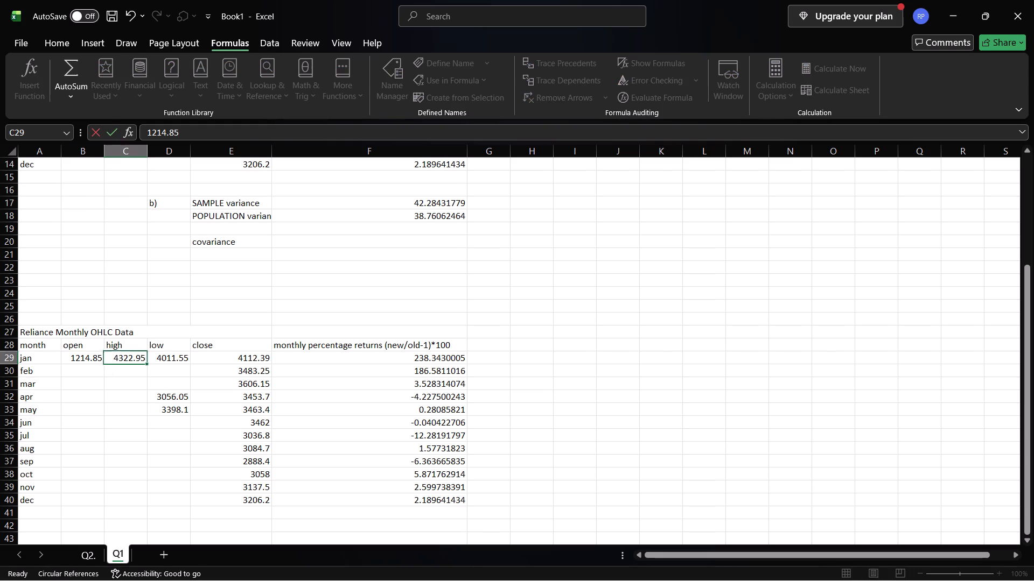
key(BackSpace)
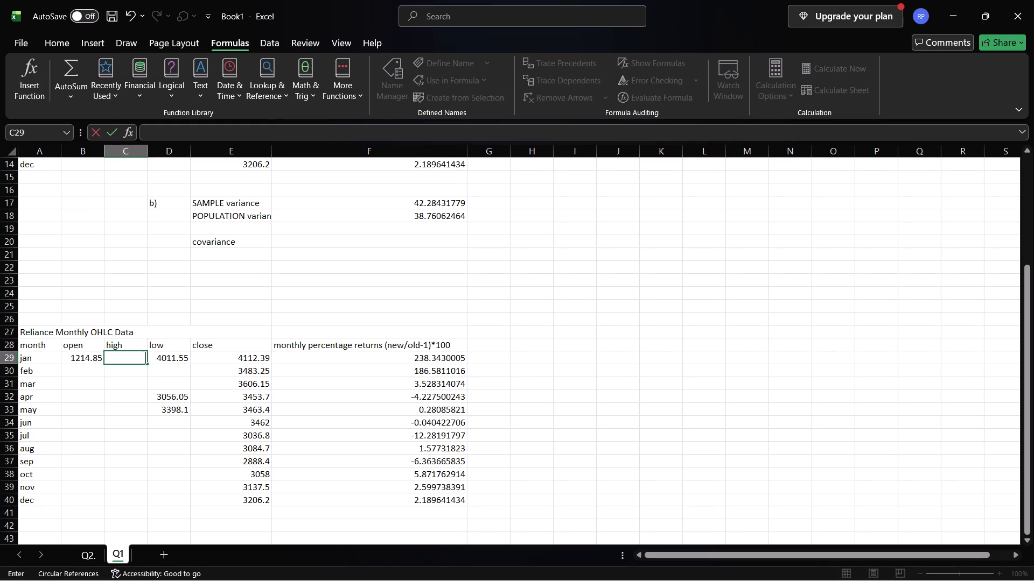
text(132)
key(6)
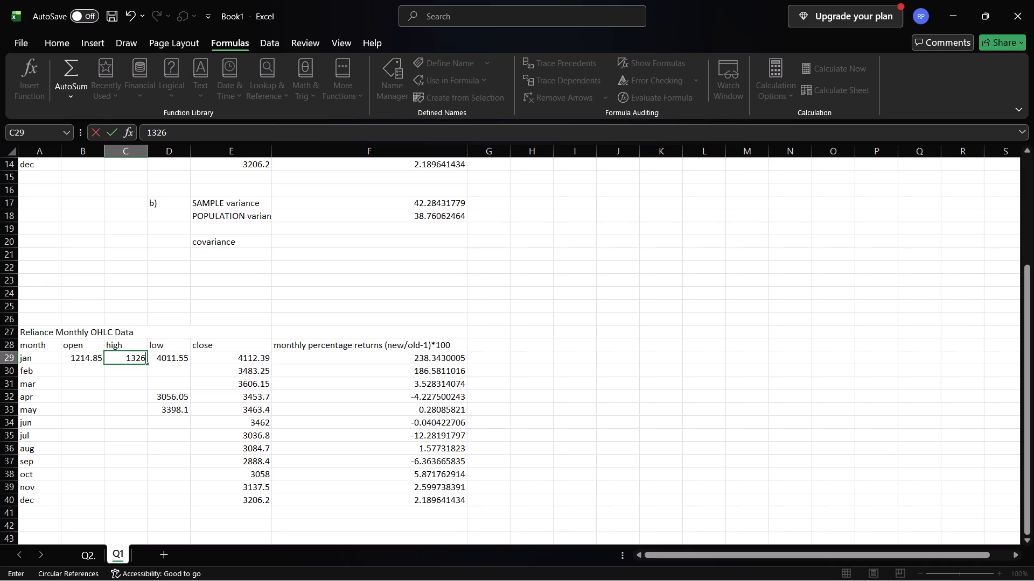
Set Reliance's January low to 1211.6 and its January close to 1265.1.
key(Right)
key(BackSpace)
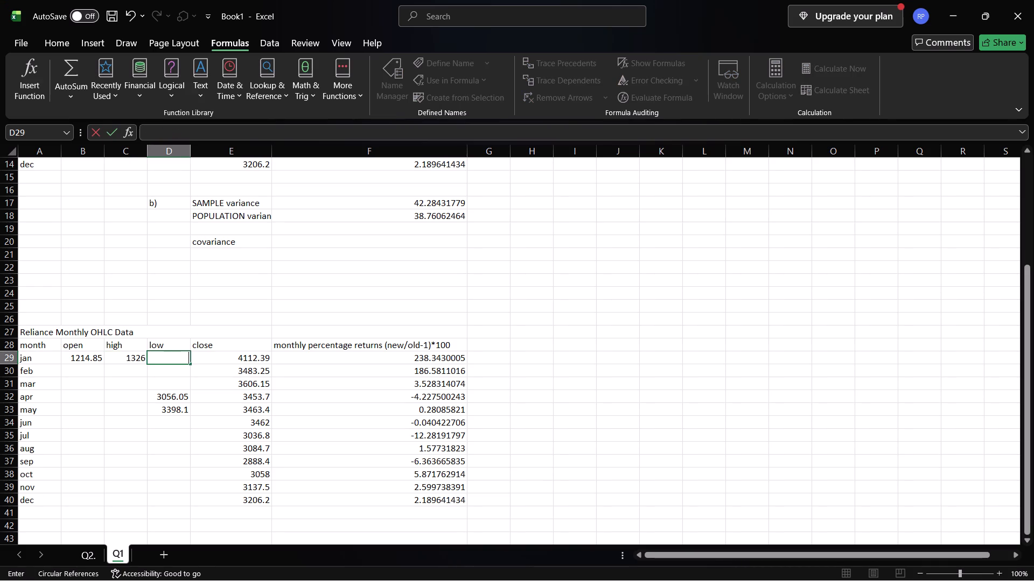
text(1211.6)
key(Right)
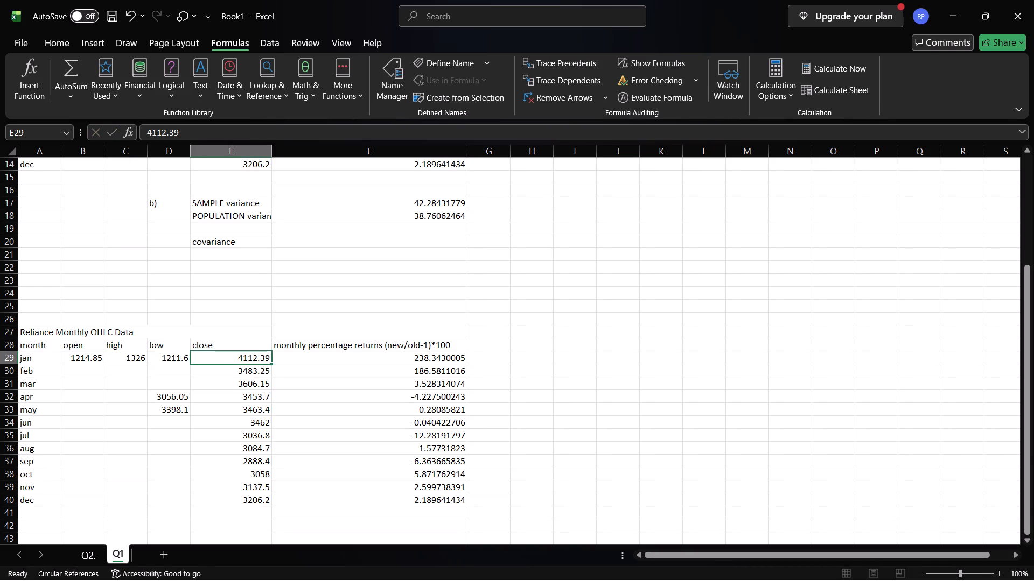
key(BackSpace)
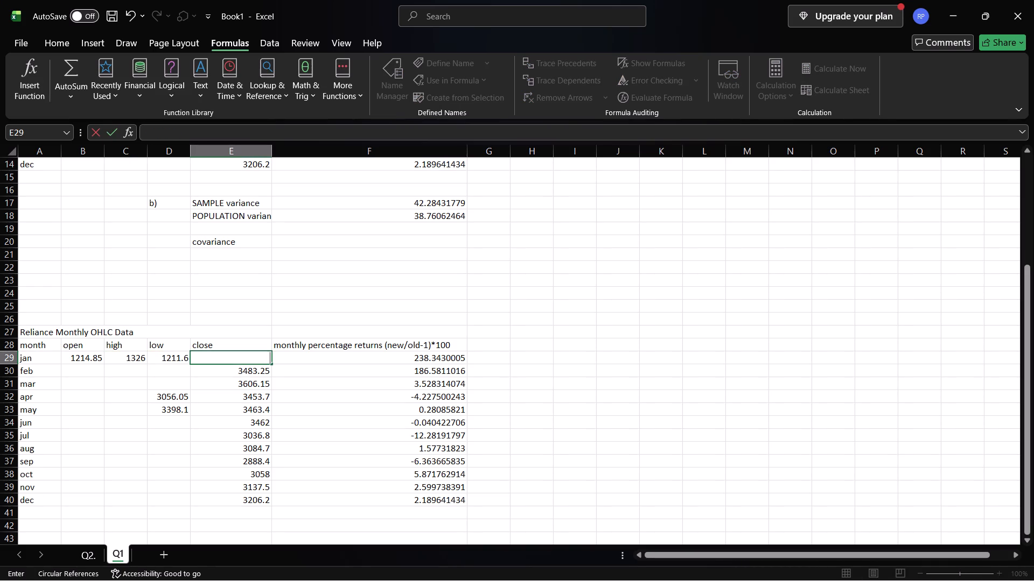
text(1265)
text(.1)
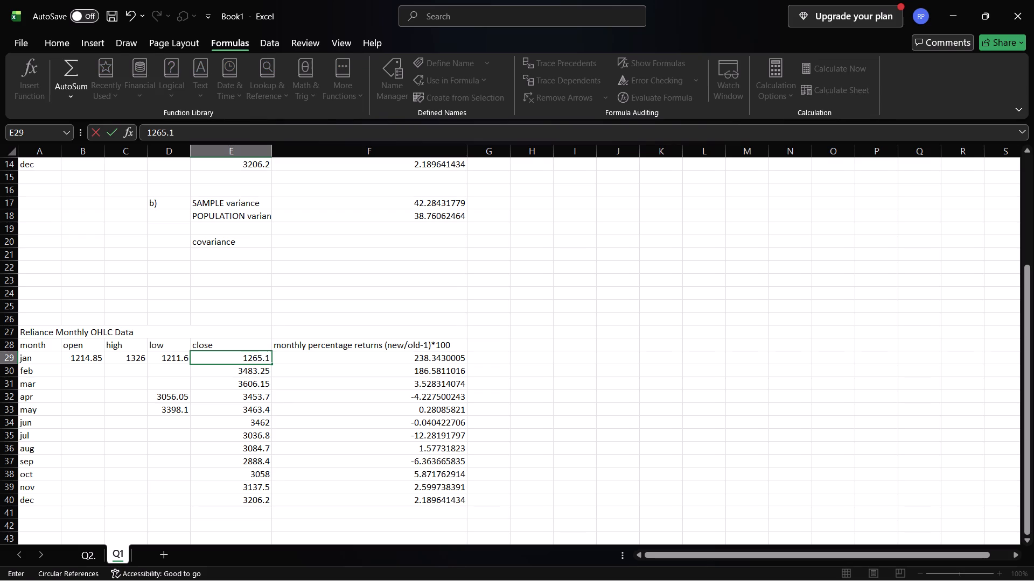
key(Return)
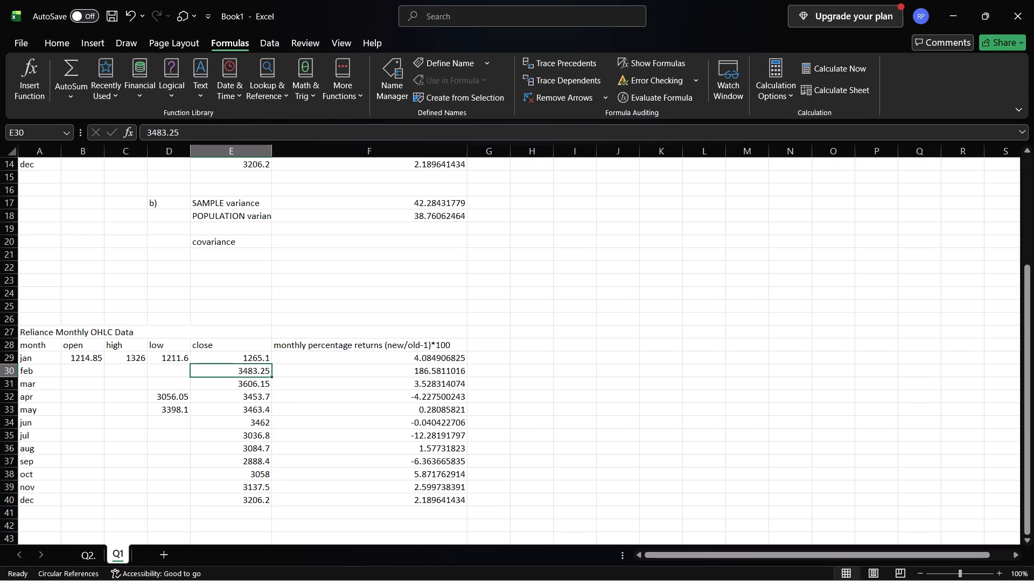
Check Reliance's January return formula in F29 against its January close and the December 2024 closing prices.
scroll(354, 391, up, 1)
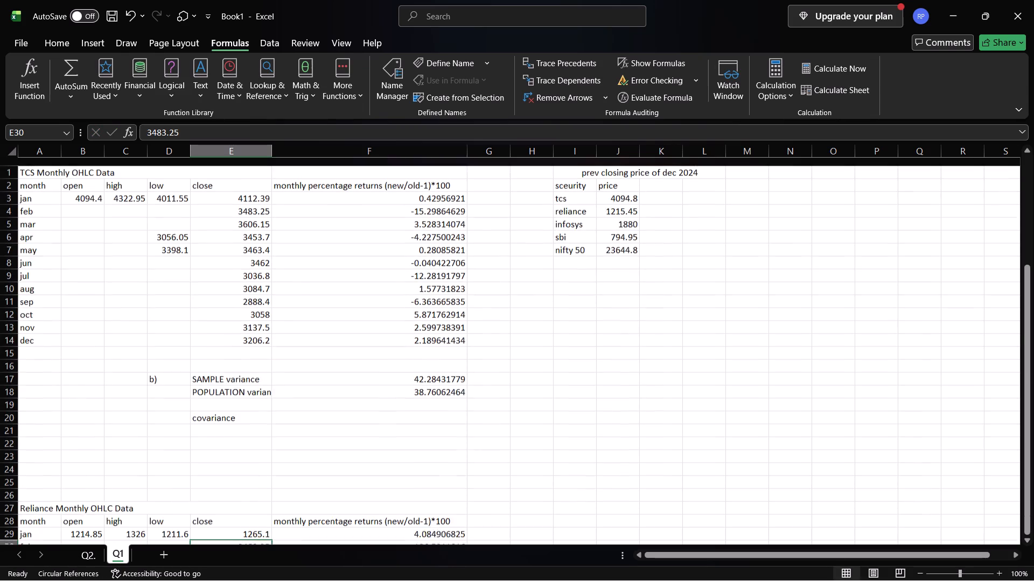
scroll(354, 391, down, 3)
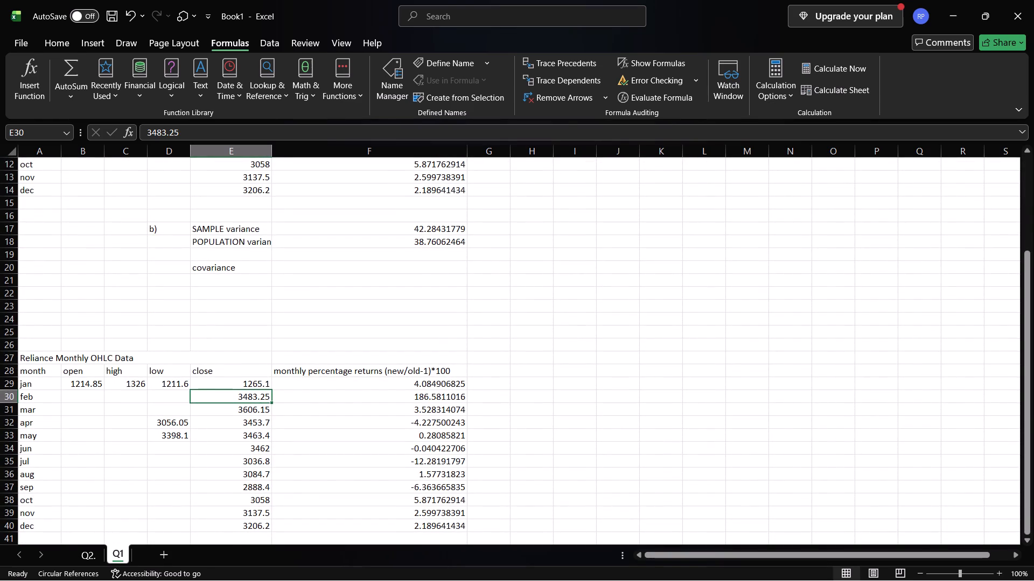
scroll(354, 391, up, 5)
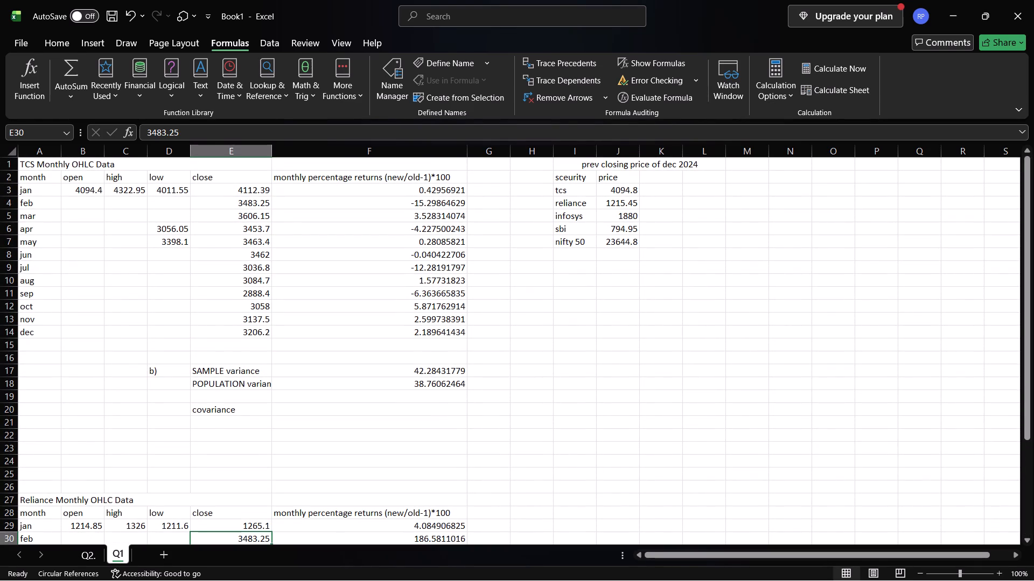
click(403, 528)
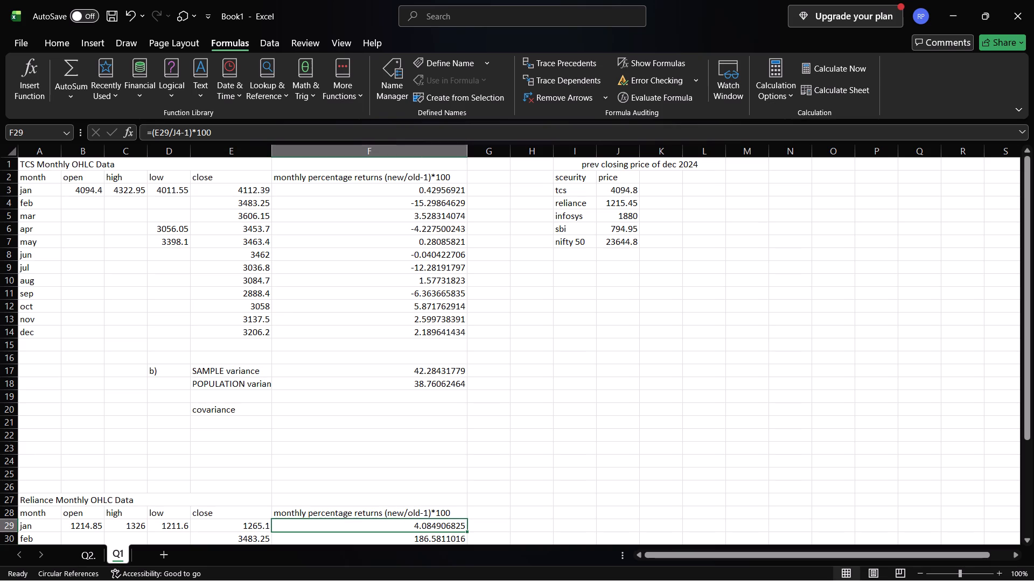
scroll(523, 292, down, 1)
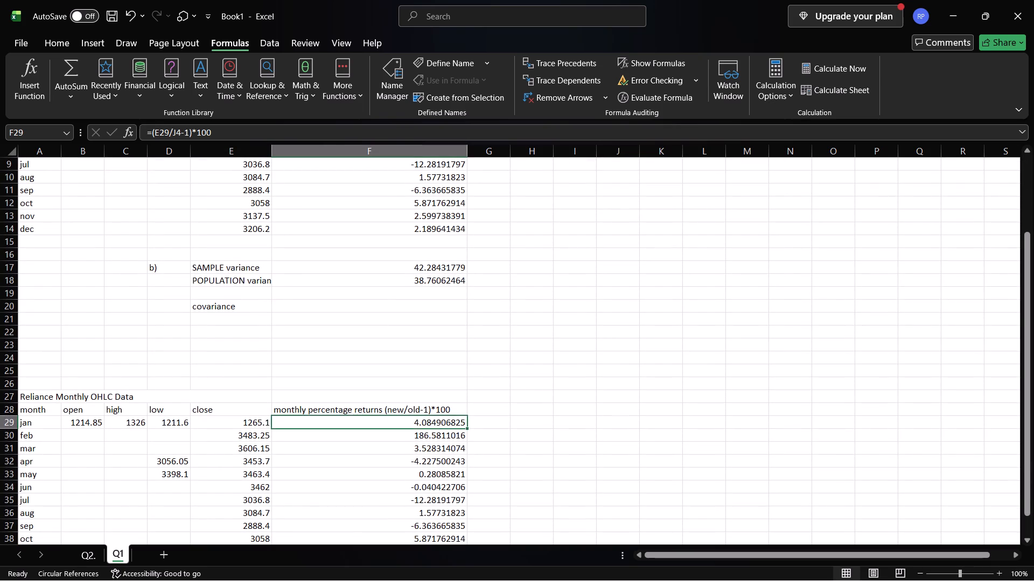
click(242, 423)
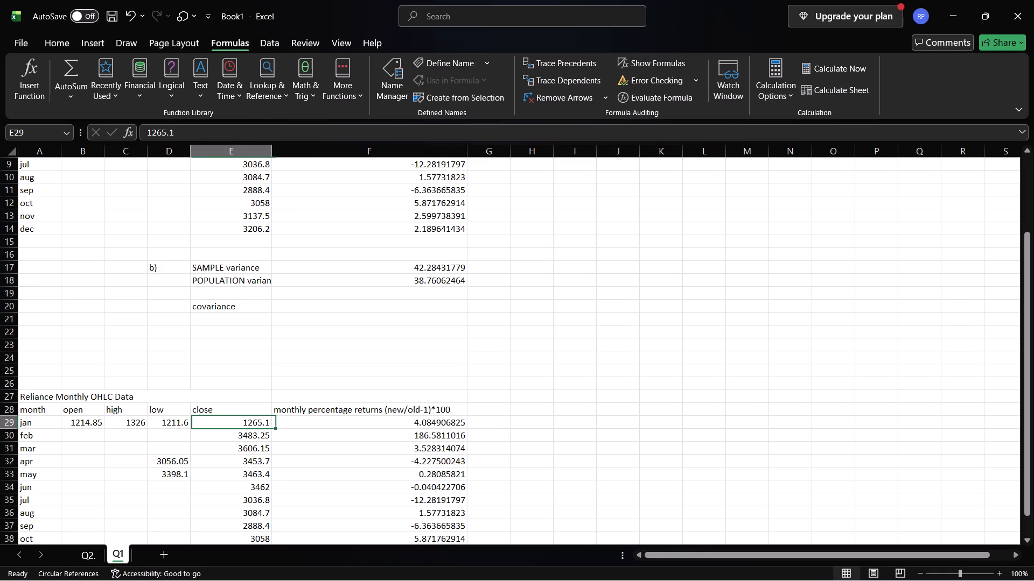
click(311, 422)
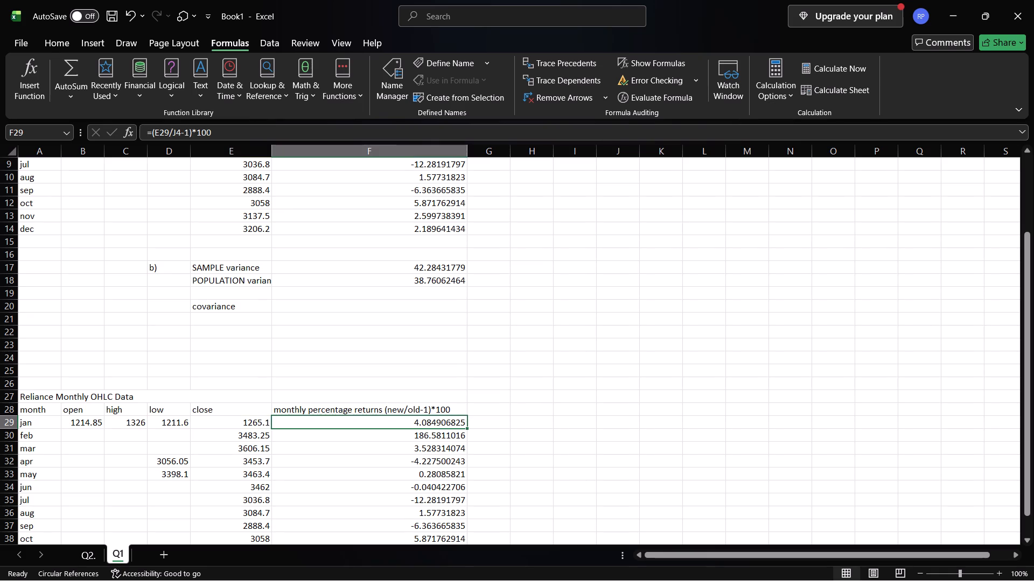
Set Reliance's closing prices to 1200.1 for February and 1275.1 for March.
click(234, 438)
key(BackSpace)
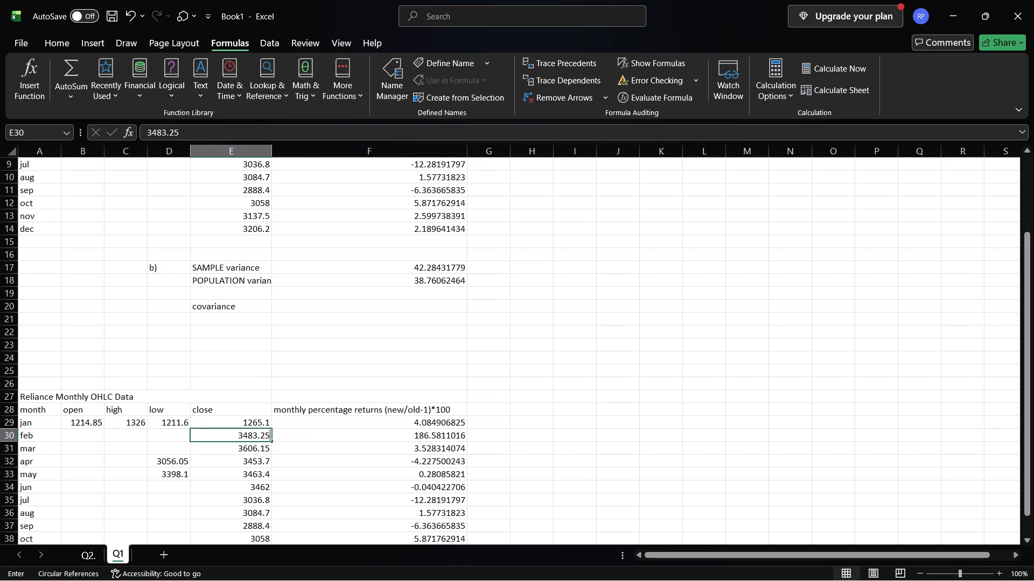
text(1200.1)
key(Down)
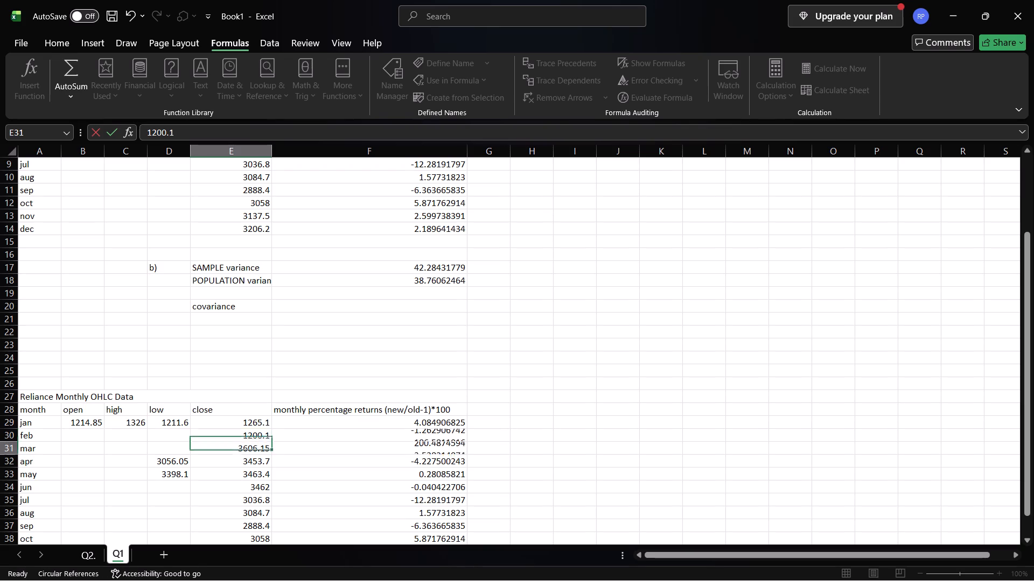
key(BackSpace)
text(12)
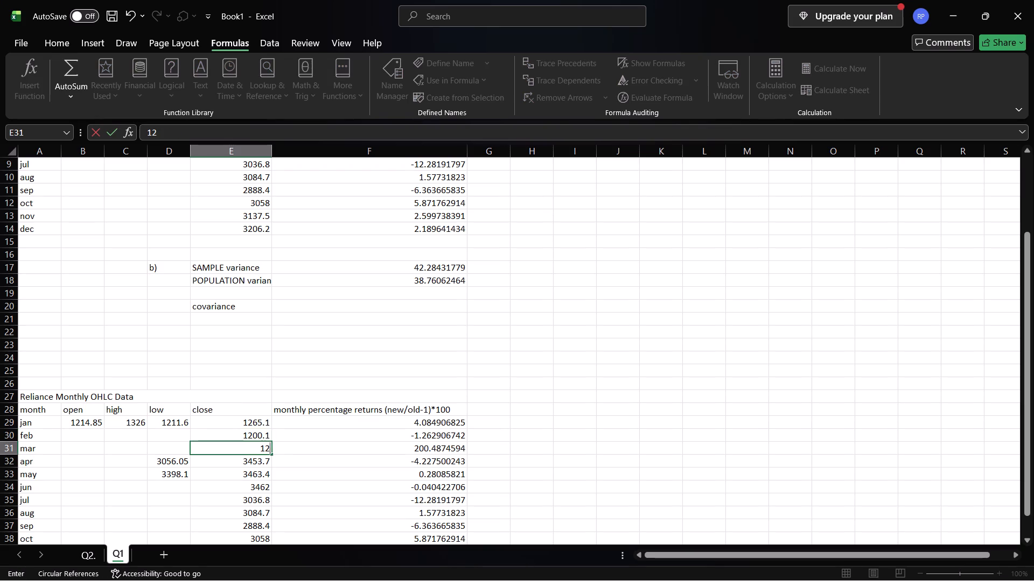
text(75)
text(.1)
key(Down)
Set Reliance's closing prices to 1405 for April, 1420.9 for May and 1500.6 for June.
key(BackSpace)
text(1405)
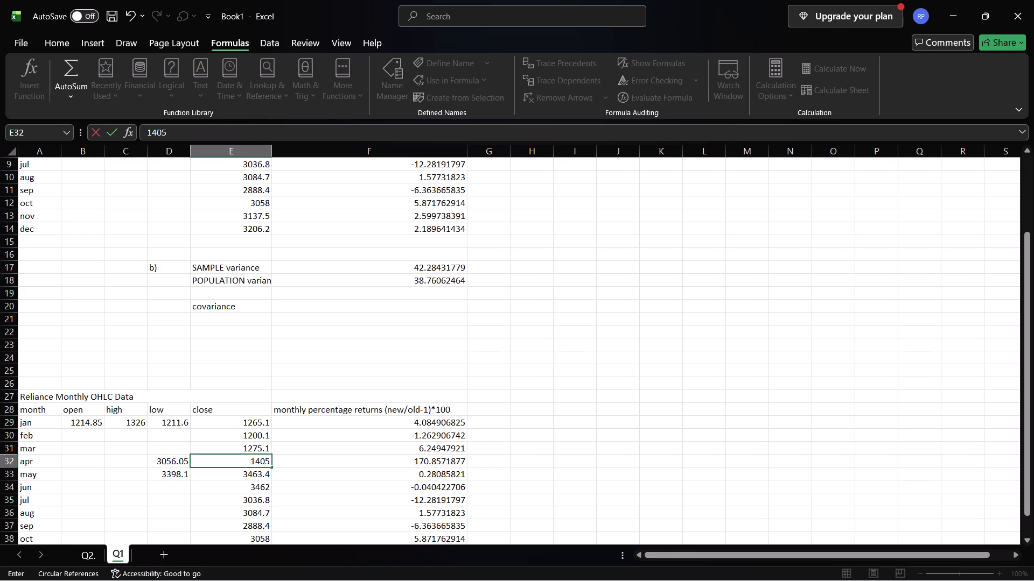
key(Down)
key(BackSpace)
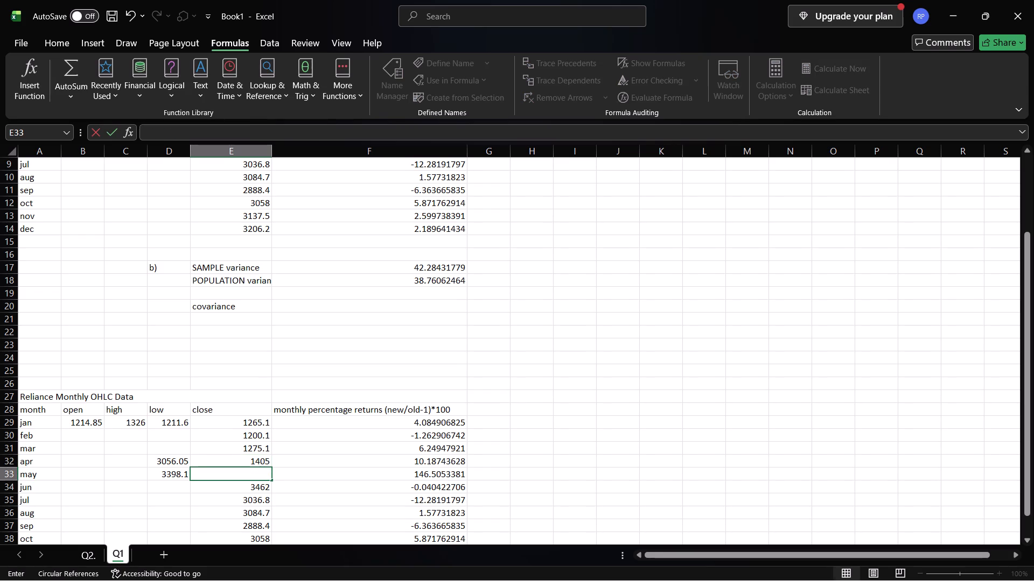
key(1)
text(420.9)
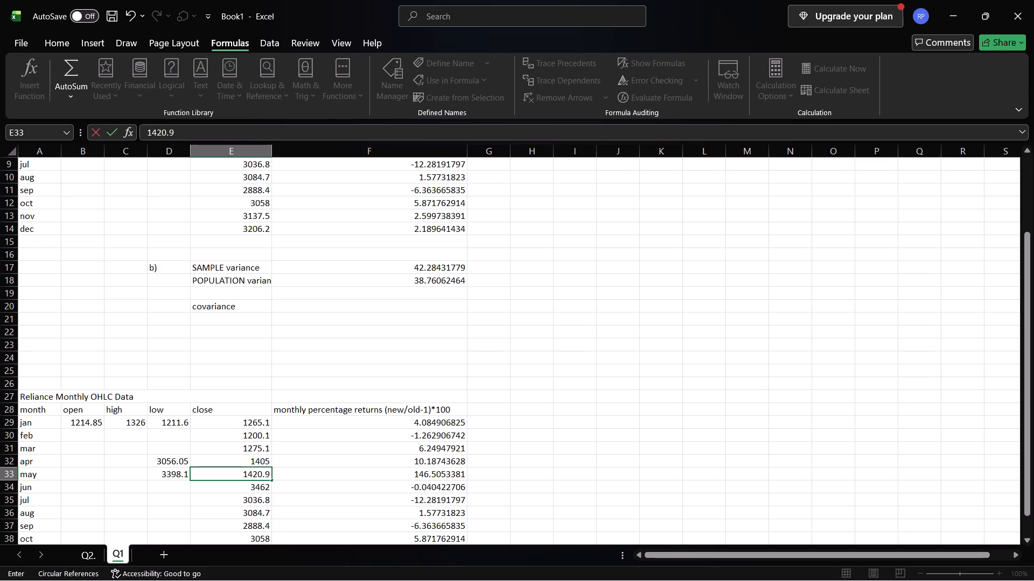
key(Down)
key(BackSpace)
text(1500)
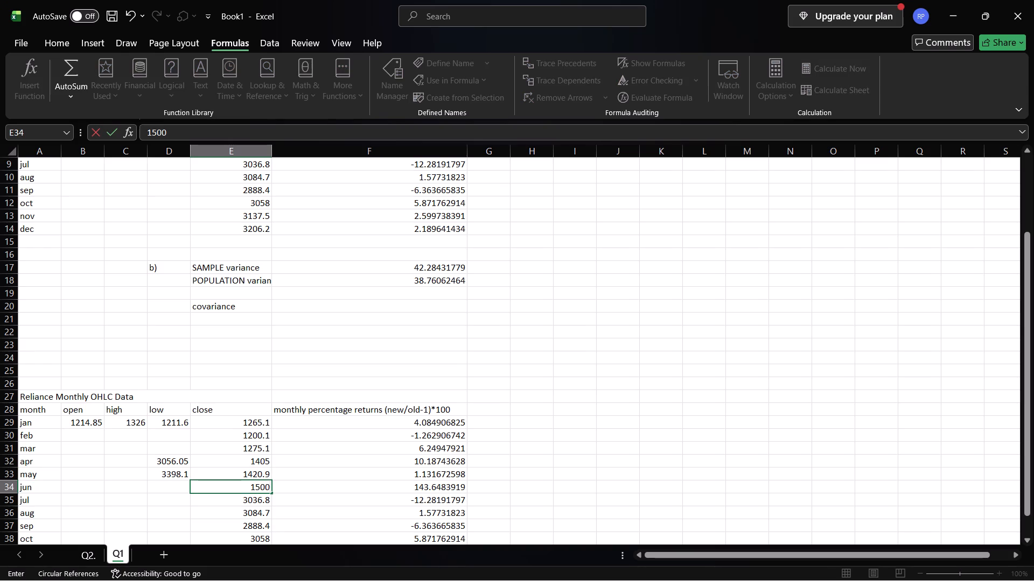
text(.6)
key(Down)
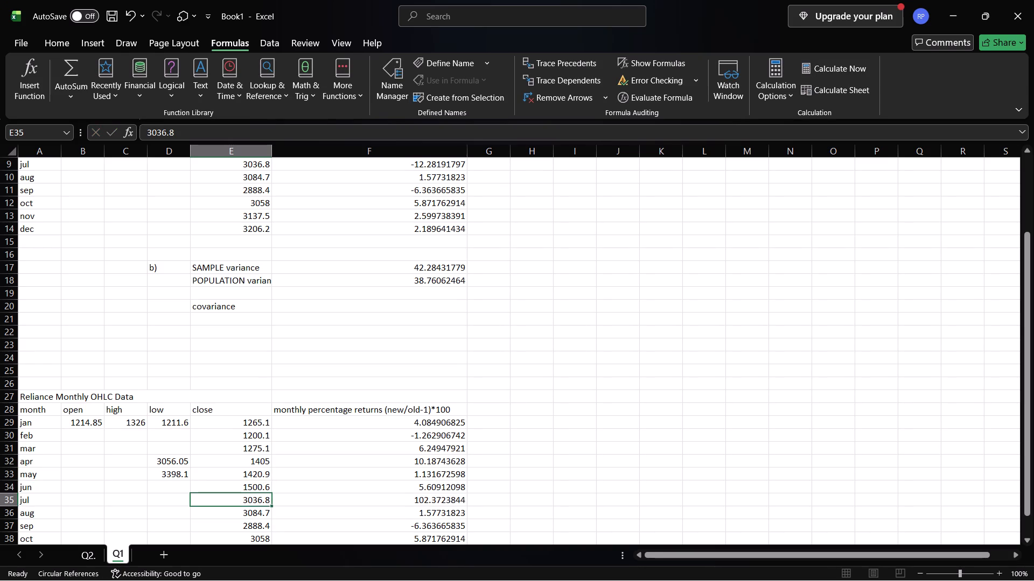
Set Reliance's closing prices to 1390.2 for July, 1357.2 for August and 1364 for September.
key(BackSpace)
text(1390)
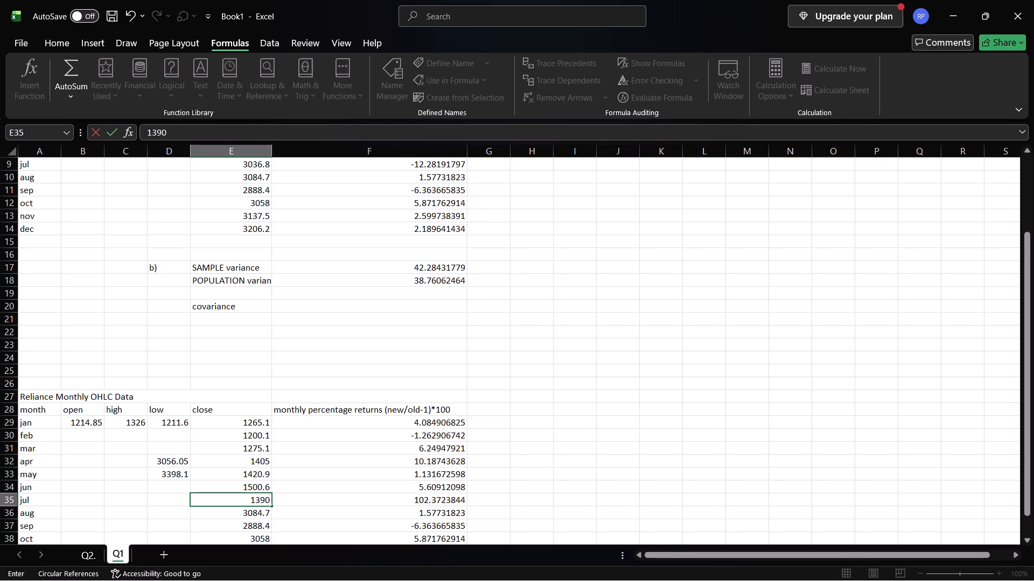
text(.2)
key(Down)
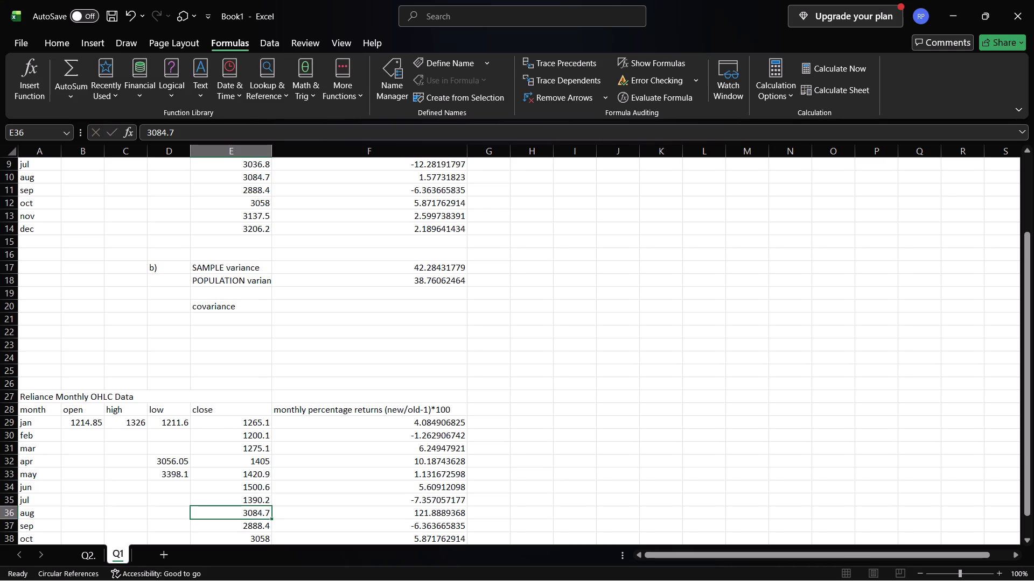
key(BackSpace)
scroll(234, 438, down, 2)
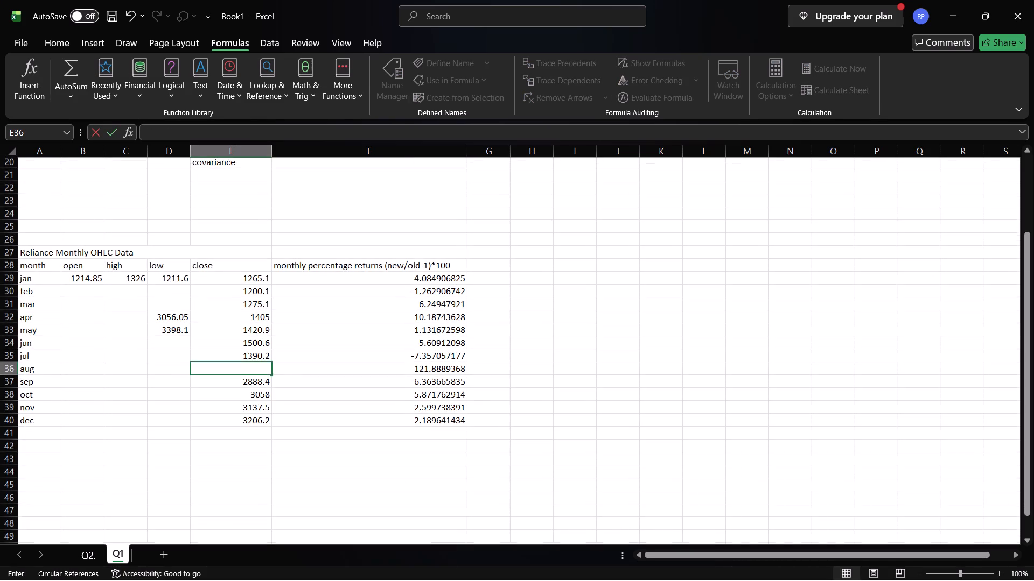
scroll(234, 438, down, 1)
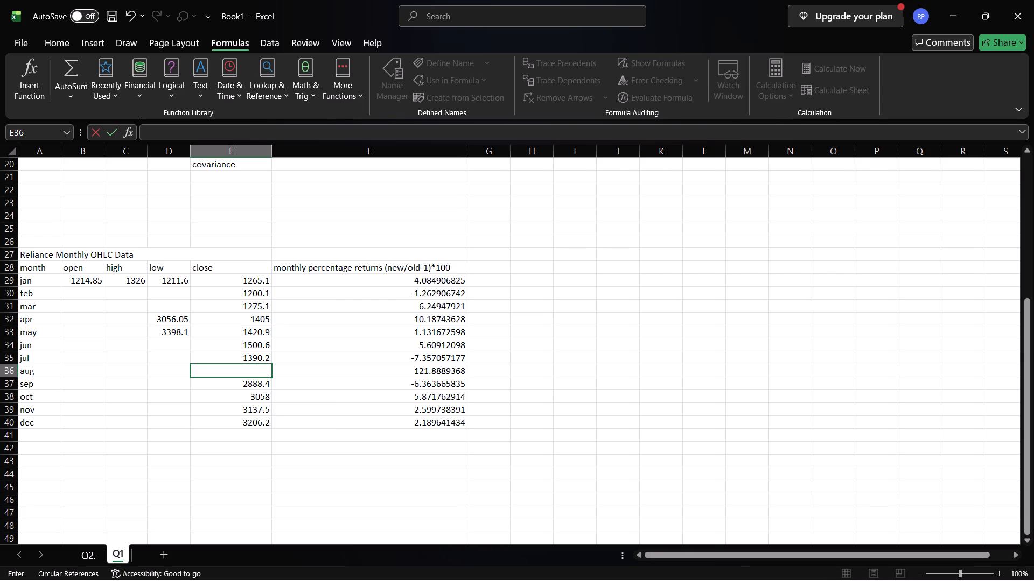
text(1357)
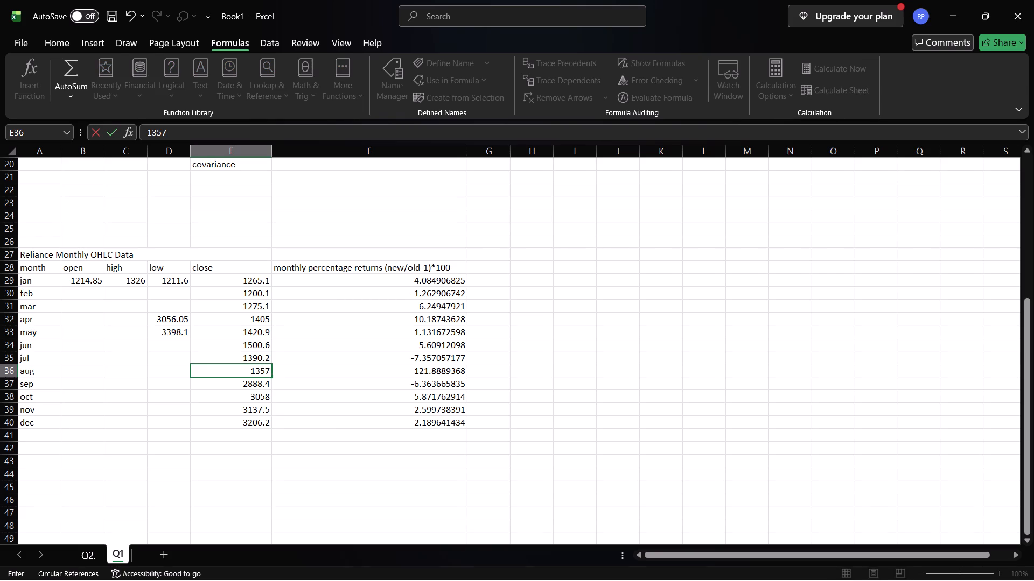
text(.2)
key(Down)
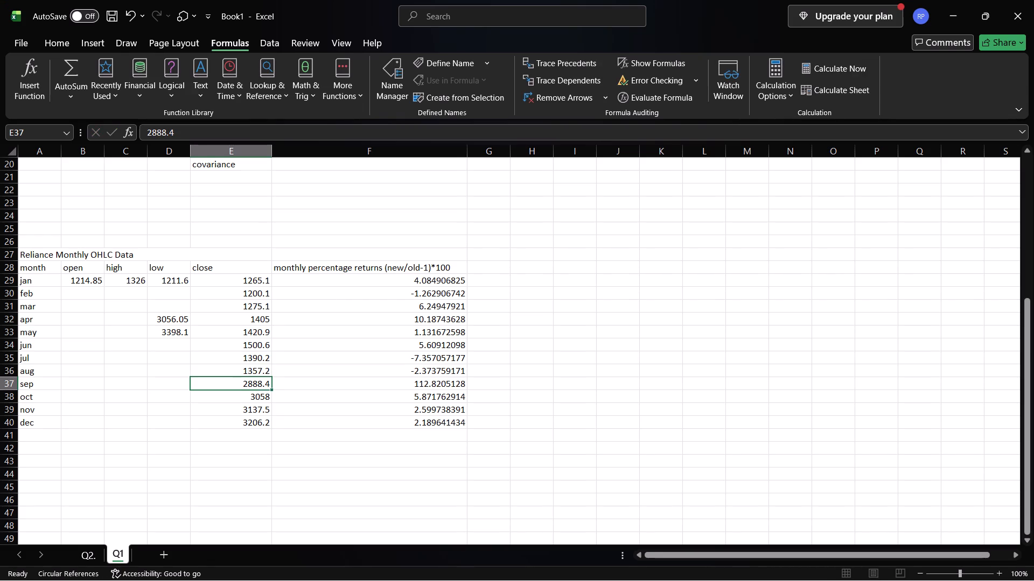
key(BackSpace)
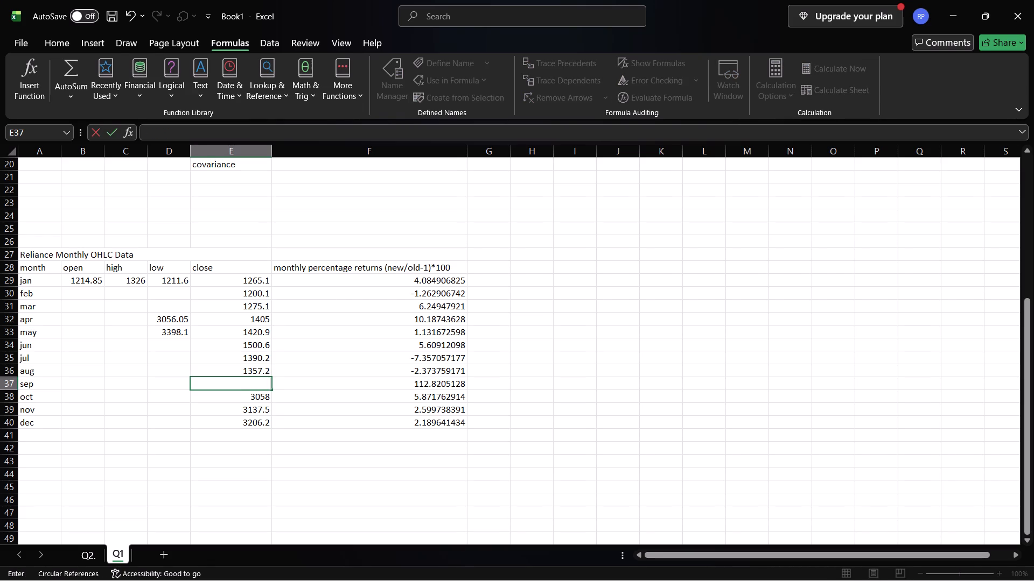
text(1364)
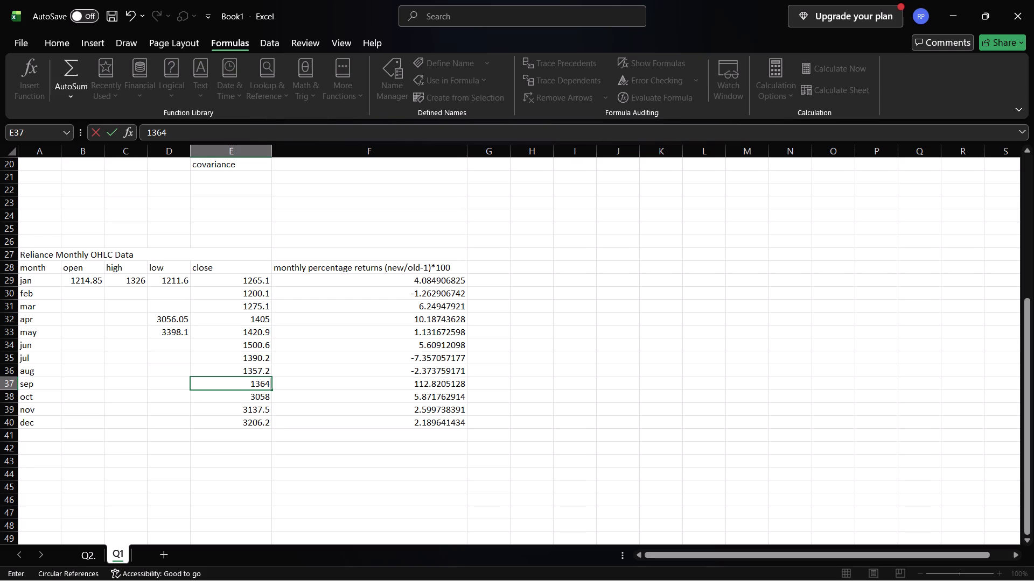
key(Down)
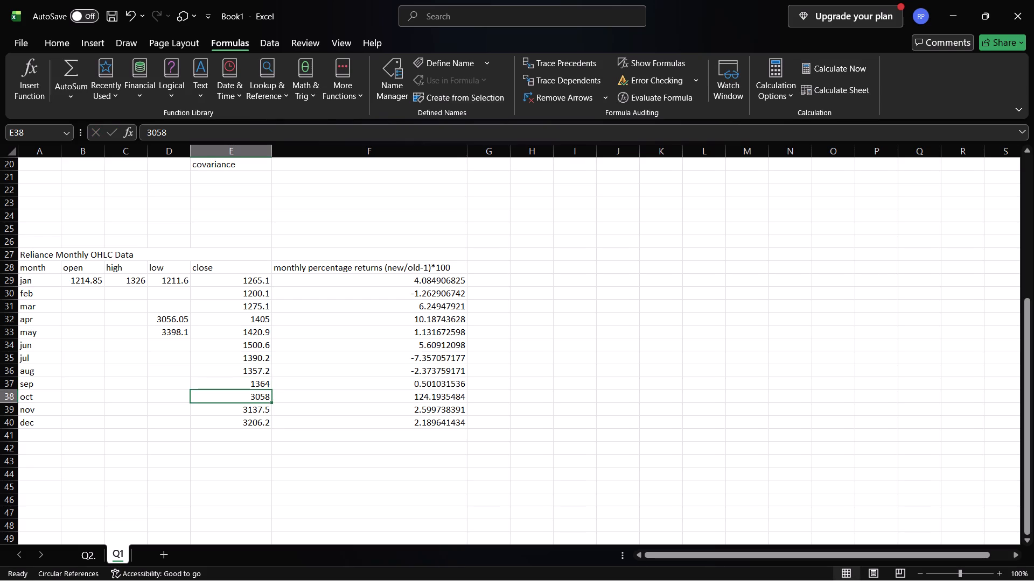
Set Reliance's October closing price to 1486.4.
text(14)
key(8)
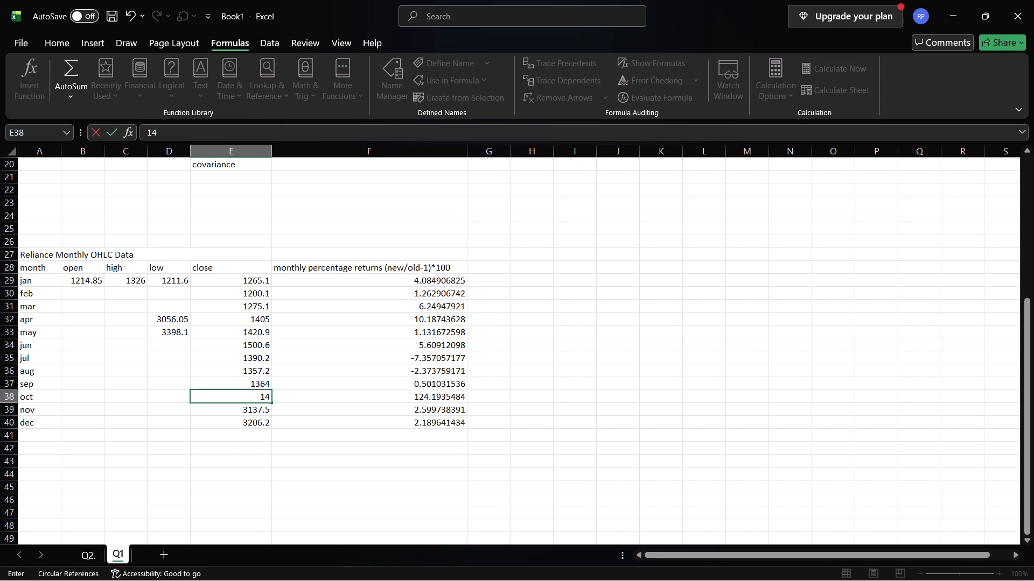
text(6.4)
key(Down)
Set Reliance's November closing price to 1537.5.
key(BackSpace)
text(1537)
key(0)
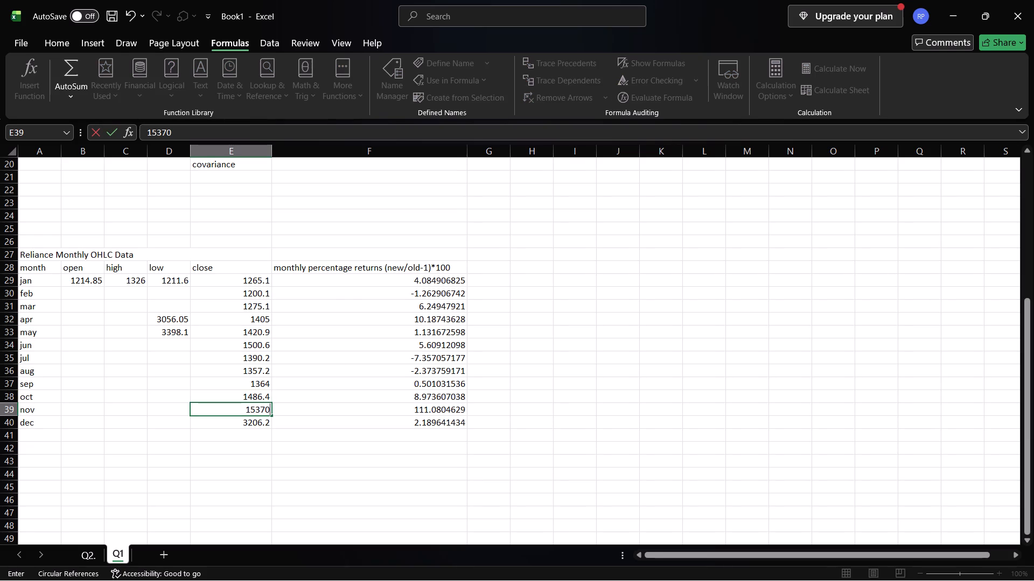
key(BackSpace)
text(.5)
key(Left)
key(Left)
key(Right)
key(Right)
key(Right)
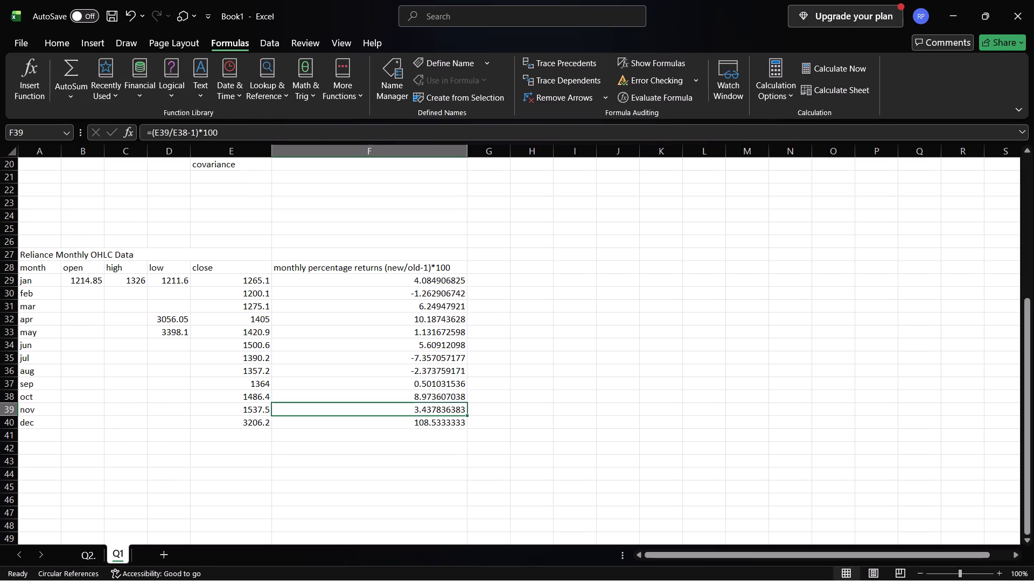
Set Reliance's closing prices to 1567.5 for November and 1570.4 for December.
key(Left)
key(BackSpace)
text(1567)
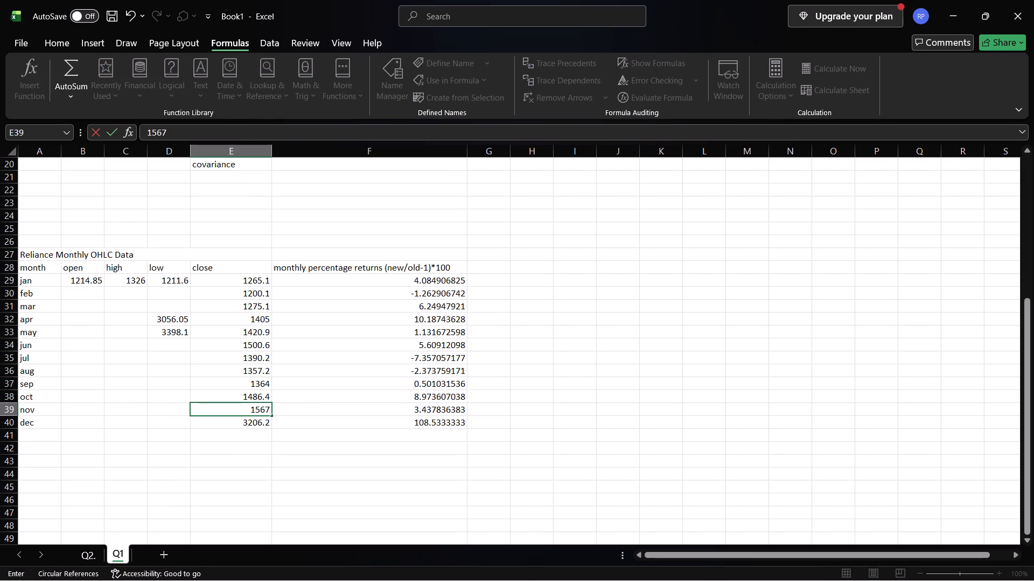
text(.5)
key(Down)
text(1570)
text(.4)
key(Return)
Copy the sample and population variance labels and formulas from E17:F18 to E42, below the Reliance table.
scroll(484, 419, up, 1)
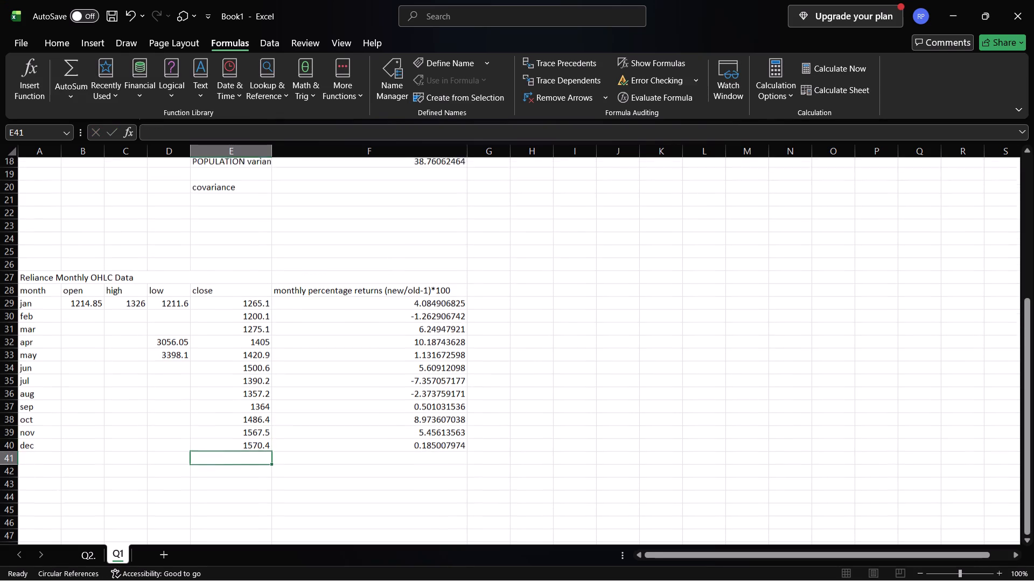
scroll(484, 419, up, 1)
scroll(484, 419, down, 2)
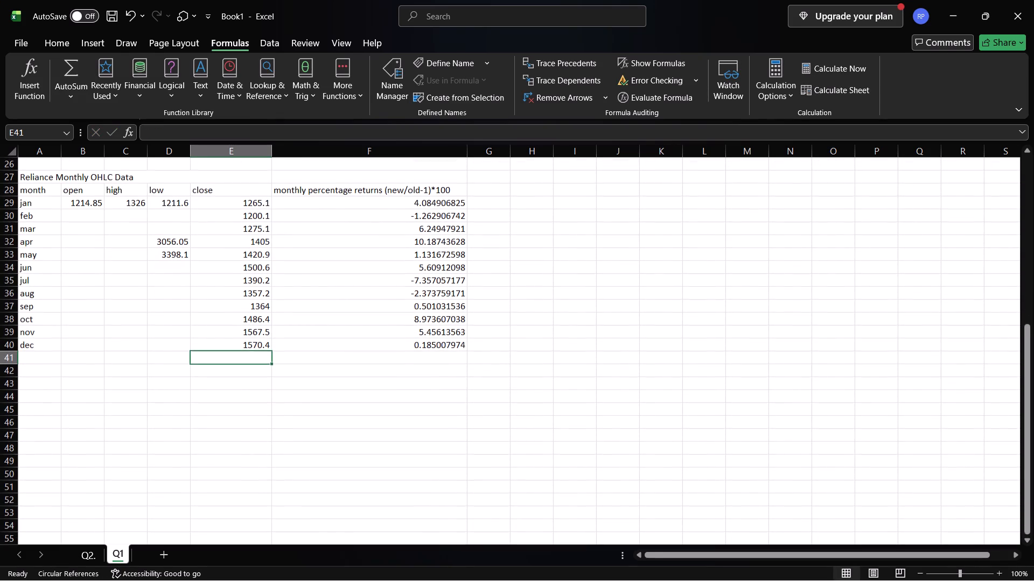
click(246, 386)
scroll(246, 386, up, 1)
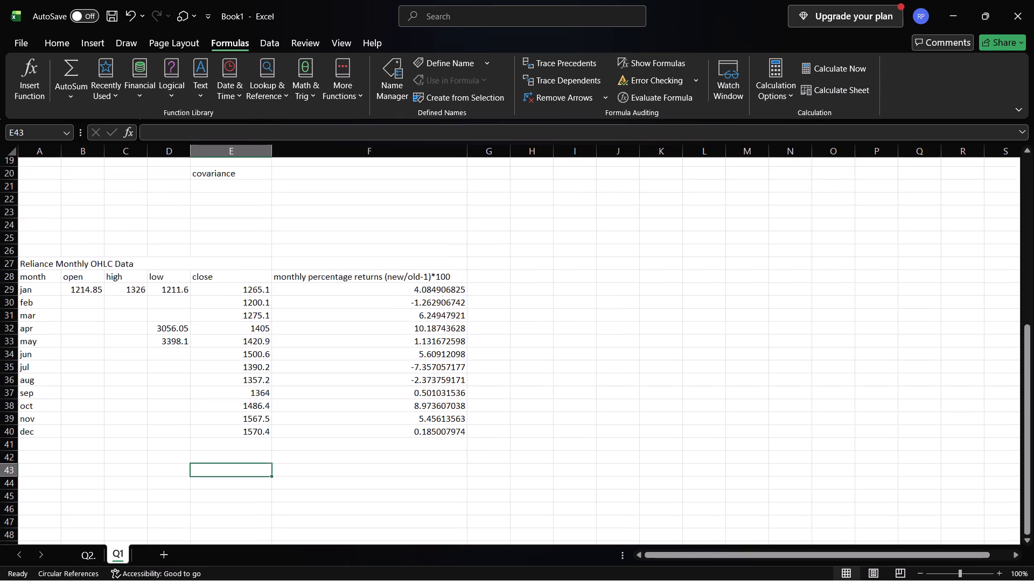
scroll(246, 386, up, 2)
click(206, 186)
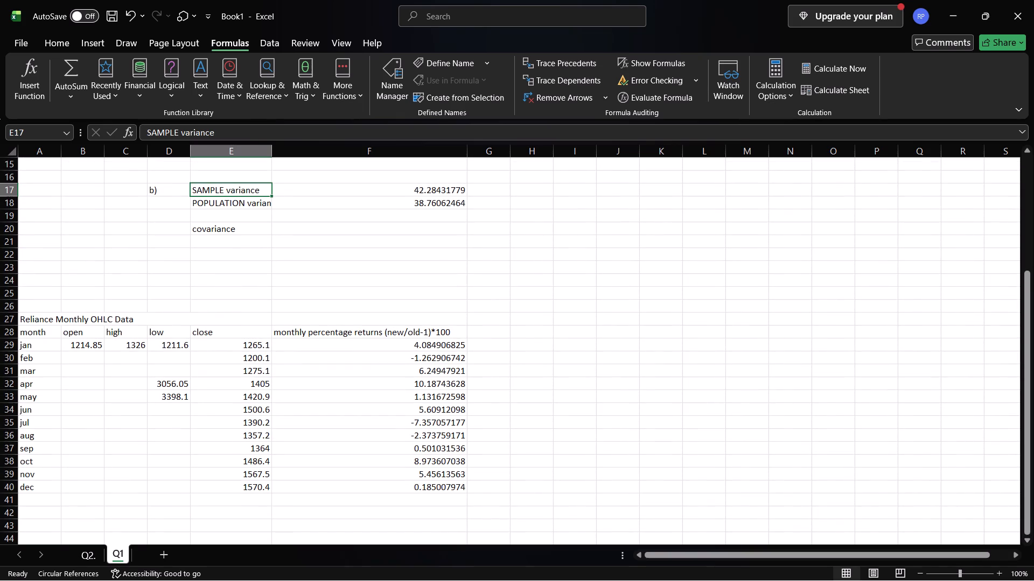
drag(206, 186, 343, 207)
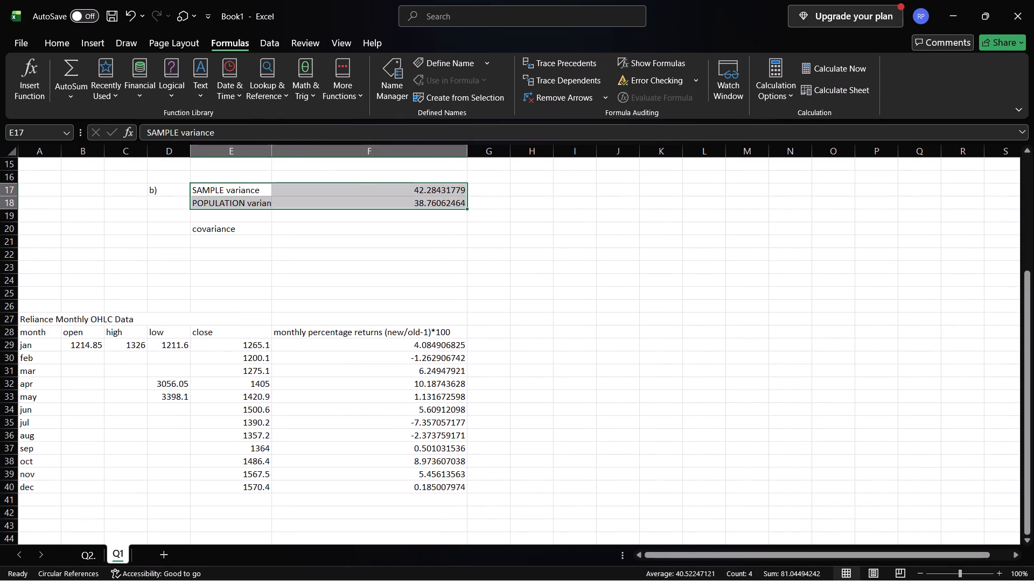
key(ctrl+c)
scroll(343, 207, down, 3)
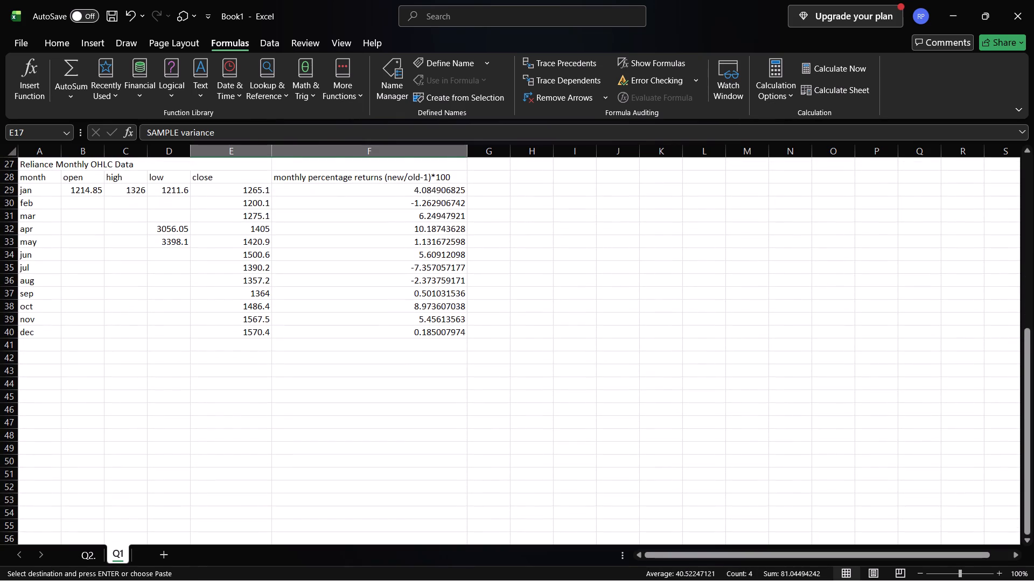
click(249, 359)
key(ctrl+v)
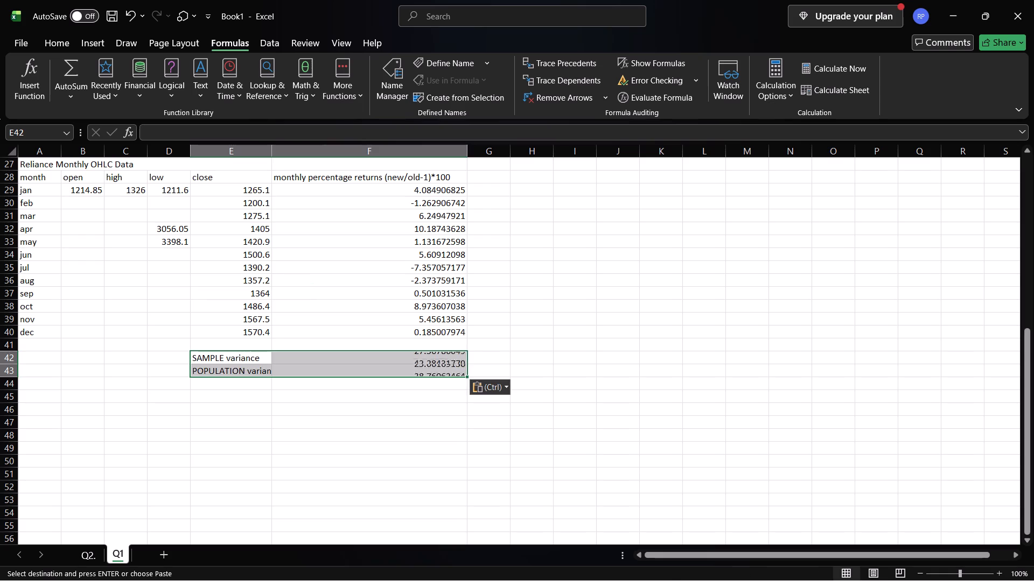
Correct Reliance's sample variance formula in F42 to =VAR.S(F29:F40).
scroll(431, 328, right, 1)
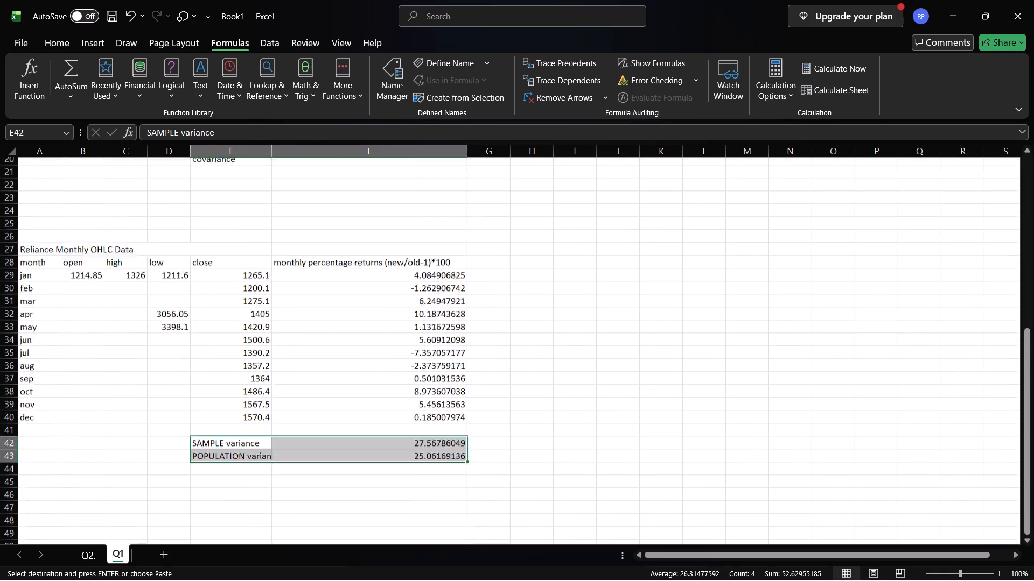
scroll(431, 328, right, 1)
click(429, 328)
scroll(429, 328, up, 1)
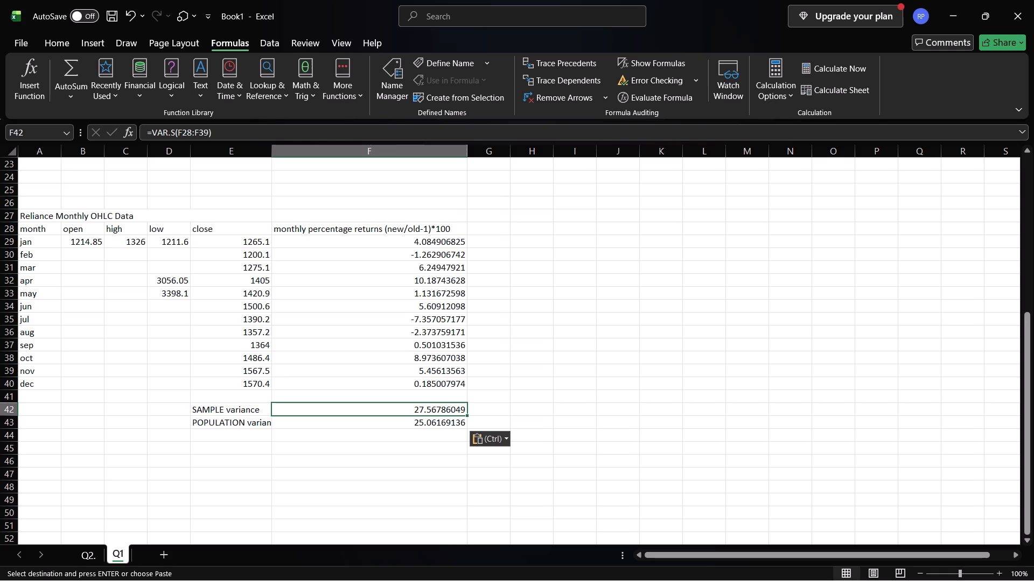
click(190, 135)
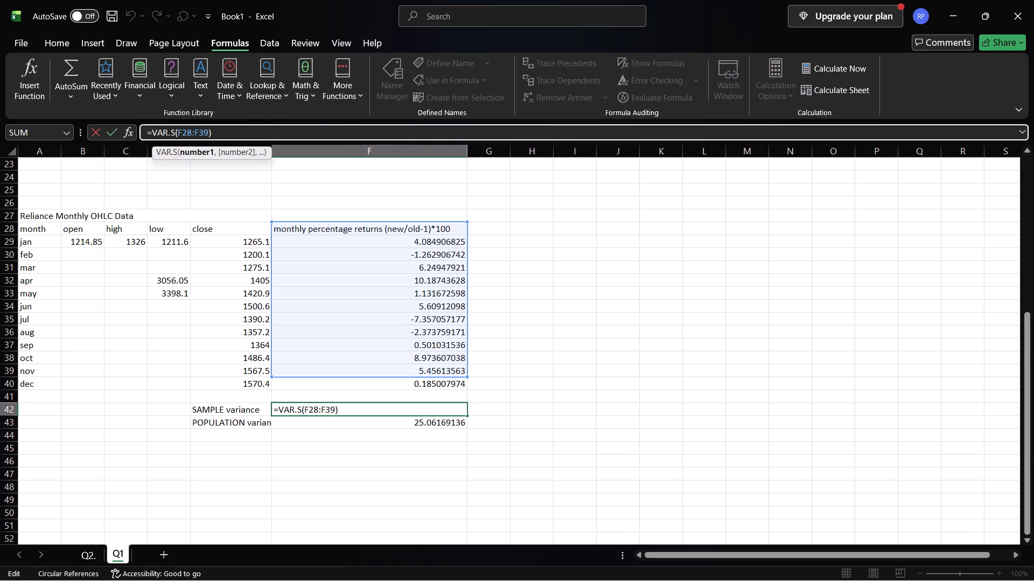
key(BackSpace)
key(9)
key(Right)
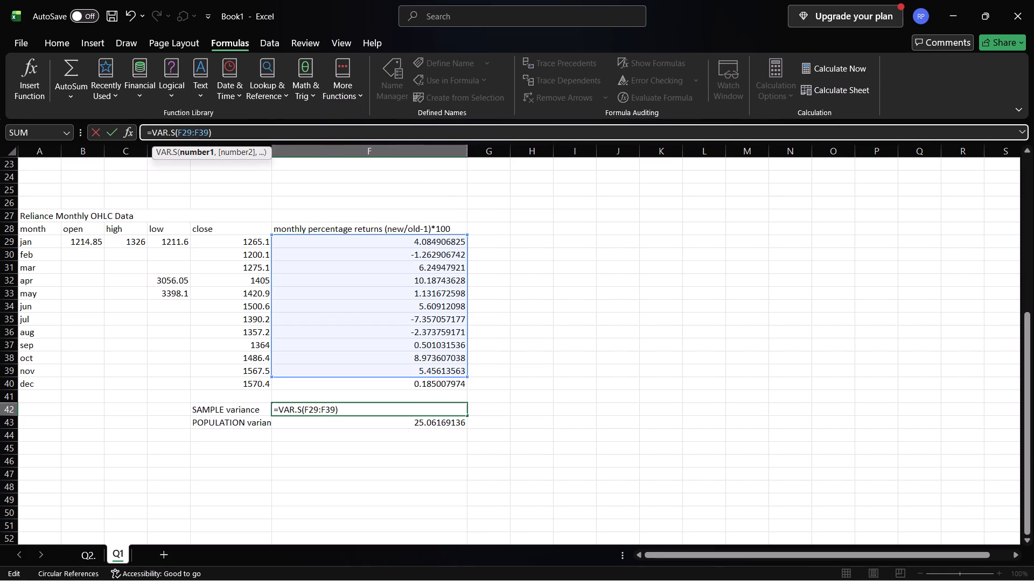
key(Right)
key(Right)
key(Right)
key(BackSpace)
key(BackSpace)
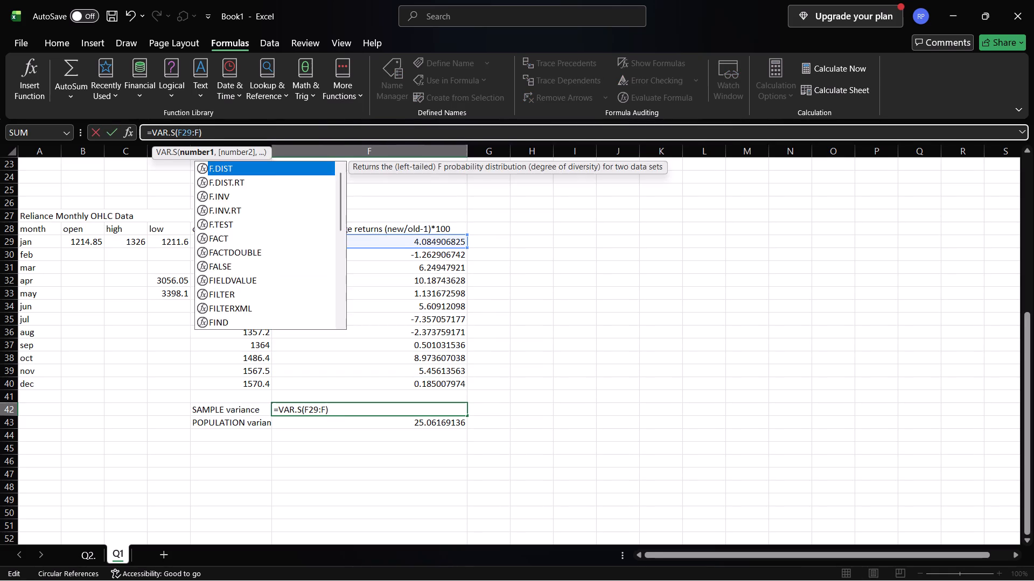
text(40)
key(Return)
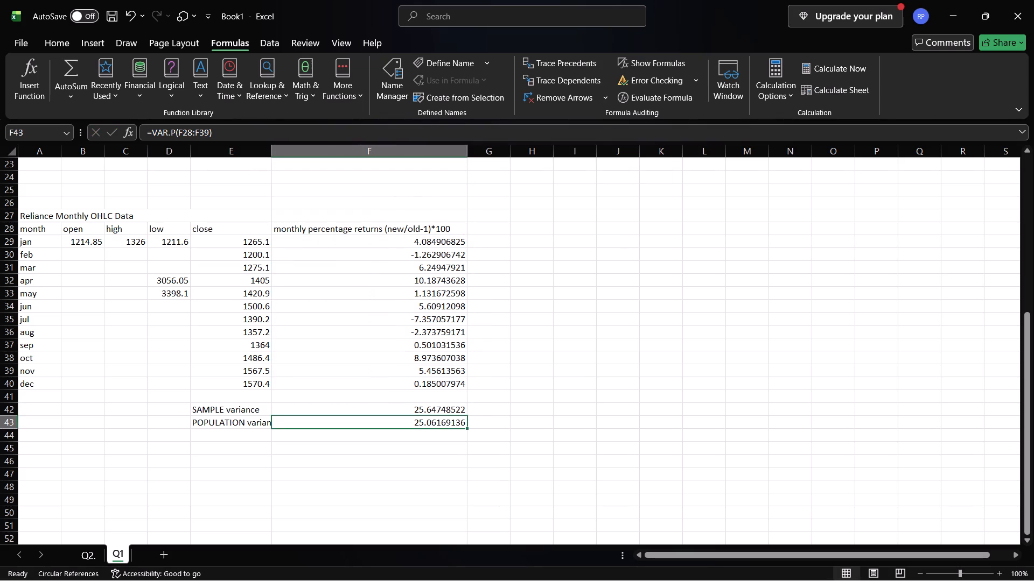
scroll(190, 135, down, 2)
Copy the whole Reliance table with its returns and variance rows, A27:F43, to A50 below it.
click(338, 369)
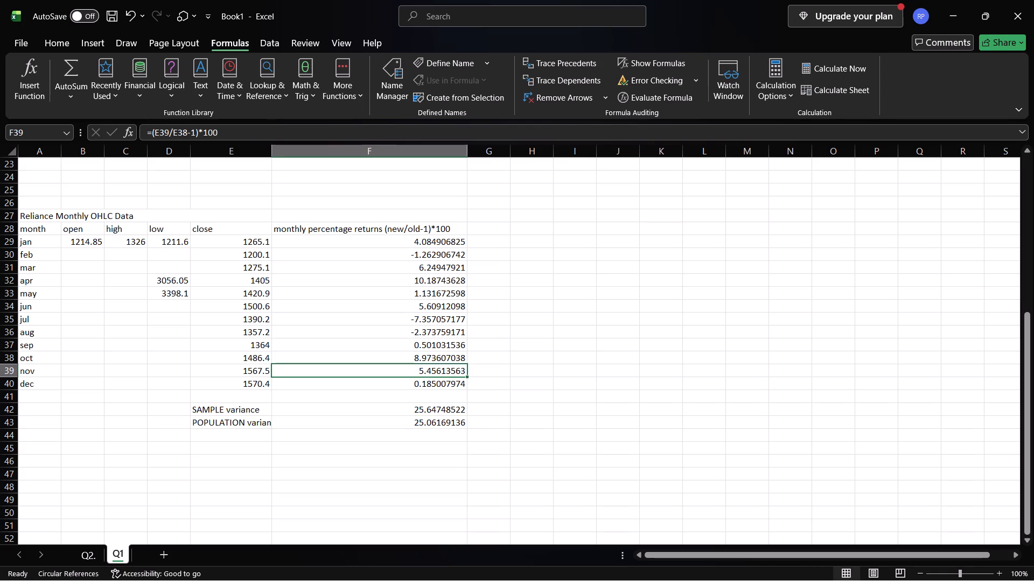
drag(58, 211, 319, 418)
key(ctrl+c)
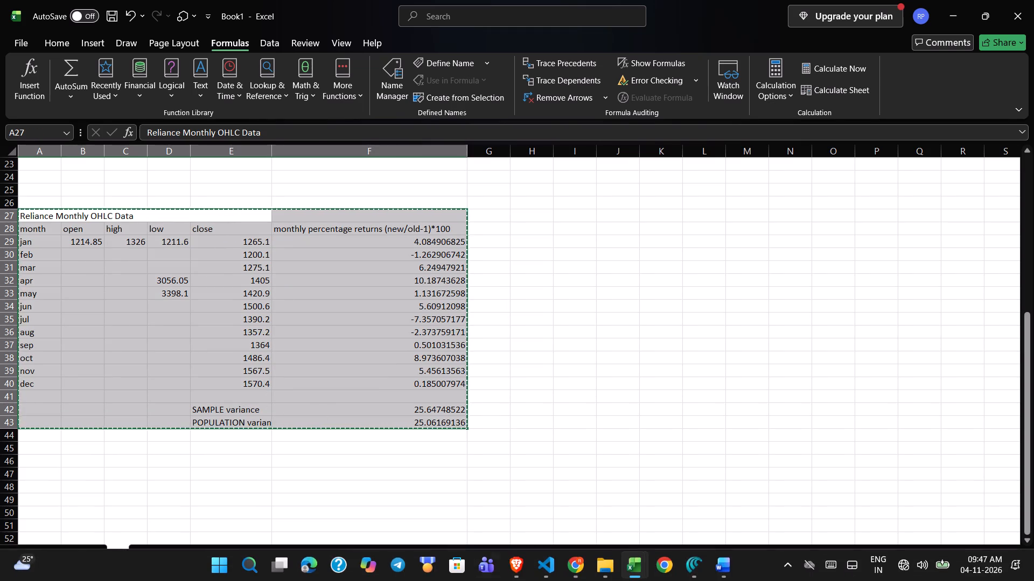
click(639, 423)
scroll(639, 423, down, 5)
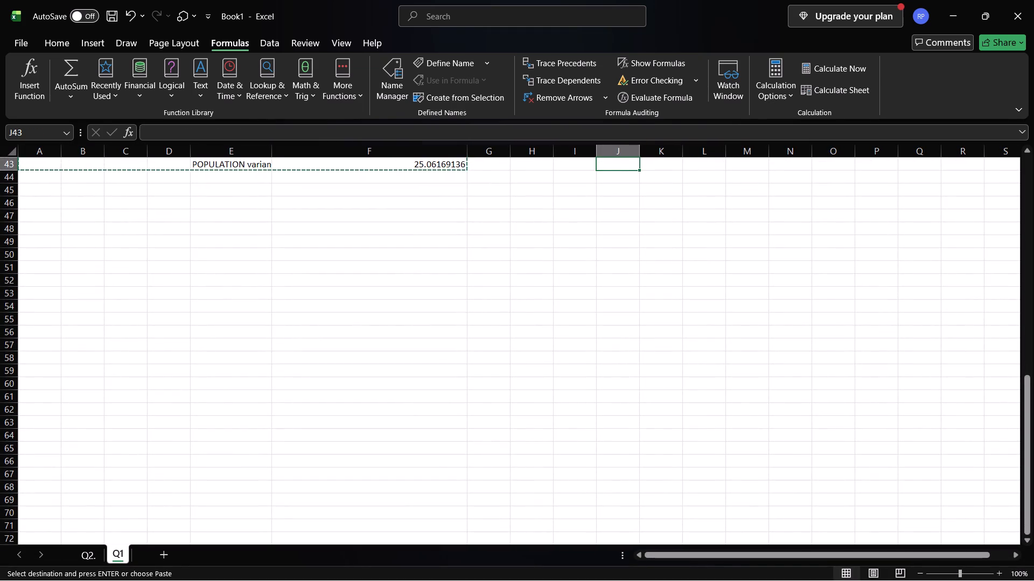
scroll(80, 261, left, 1)
click(52, 253)
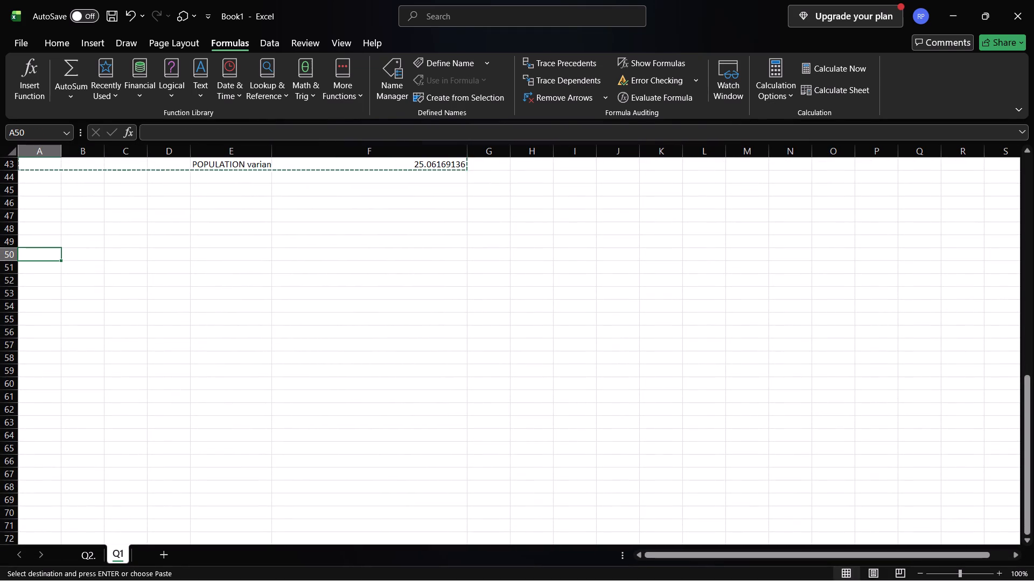
key(ctrl+v)
click(53, 254)
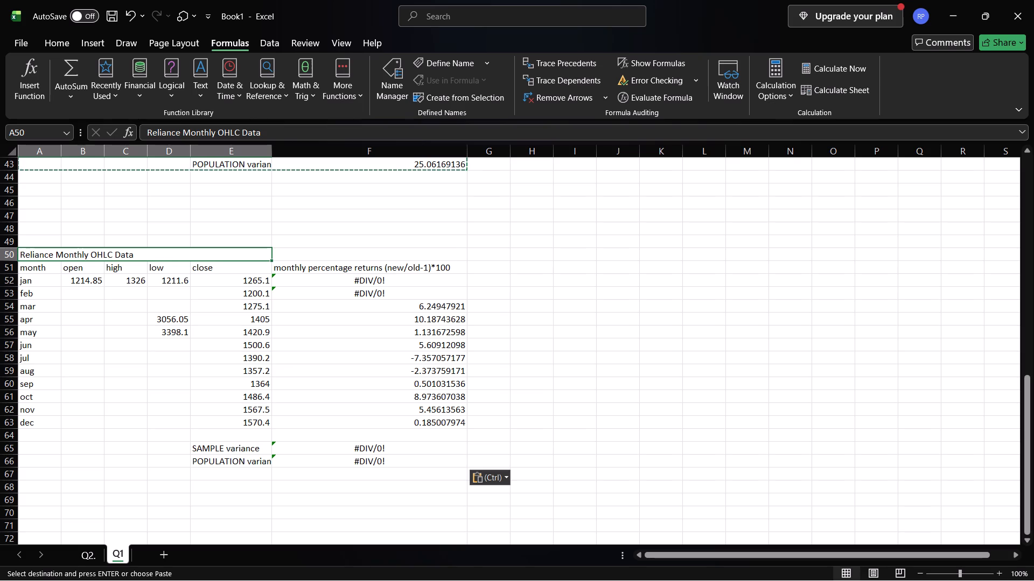
Change the copied table's title in A50 to Infosys Monthly OHLC Data.
click(93, 284)
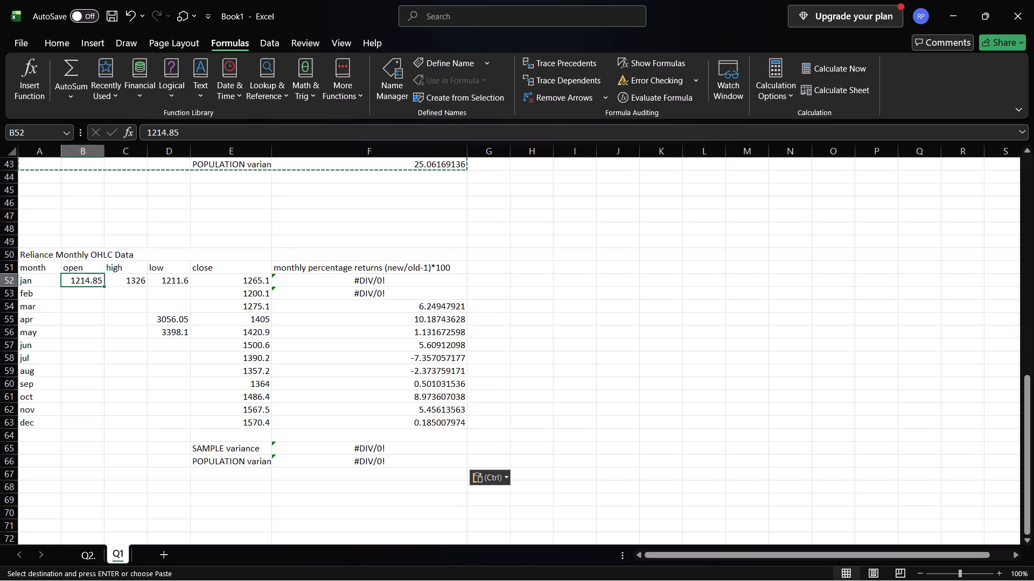
double_click(44, 258)
key(Right)
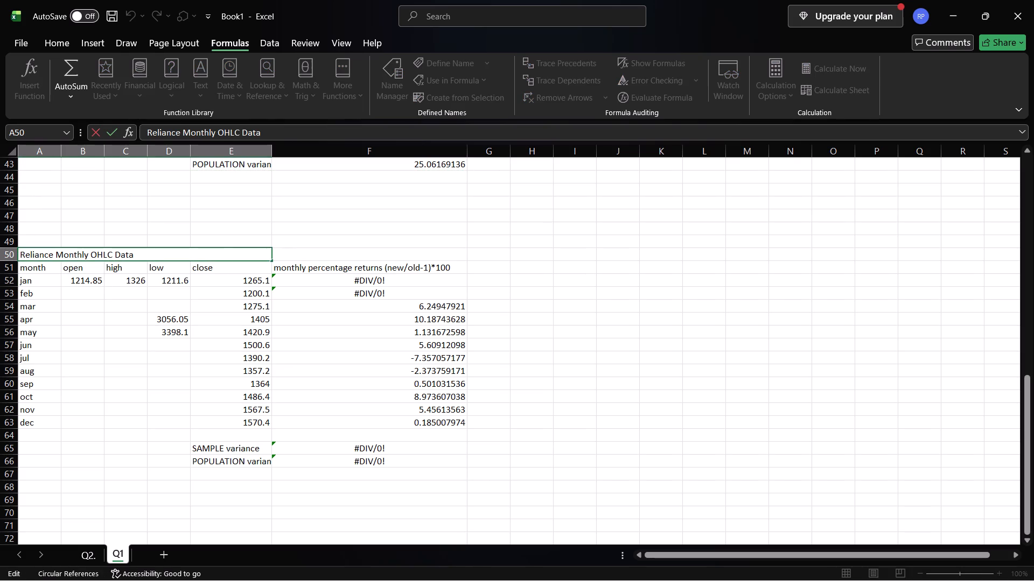
key(BackSpace)
key(BackSpace)
key(BackSpace)
key(Right)
key(BackSpace)
key(BackSpace)
key(BackSpace)
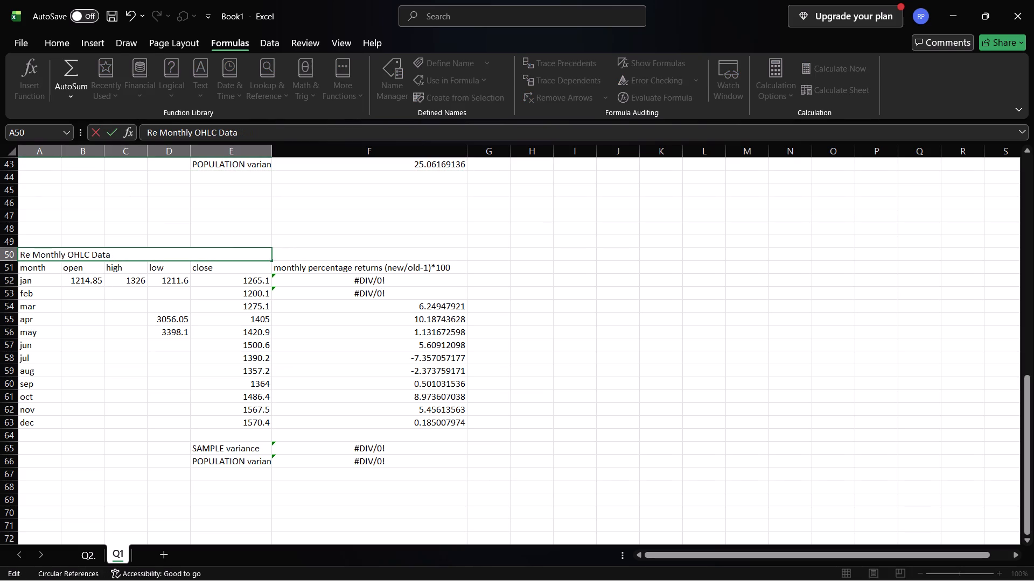
key(BackSpace)
key(BackSpace)
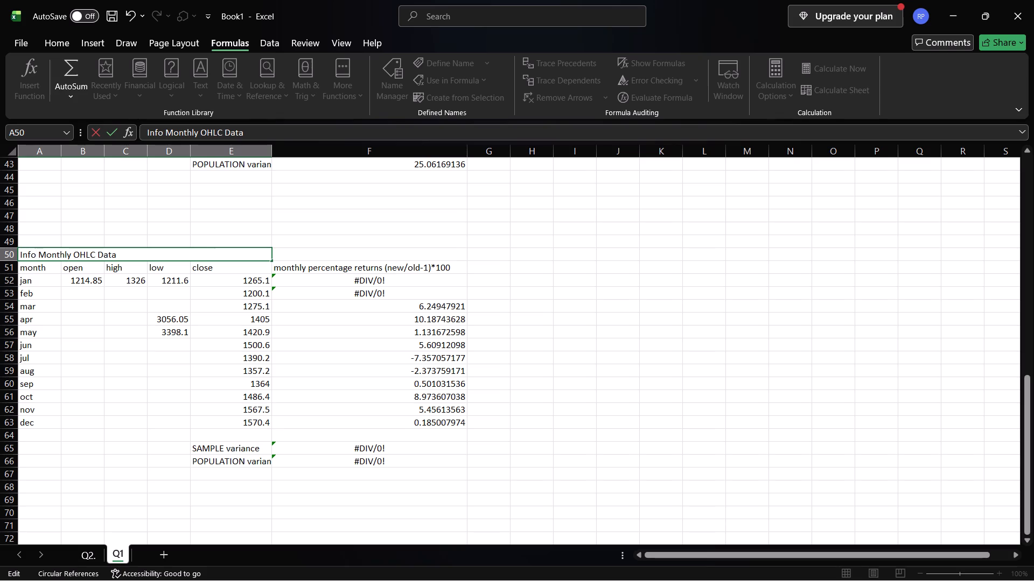
key(BackSpace)
text(sys)
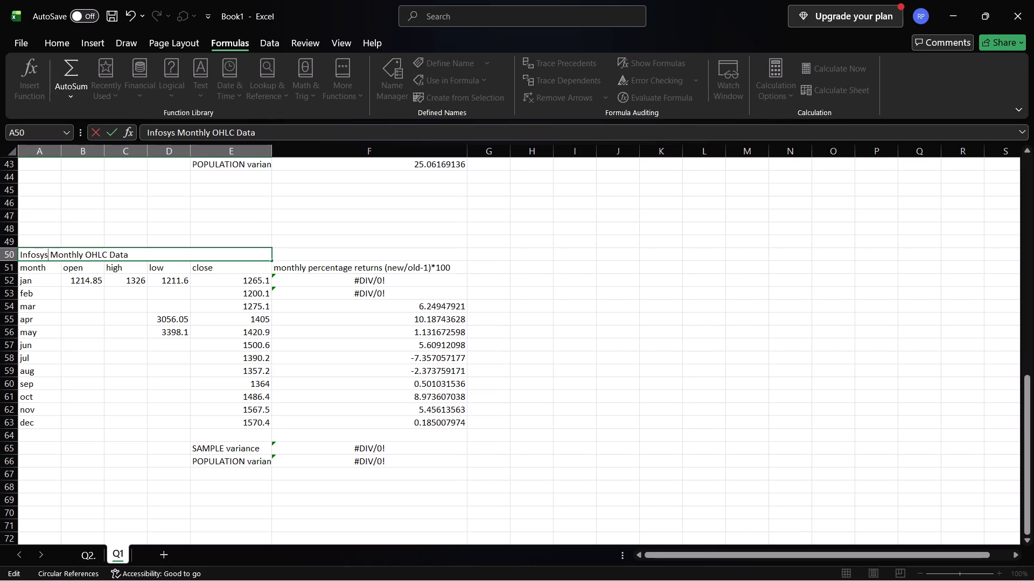
key(Down)
key(Down)
Set Infosys's January open price to 1882.5 and high price to 1982.8.
click(77, 274)
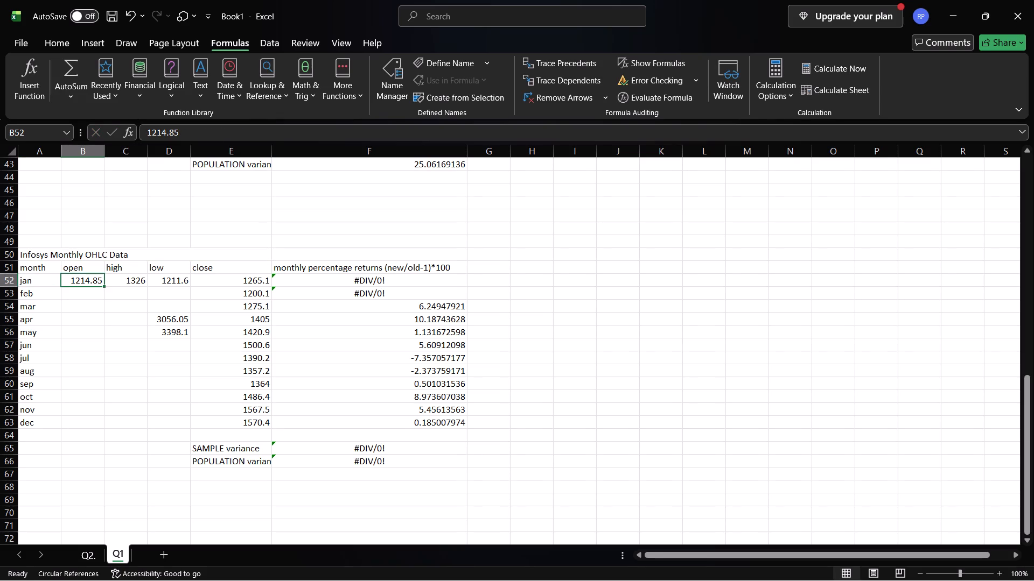
key(BackSpace)
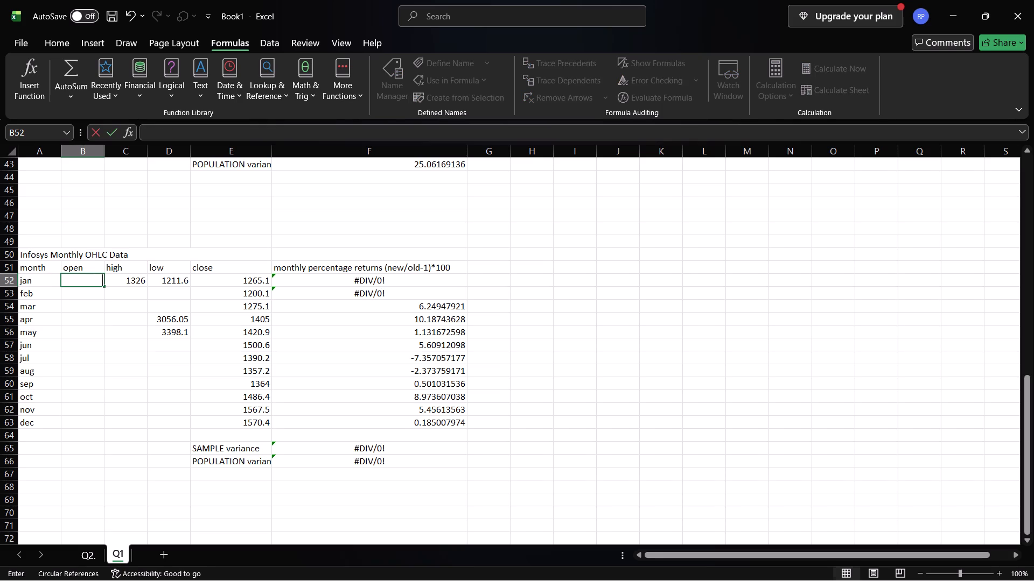
key(1)
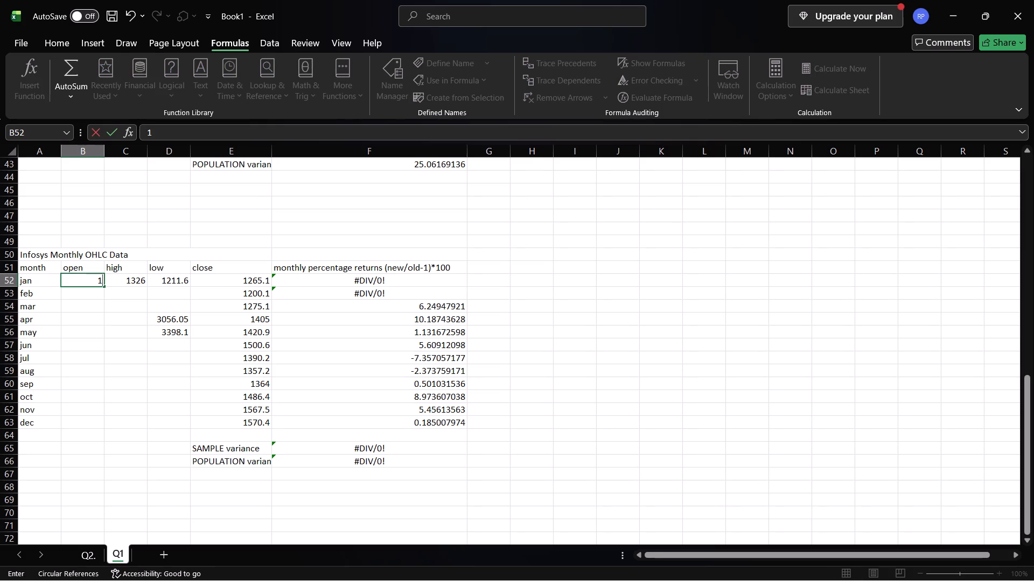
text(882)
key(period)
key(5)
key(Right)
key(BackSpace)
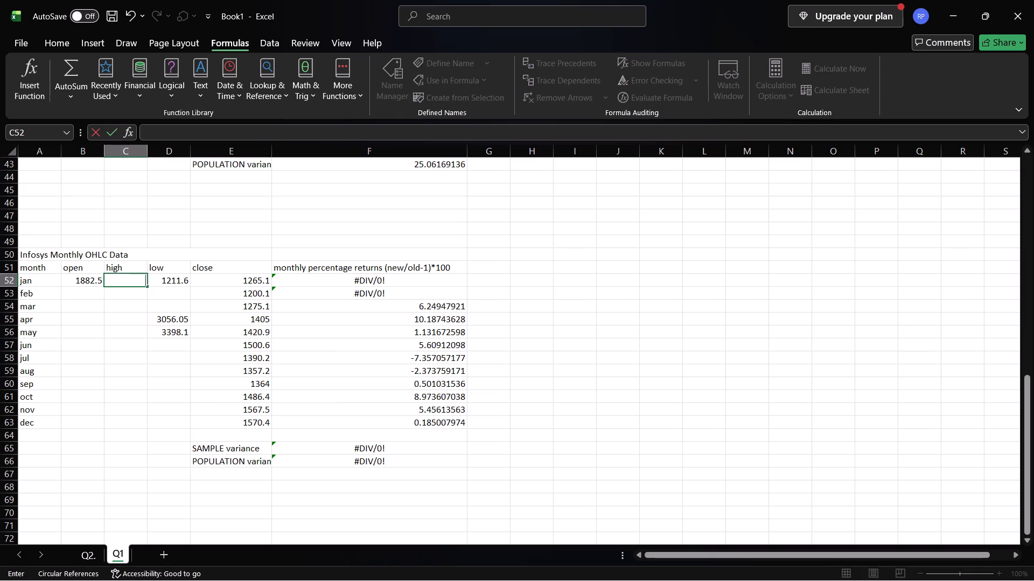
text(1982)
text(.8)
key(Right)
Set Infosys's January low price to 1793.05 and closing price to 1879.8.
key(BackSpace)
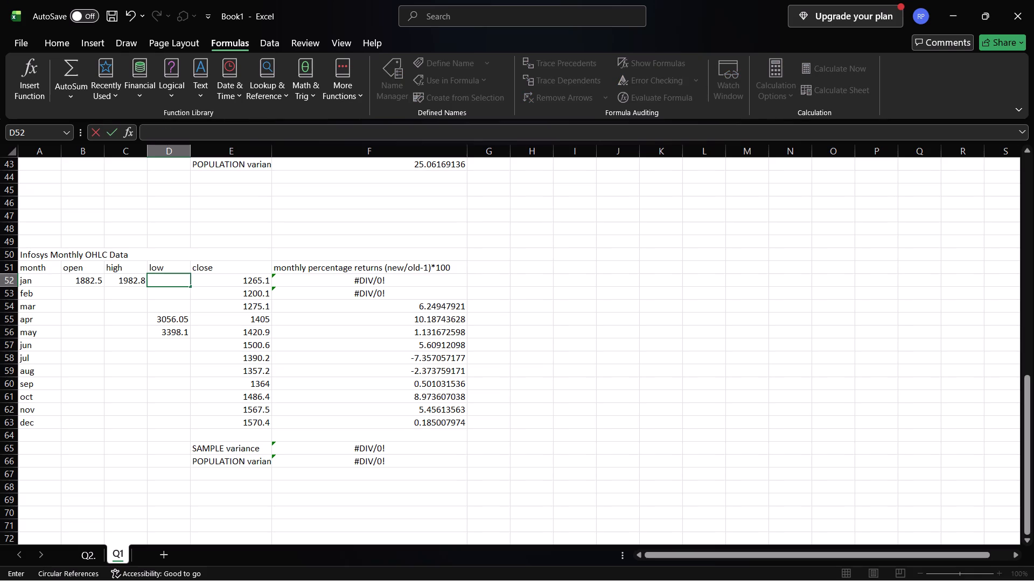
text(1793)
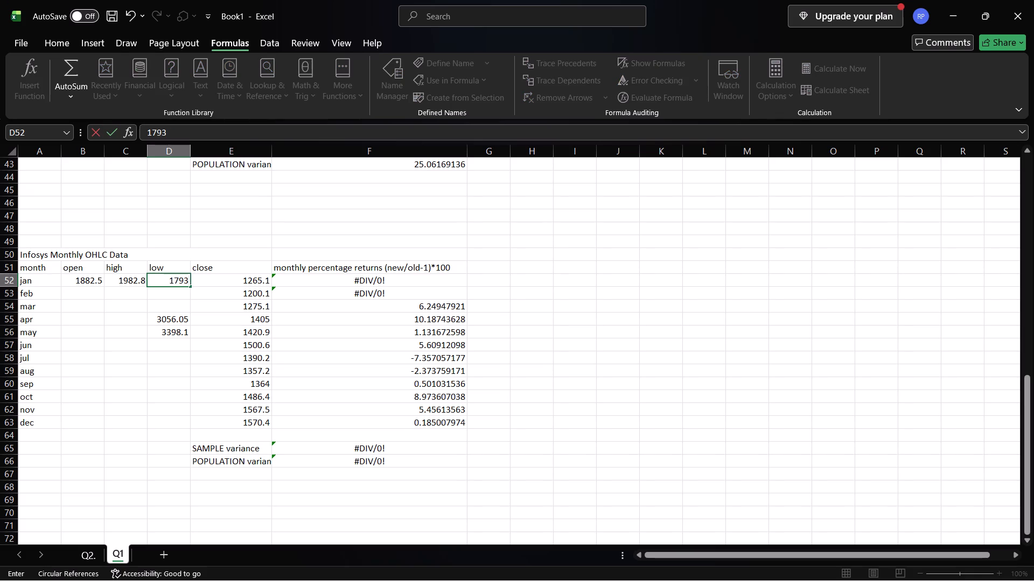
text(.05)
key(Right)
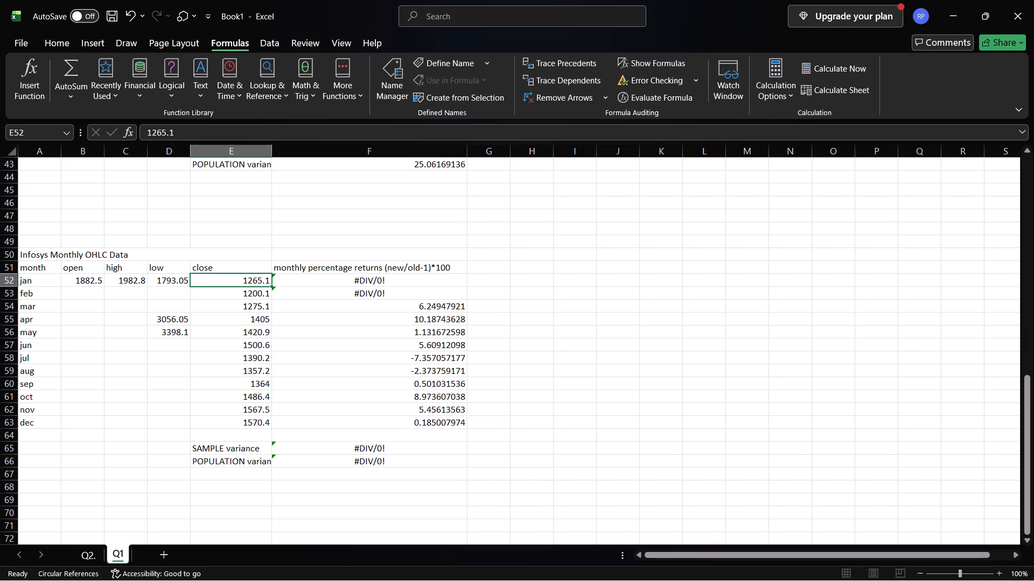
key(BackSpace)
text(1879)
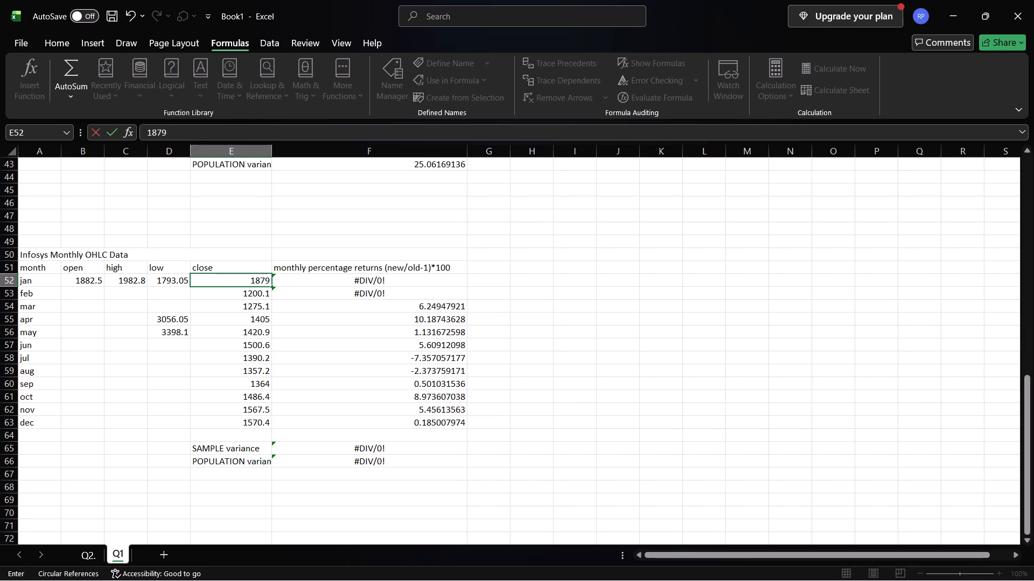
text(.8)
key(Down)
Set Infosys's closing prices to 1687.7 for February and 1570.65 for March.
key(BackSpace)
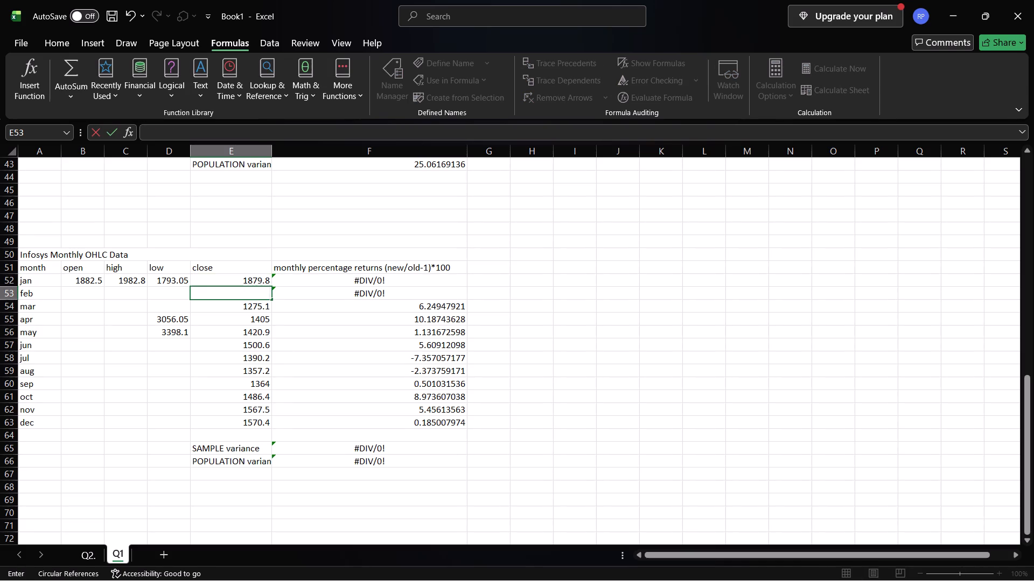
key(1)
text(687)
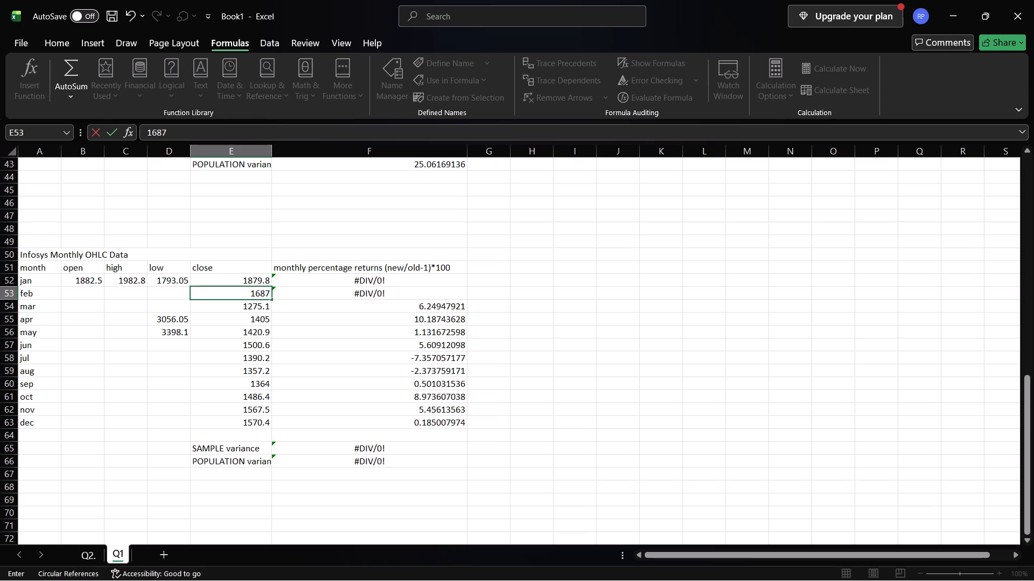
text(.7)
key(Down)
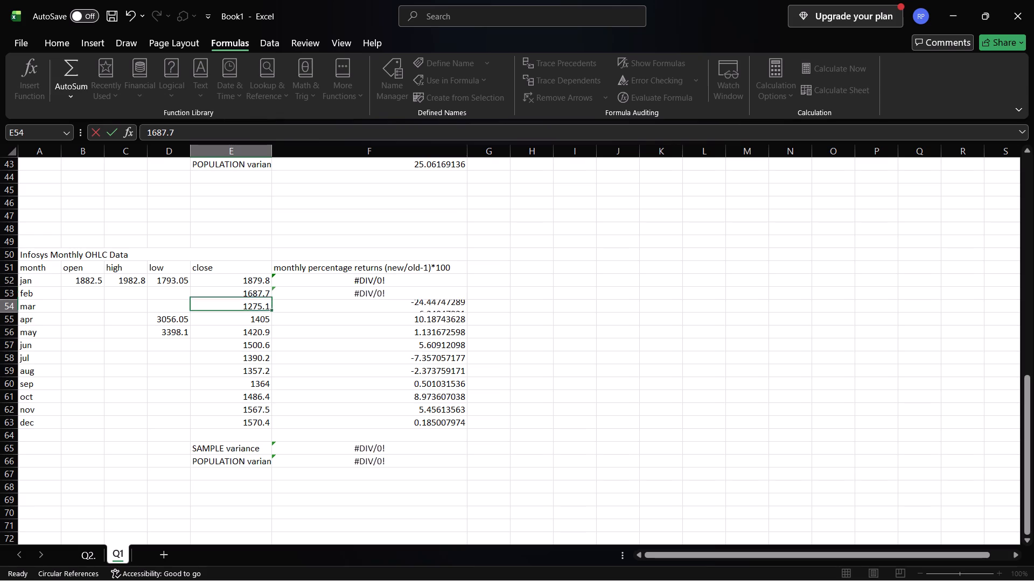
key(BackSpace)
text(17)
key(BackSpace)
text(57)
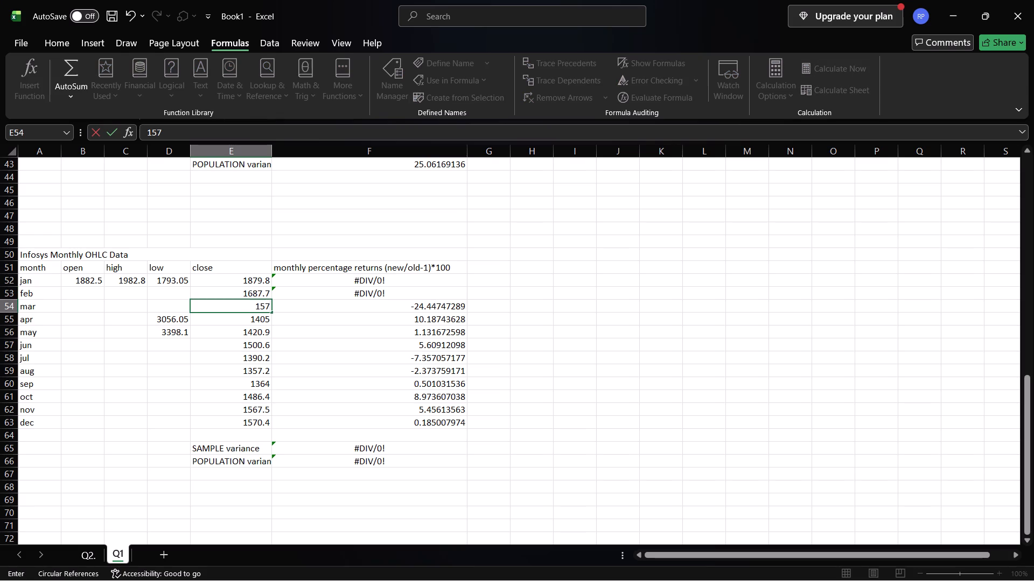
text(0.65)
key(Down)
Set Infosys's closing prices to 1500.1 for April and 1562.7 for May.
key(BackSpace)
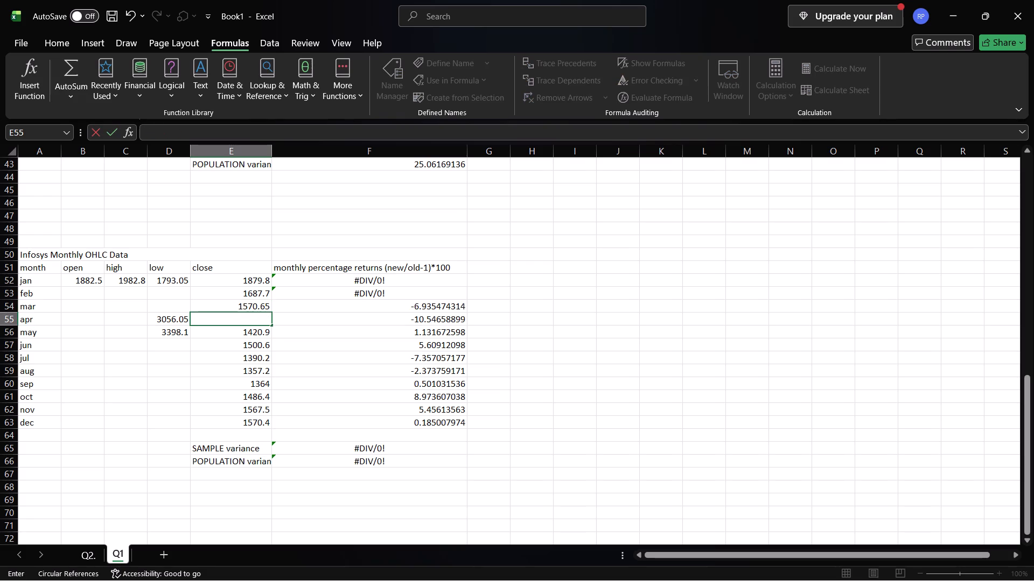
text(1500)
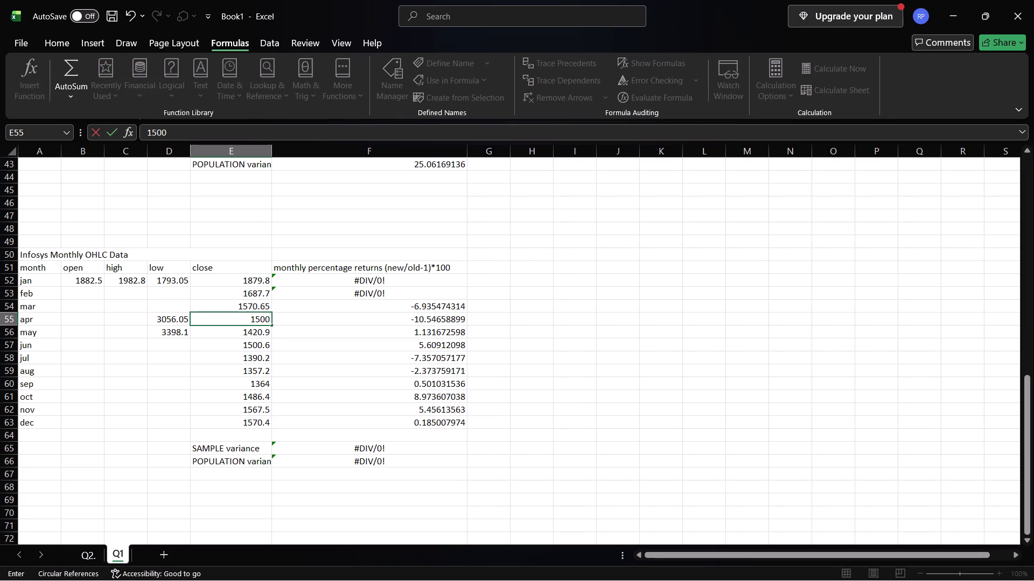
key(period)
key(1)
key(Down)
key(BackSpace)
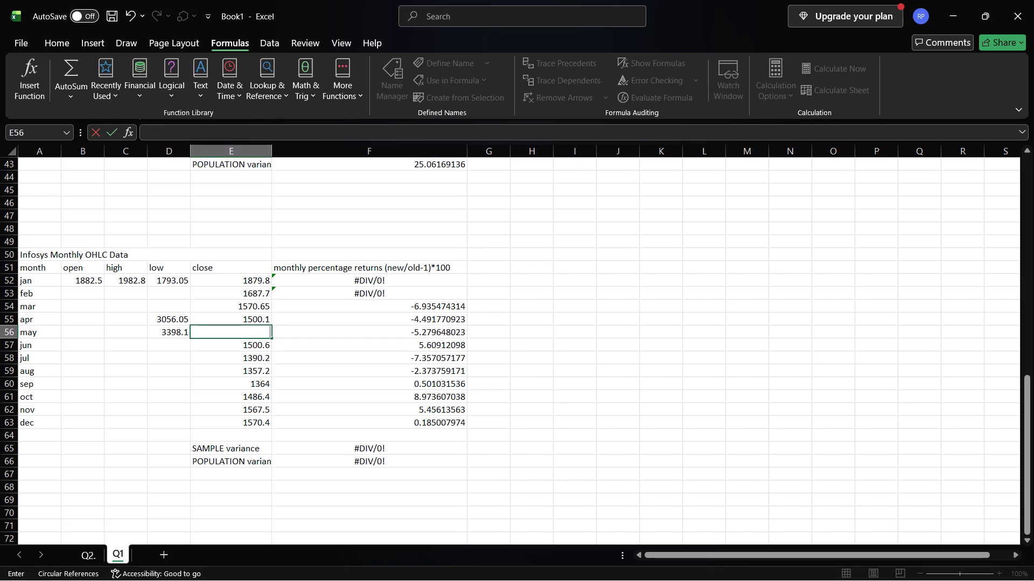
text(15)
text(62.)
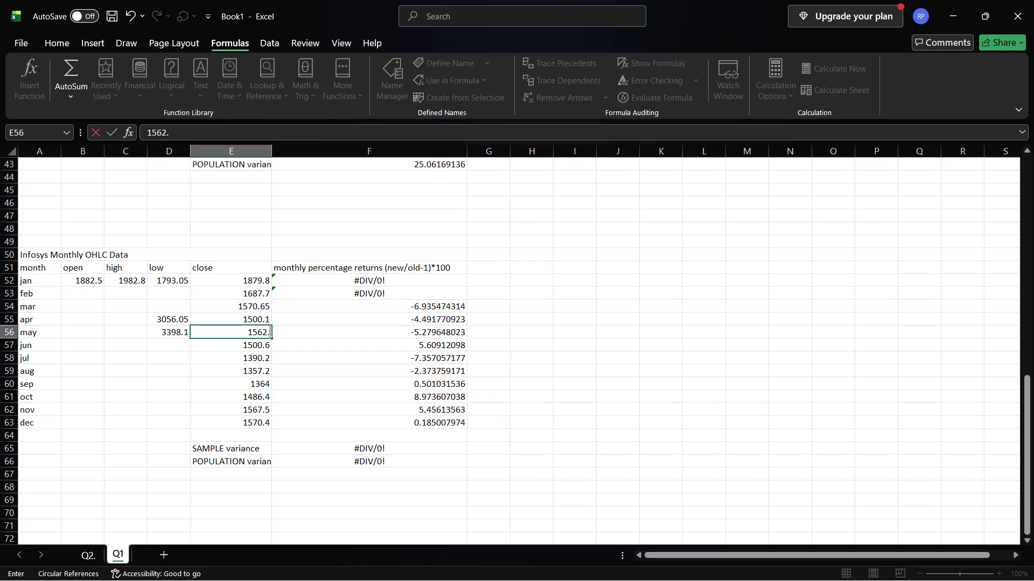
key(7)
key(Down)
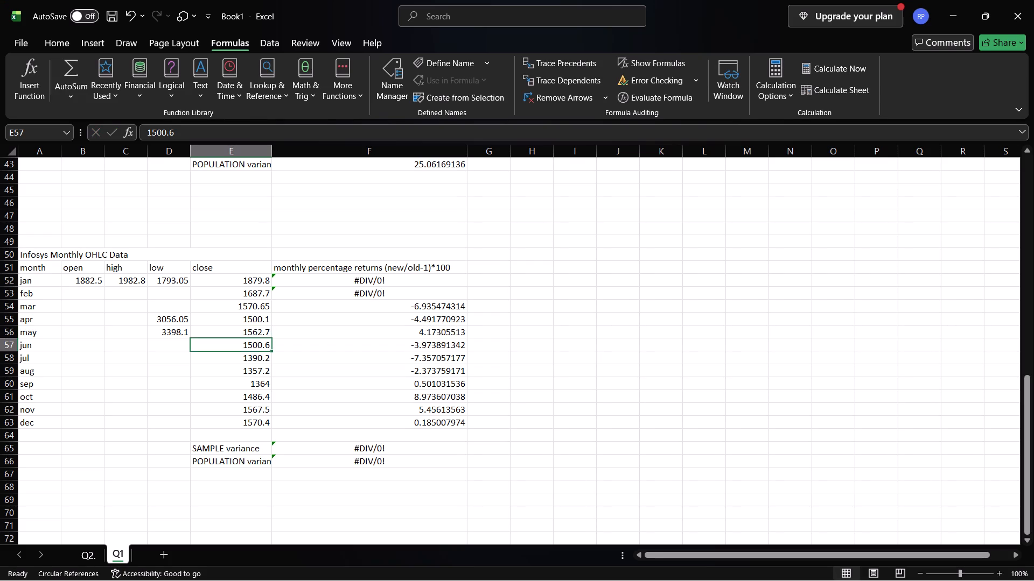
Set Infosys's closing prices to 1601.8 for June and 1509 for July.
key(BackSpace)
text(16)
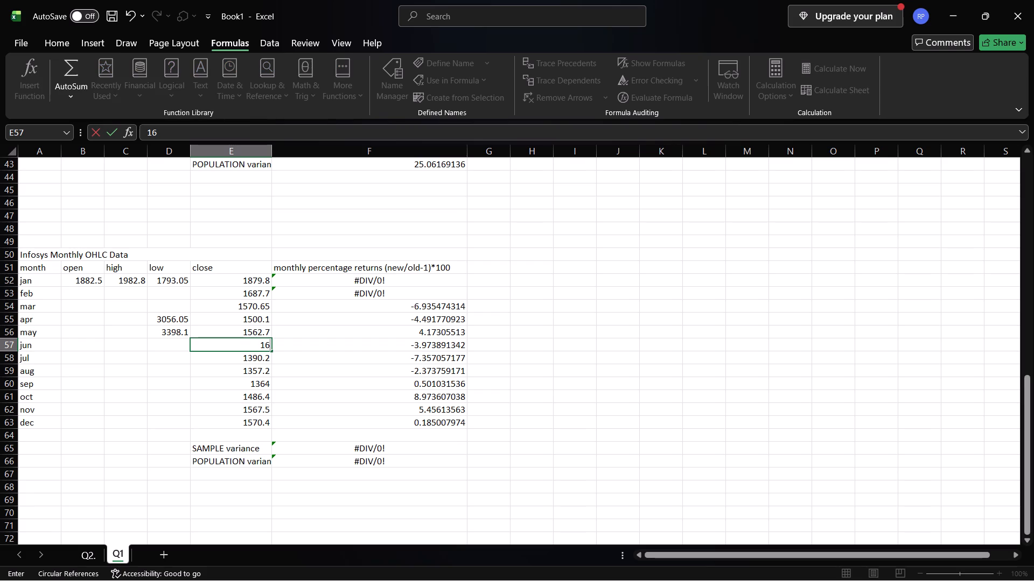
key(0)
text(1.)
key(8)
key(Down)
key(BackSpace)
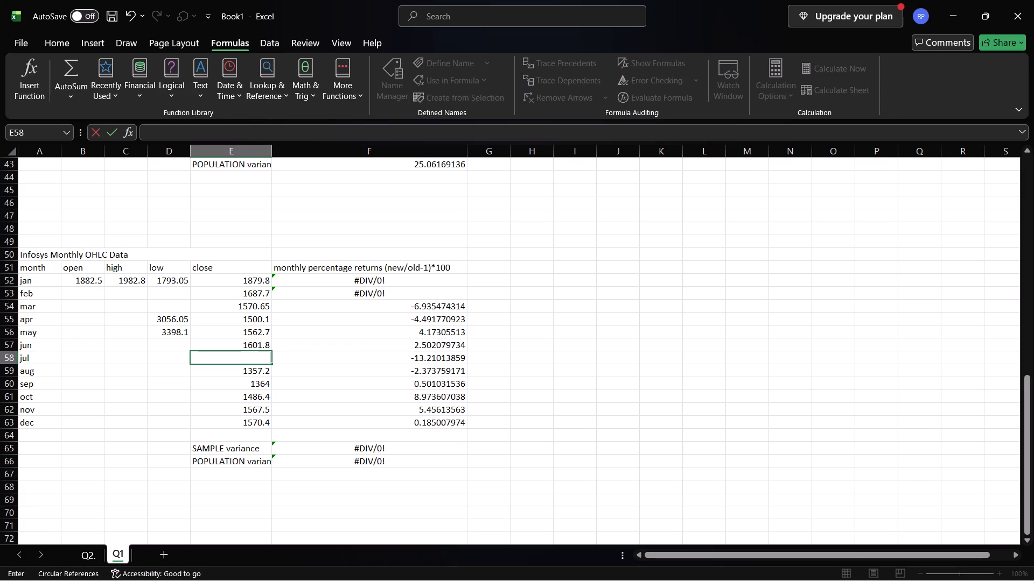
text(1509)
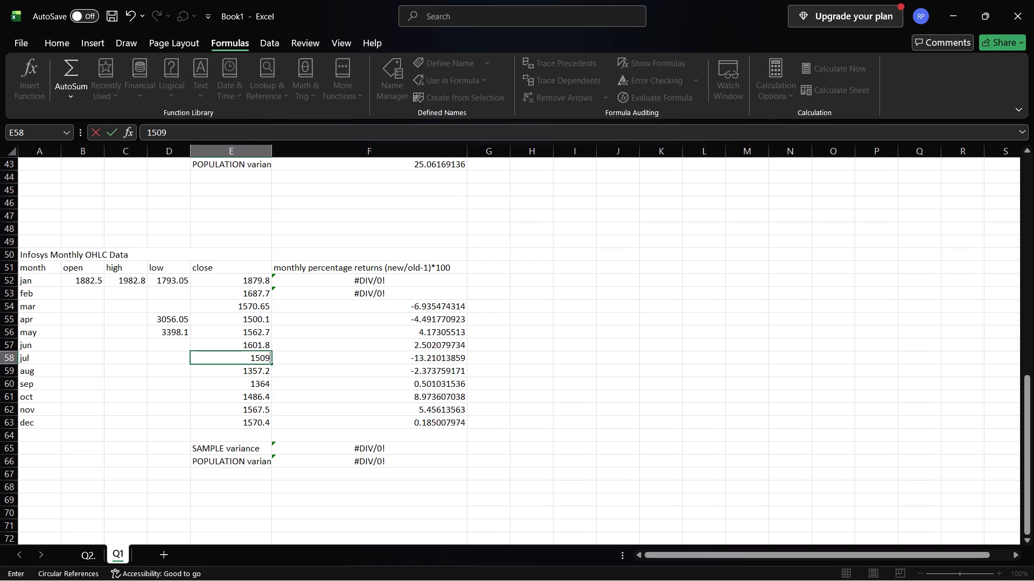
key(Up)
key(Down)
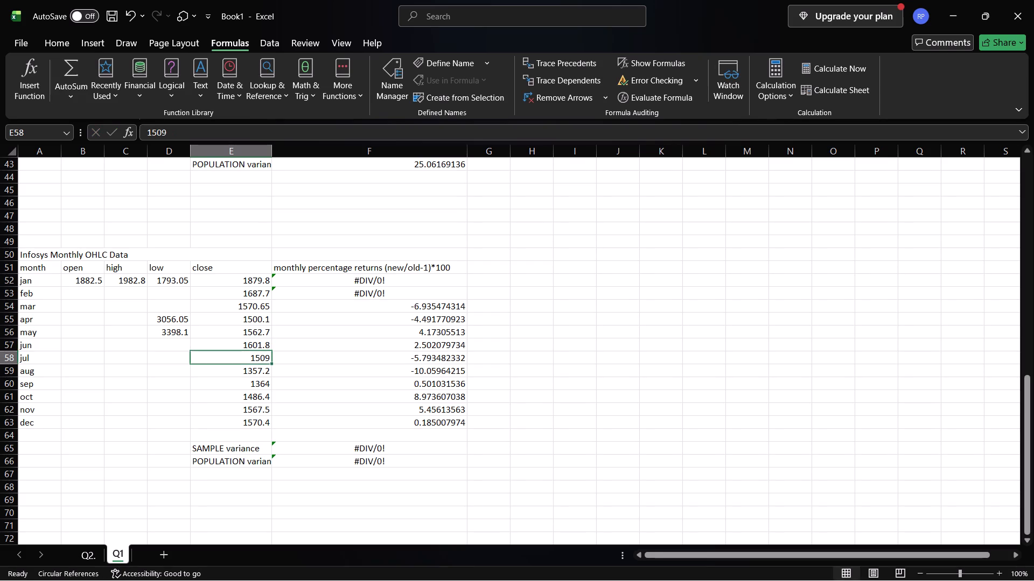
Set Infosys's closing prices to 1469.6 for August and 1441.8 for September.
key(Down)
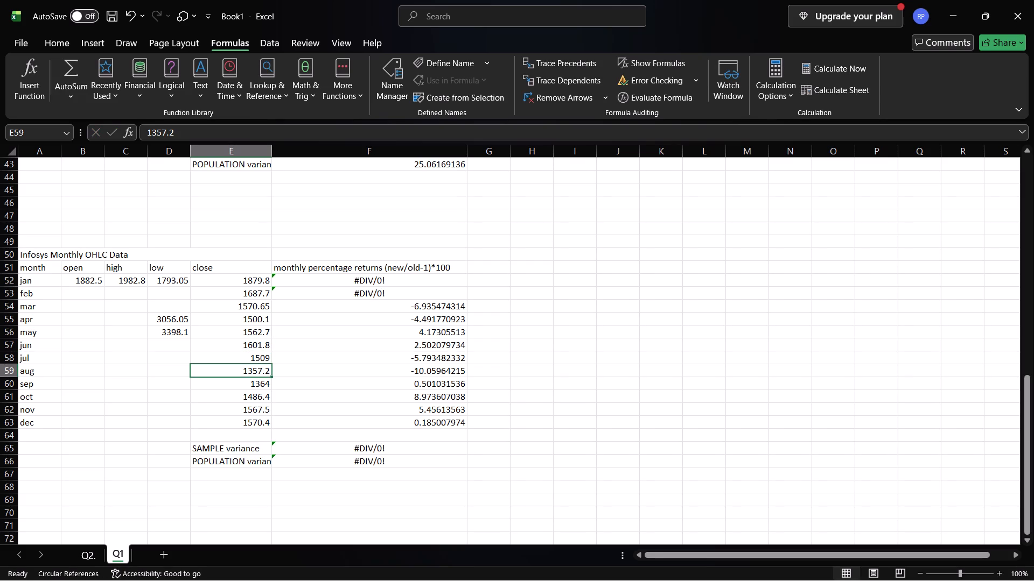
key(BackSpace)
text(1469)
text(.6)
key(Down)
key(BackSpace)
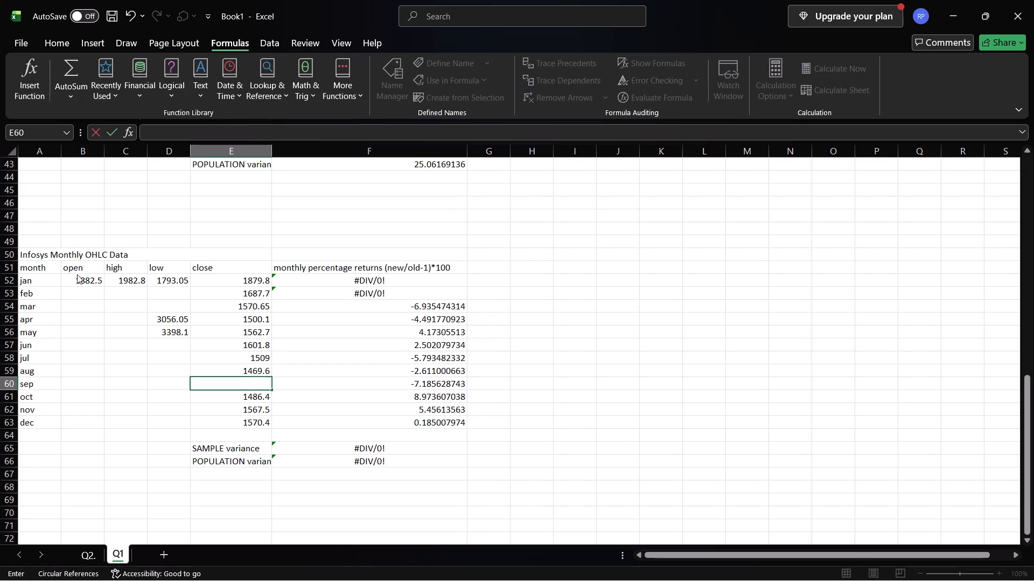
key(1)
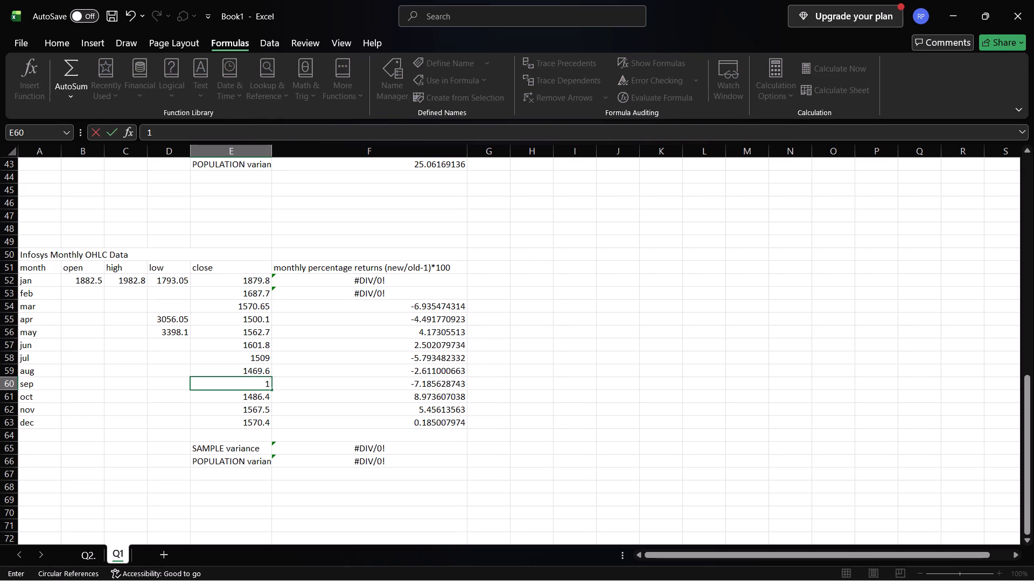
text(441)
text(.8)
key(Down)
Set Infosys's closing prices to 1482.3 for October and 1560.1 for November.
key(BackSpace)
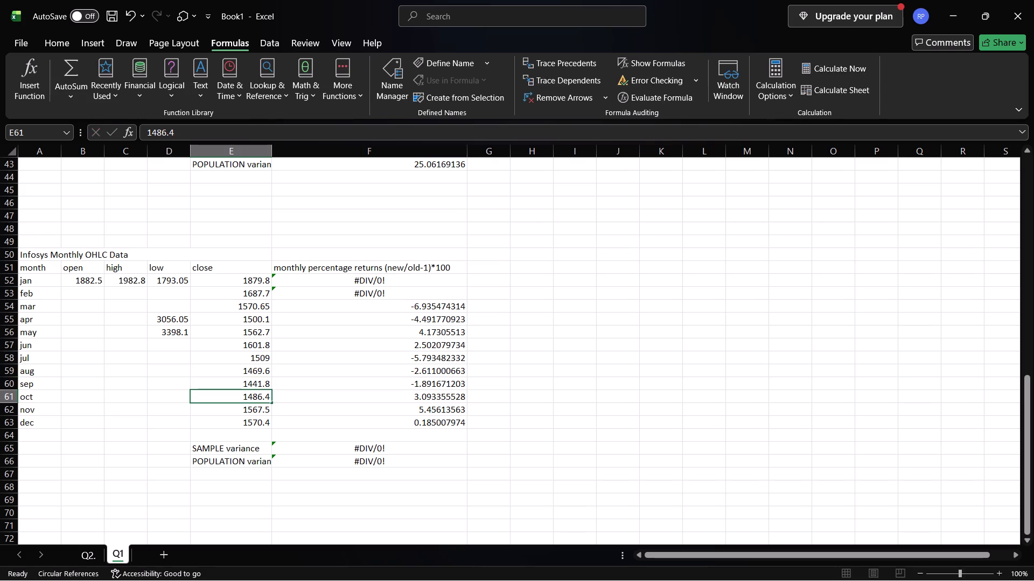
text(1482.3)
key(Down)
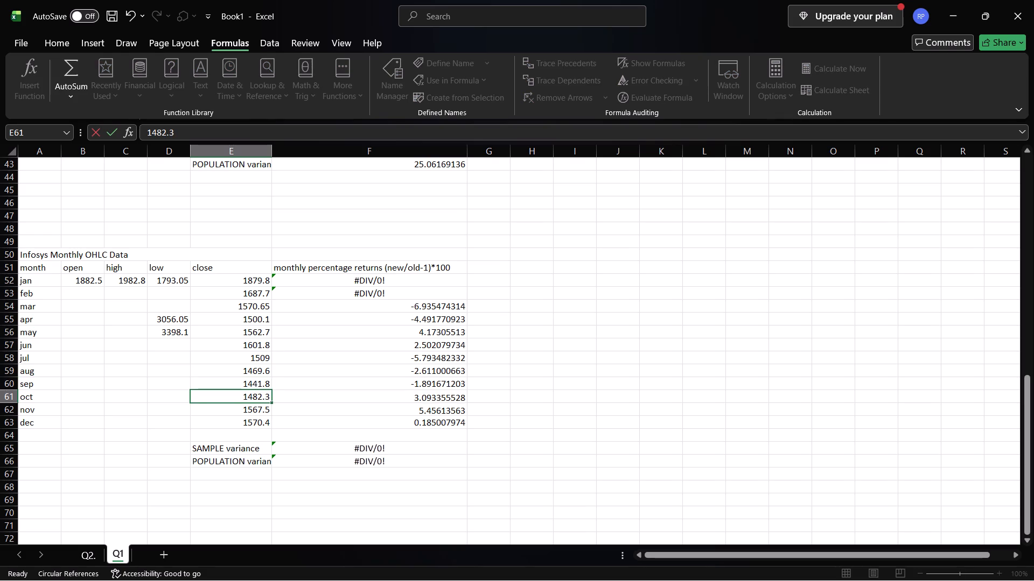
key(BackSpace)
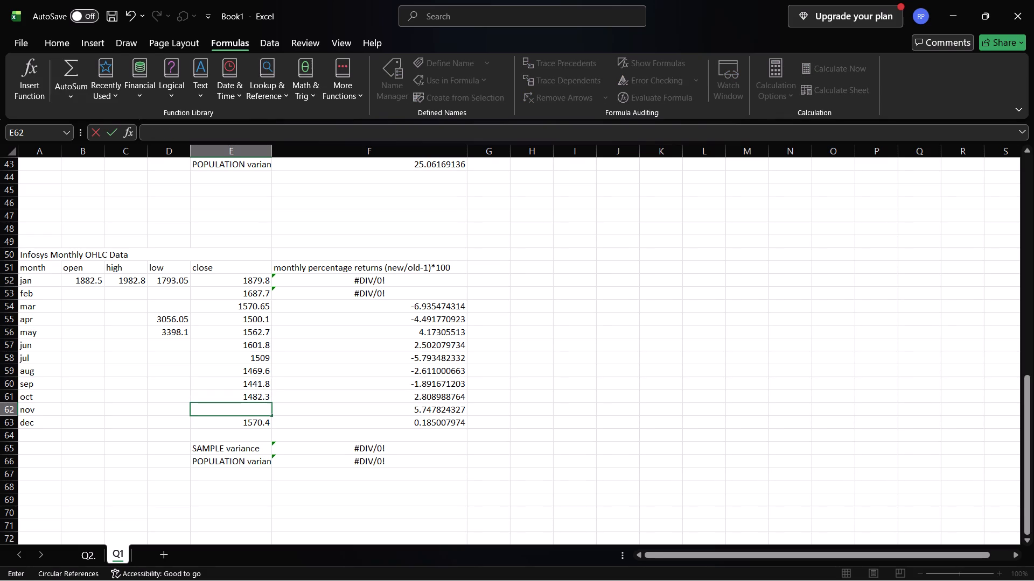
text(156)
text(0.1)
key(Down)
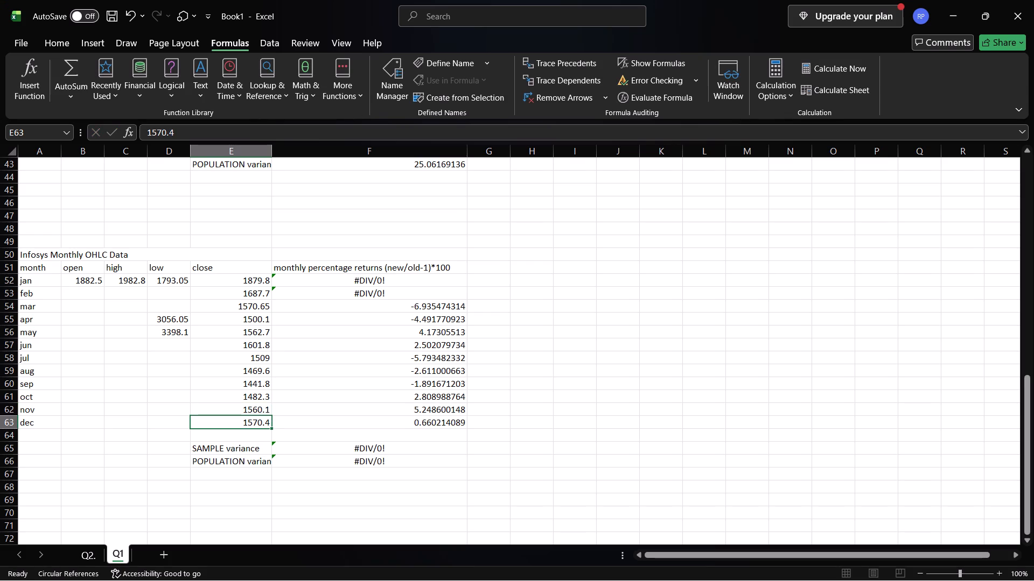
Set Infosys's December closing price to 1612.4.
key(BackSpace)
text(1612.4)
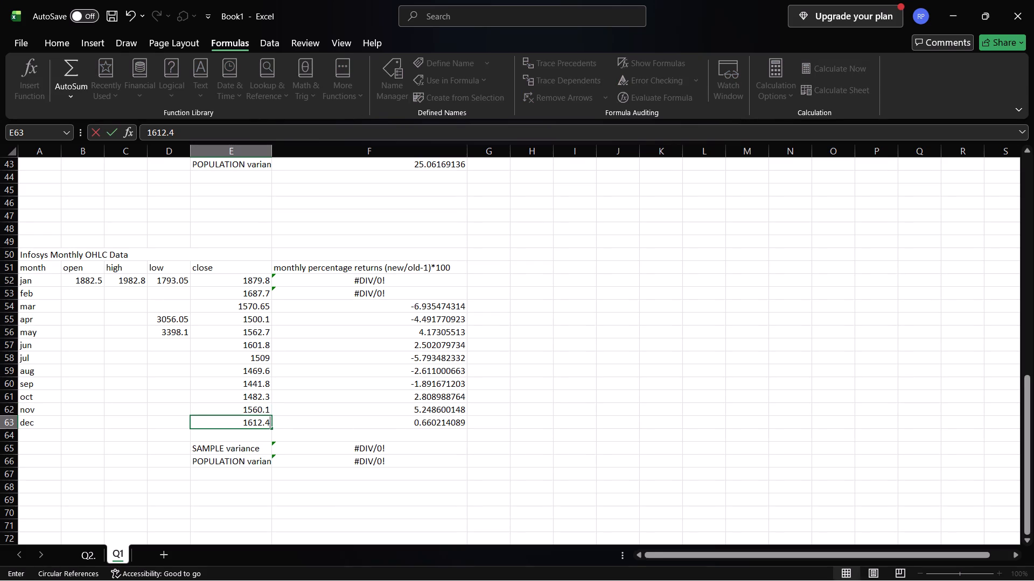
key(Return)
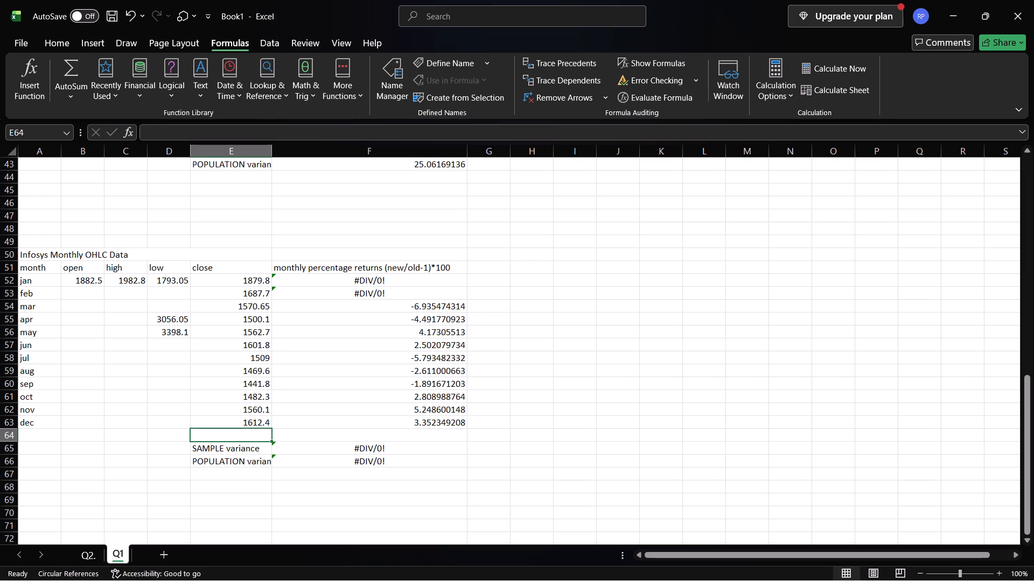
Change Infosys's January return formula in F52 to =(E52/J5-1)*100, using Infosys's December 2024 closing price as the base.
click(309, 278)
scroll(242, 194, up, 2)
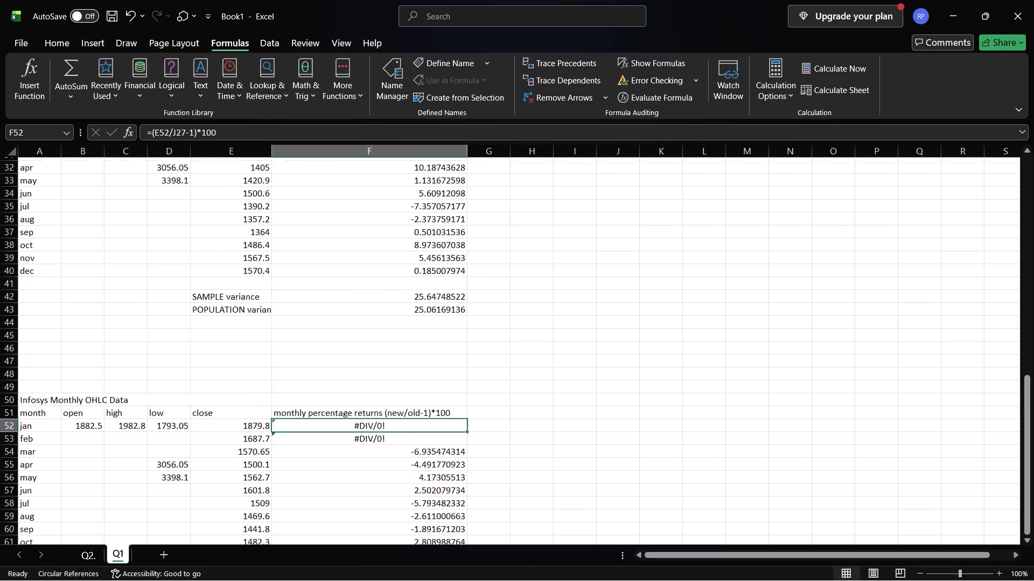
scroll(242, 194, up, 5)
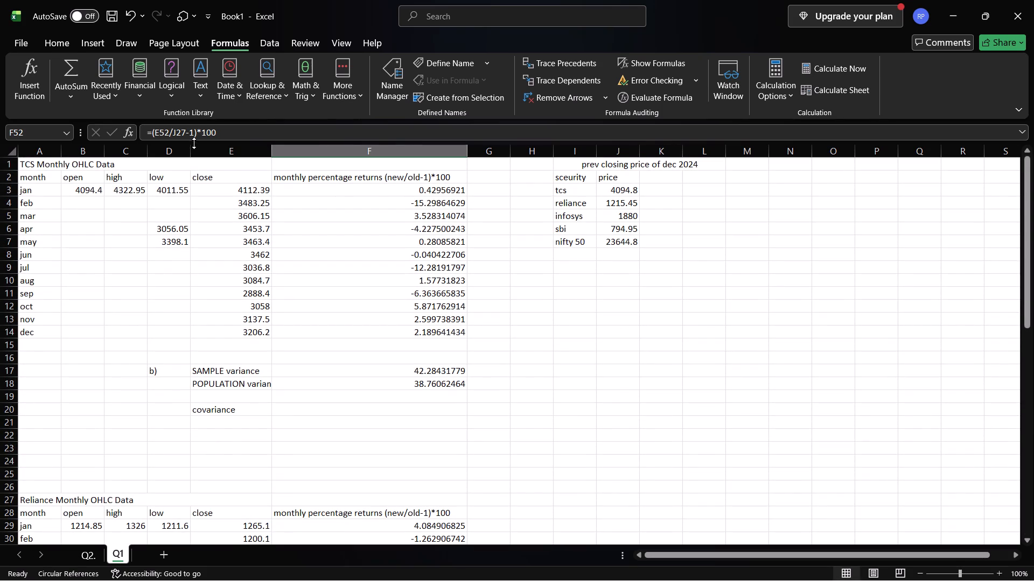
click(185, 132)
key(BackSpace)
key(BackSpace)
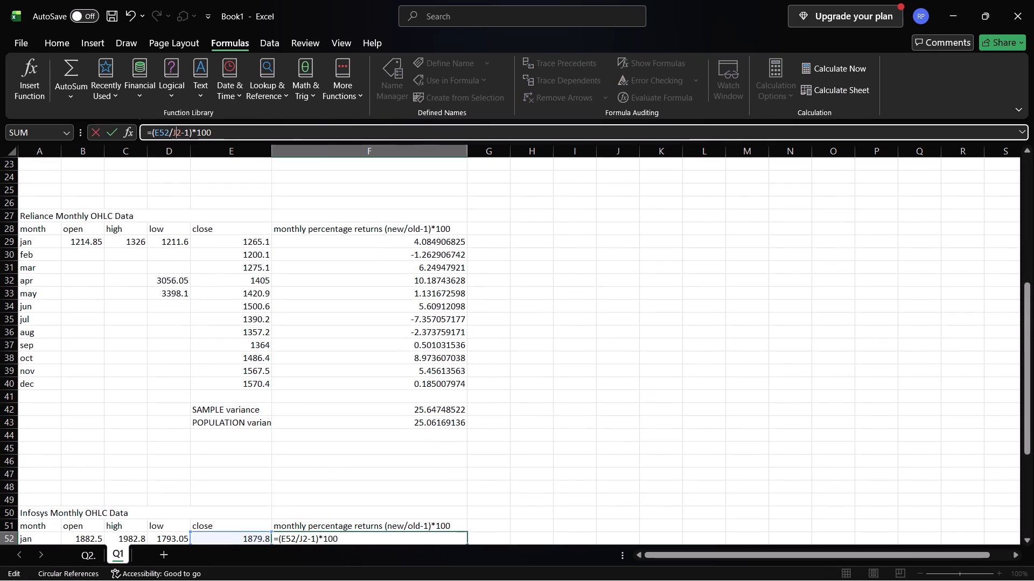
key(BackSpace)
scroll(185, 132, up, 3)
right_click(247, 199)
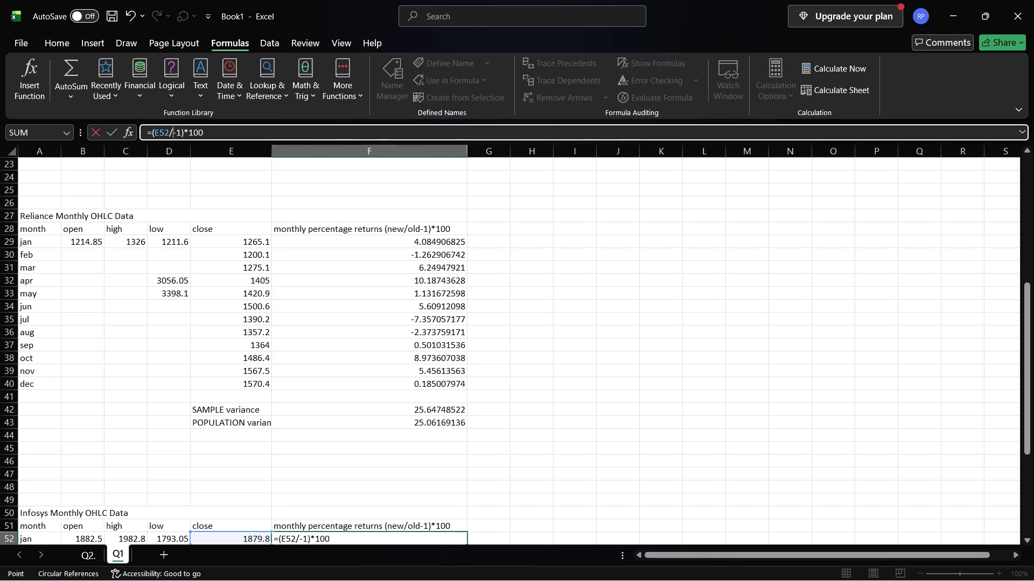
scroll(333, 214, up, 4)
scroll(360, 250, down, 1)
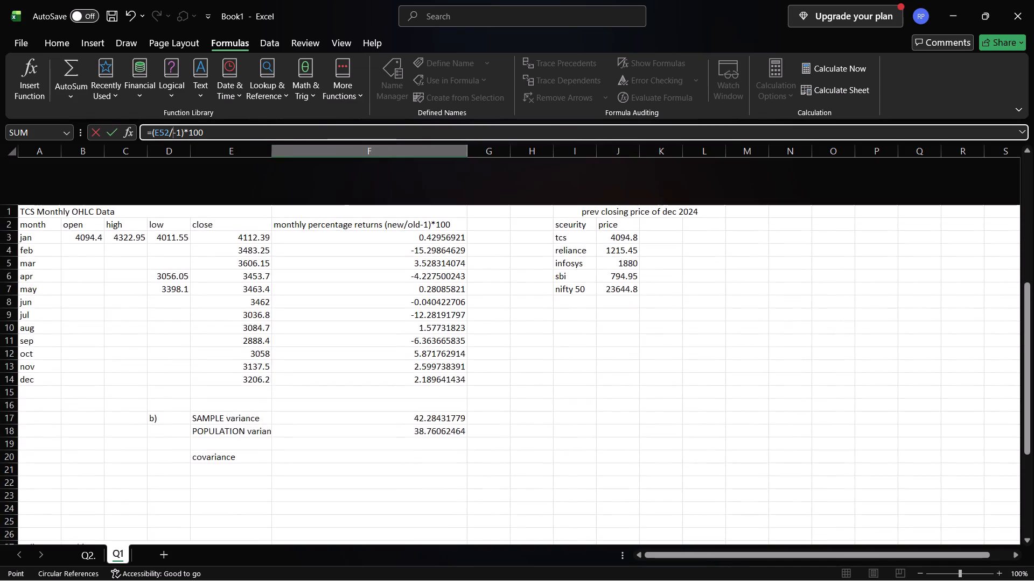
scroll(360, 250, down, 1)
click(628, 215)
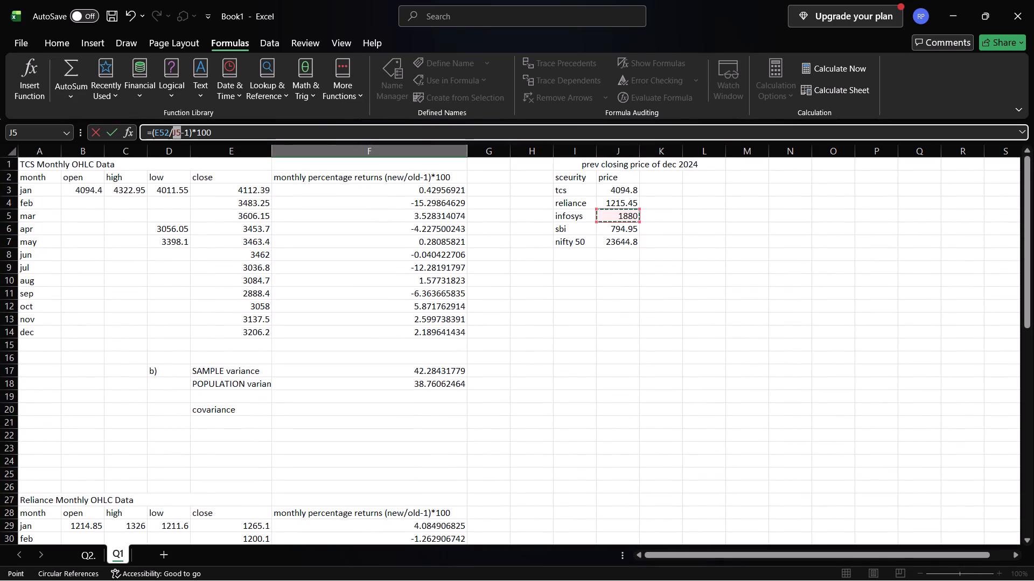
key(Return)
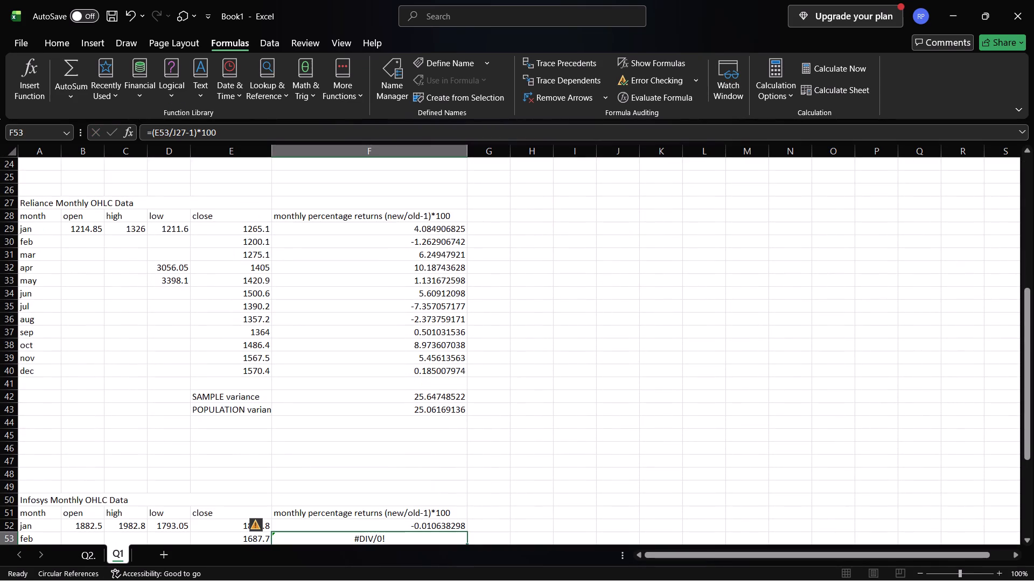
Check the January return formulas of Reliance and Infosys against the table of December 2024 closing prices.
click(369, 231)
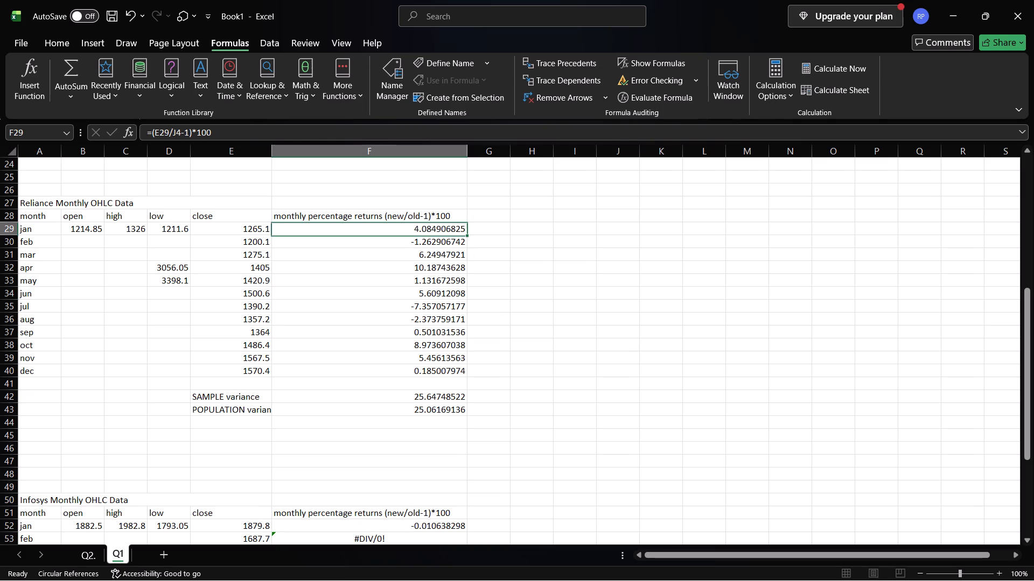
scroll(369, 231, up, 5)
scroll(369, 231, down, 4)
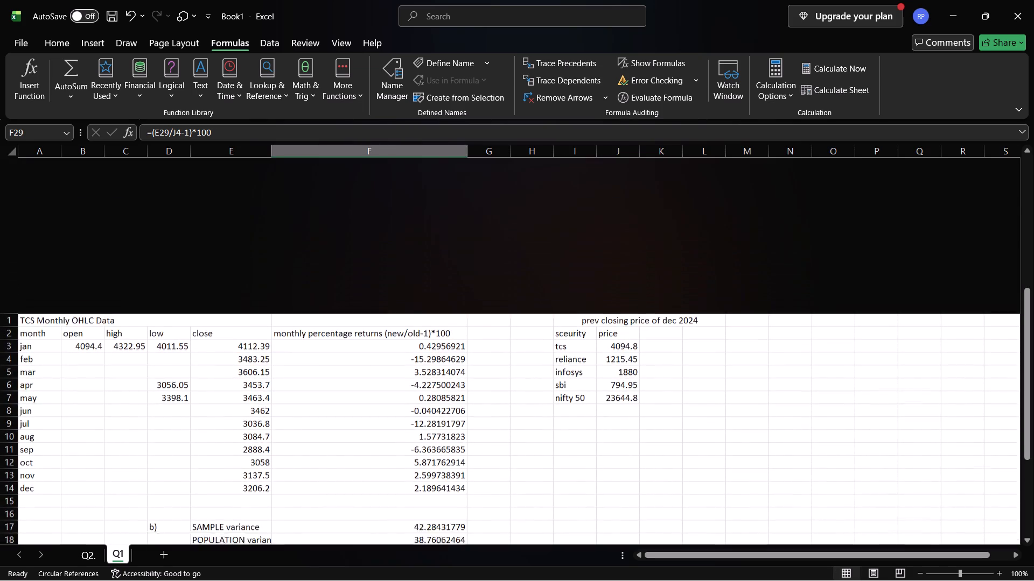
scroll(369, 231, down, 5)
scroll(369, 231, up, 2)
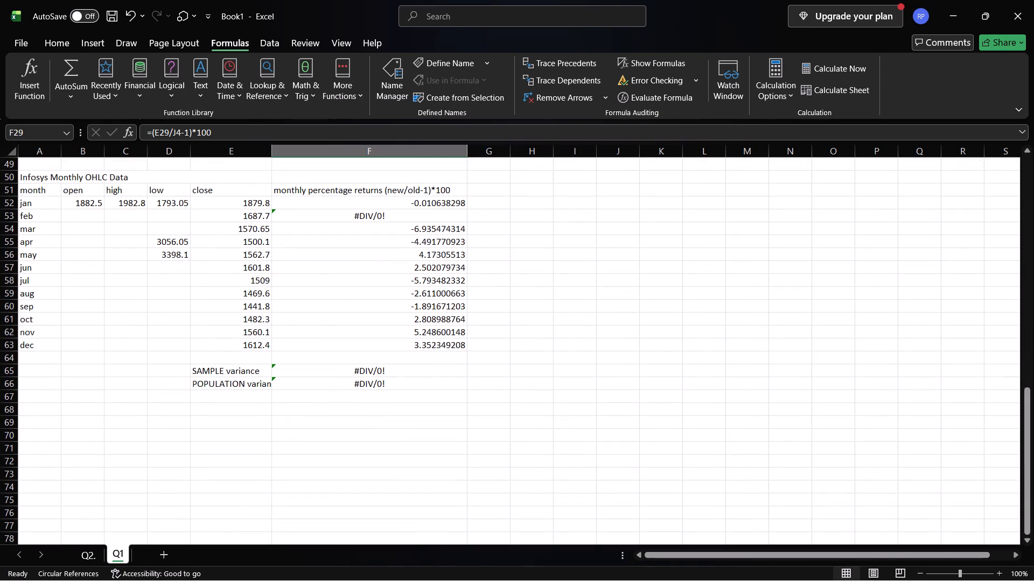
click(345, 197)
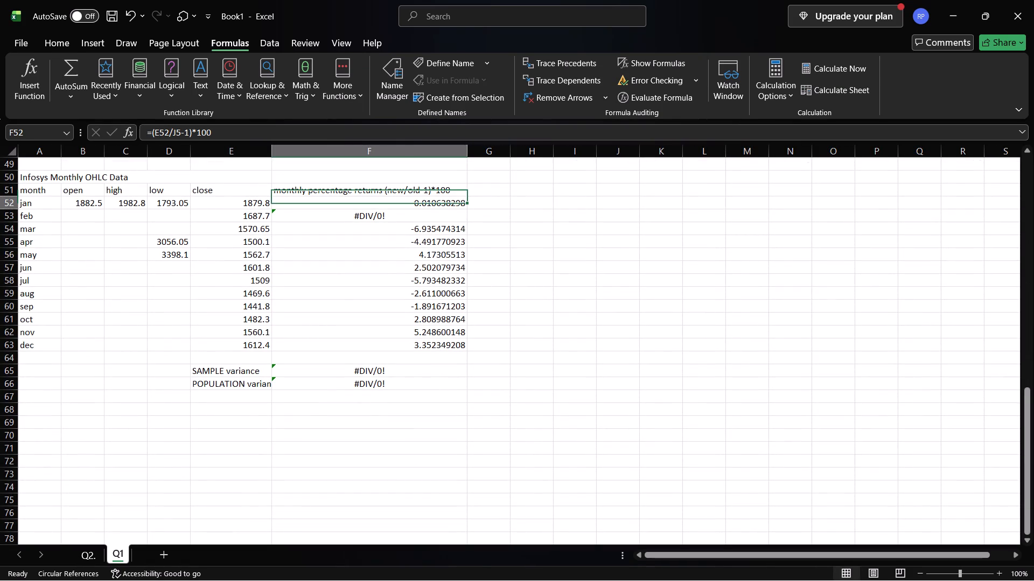
scroll(345, 197, up, 7)
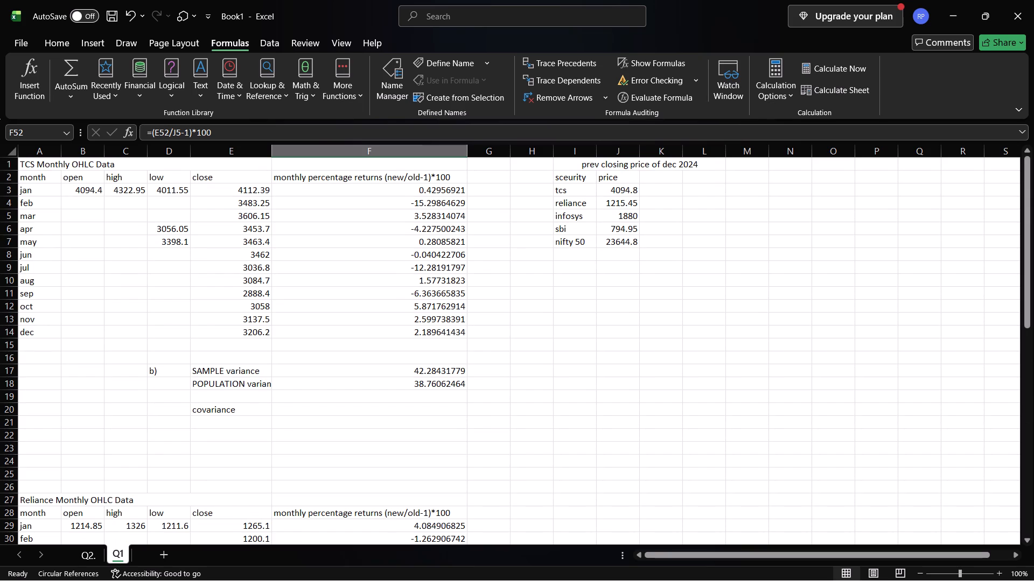
scroll(345, 197, down, 6)
scroll(345, 197, up, 1)
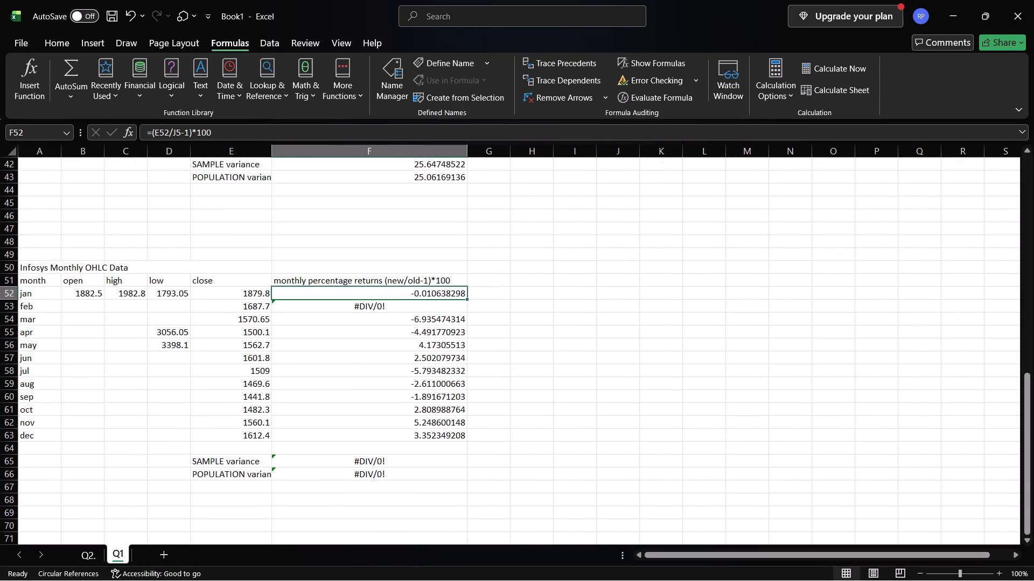
Change Infosys's February return formula in F53 to =(E53/E52-1)*100, using the January close as the base.
click(339, 306)
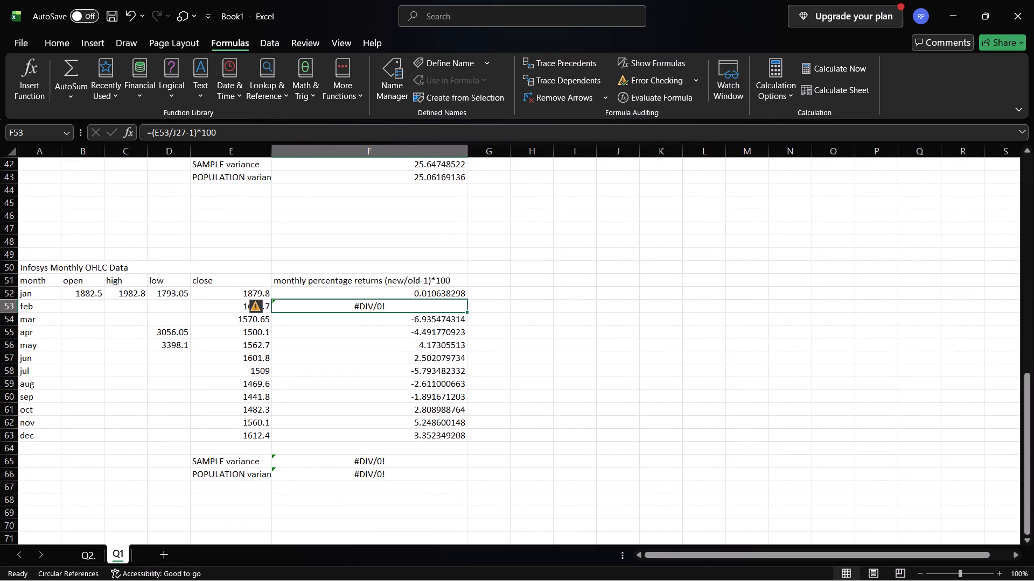
click(185, 131)
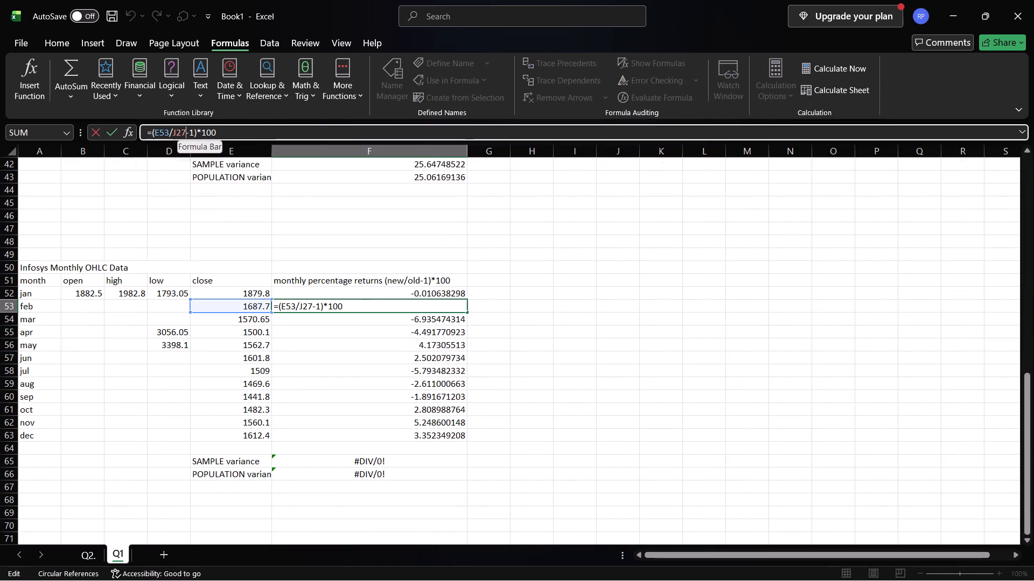
key(BackSpace)
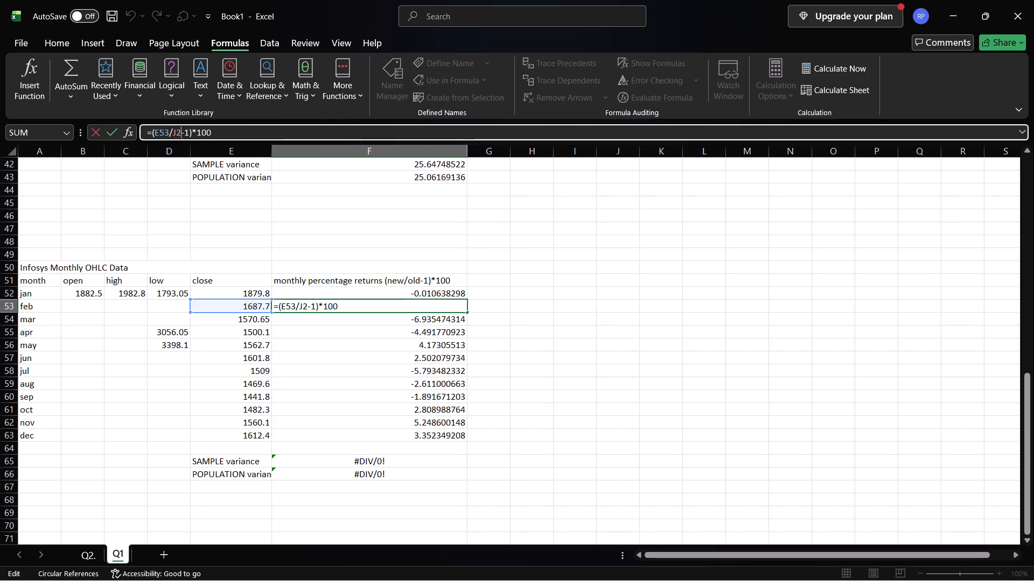
key(BackSpace)
key(BackSpace)
key(e)
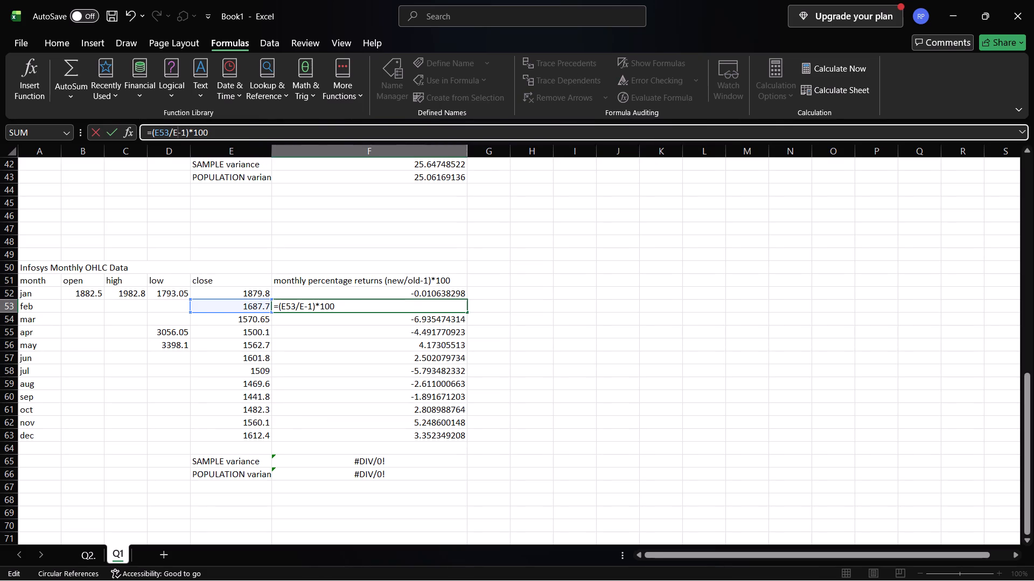
key(5)
key(2)
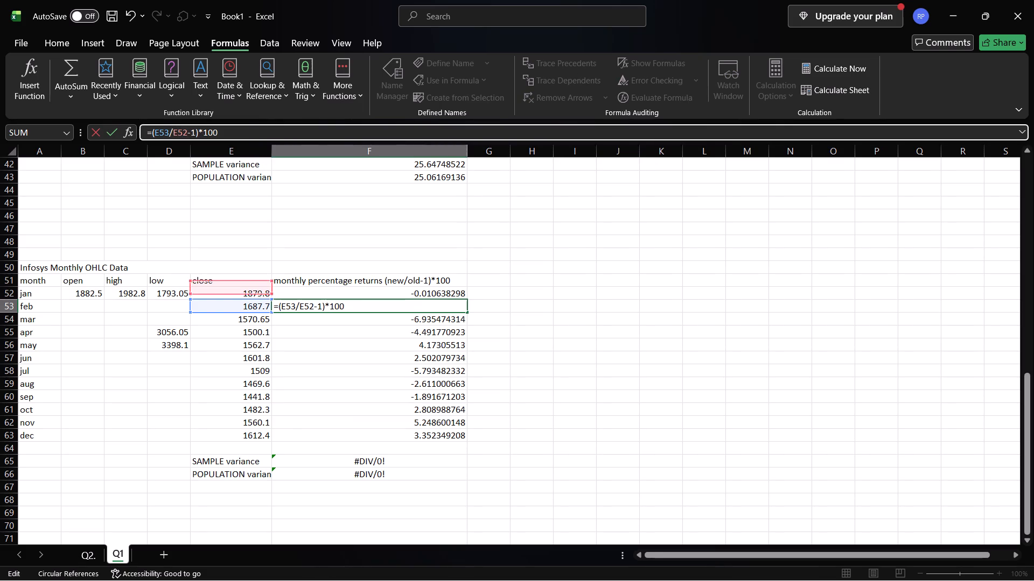
key(Return)
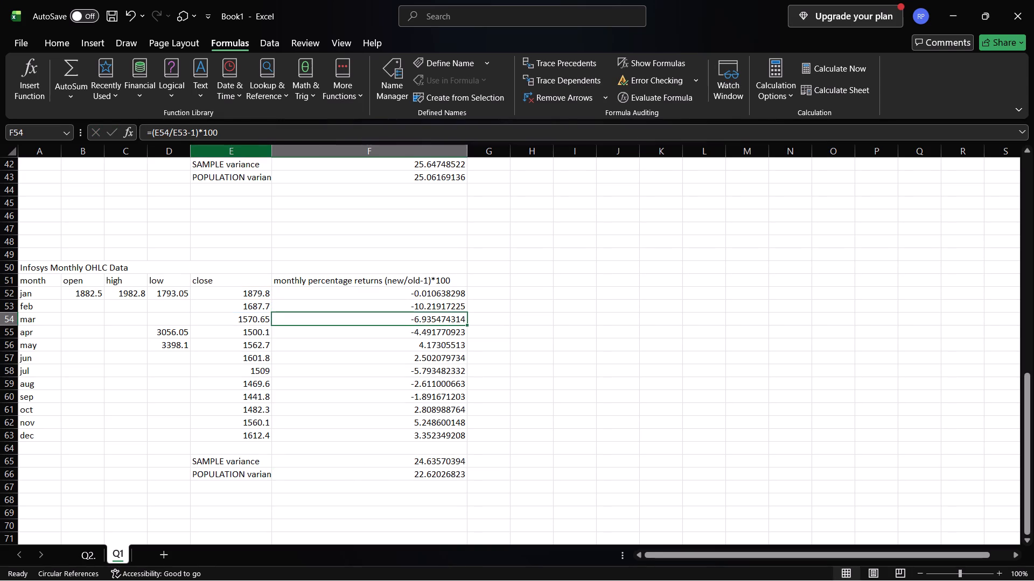
Check Infosys's monthly return and sample variance formulas, computing 1500.1 × 4.173 ÷ 100 in Calculator to verify the May return.
click(409, 337)
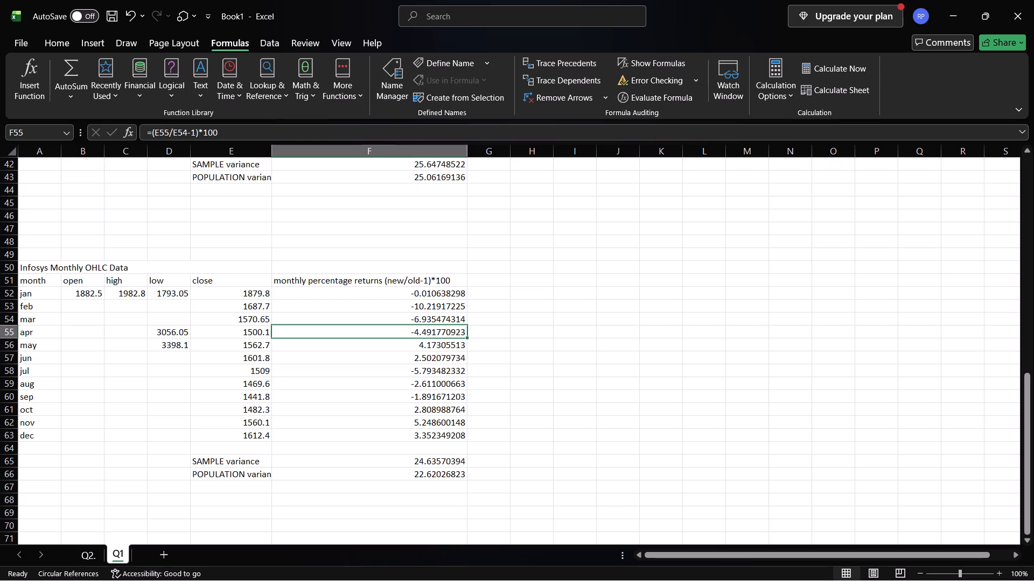
click(415, 346)
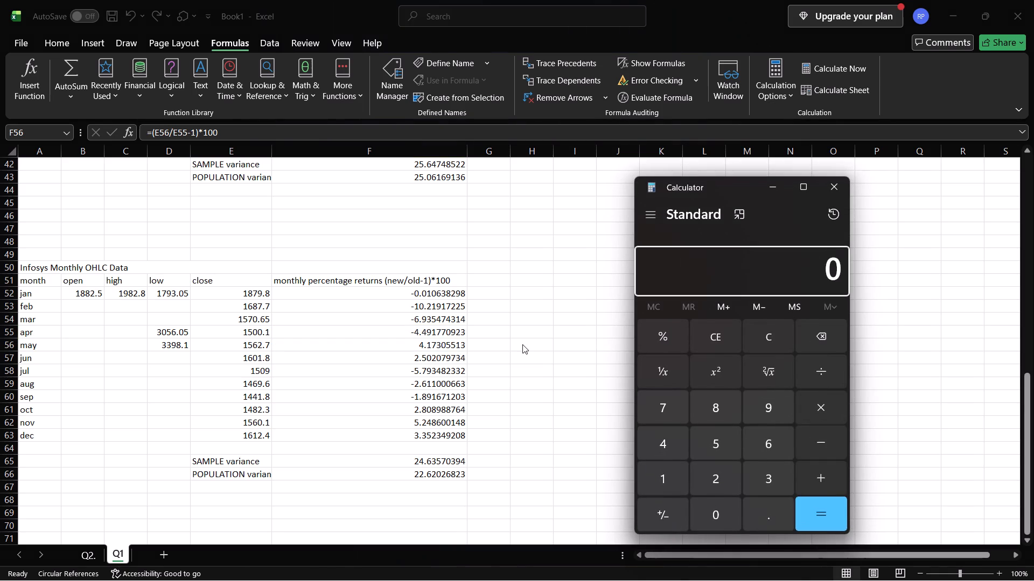
text(1500.1)
key(asterisk)
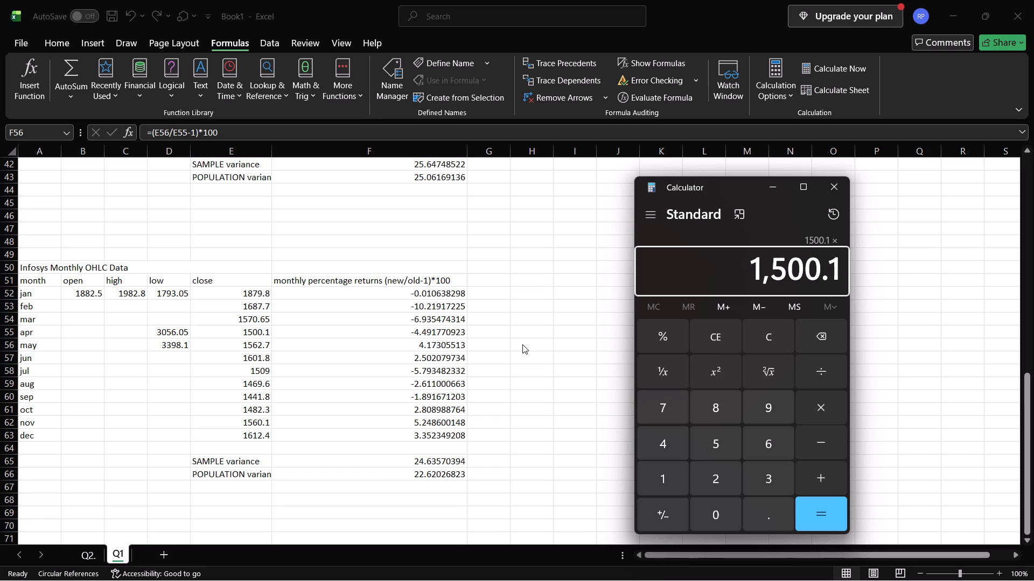
text(4.17)
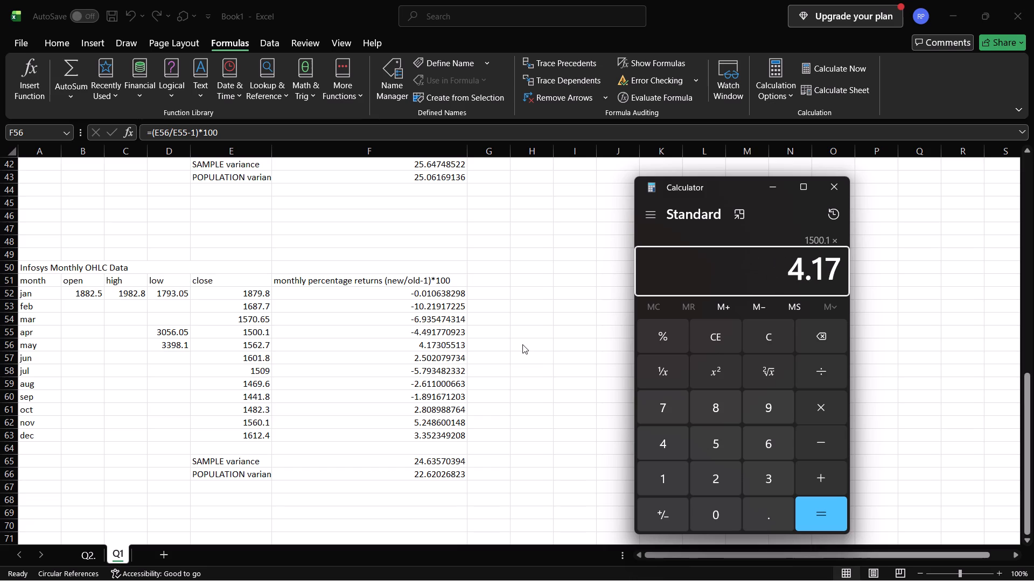
key(3)
key(Return)
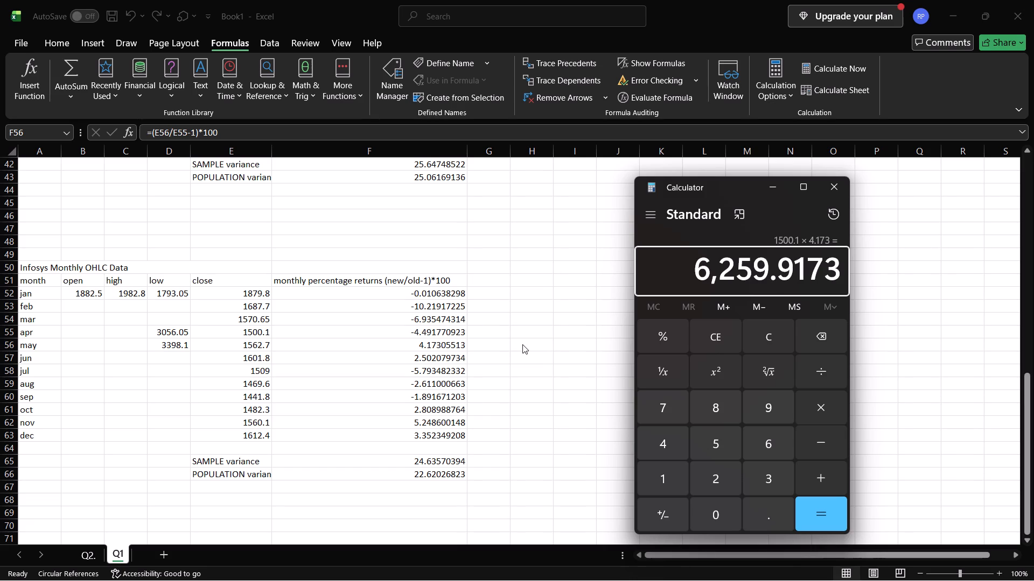
text(/100)
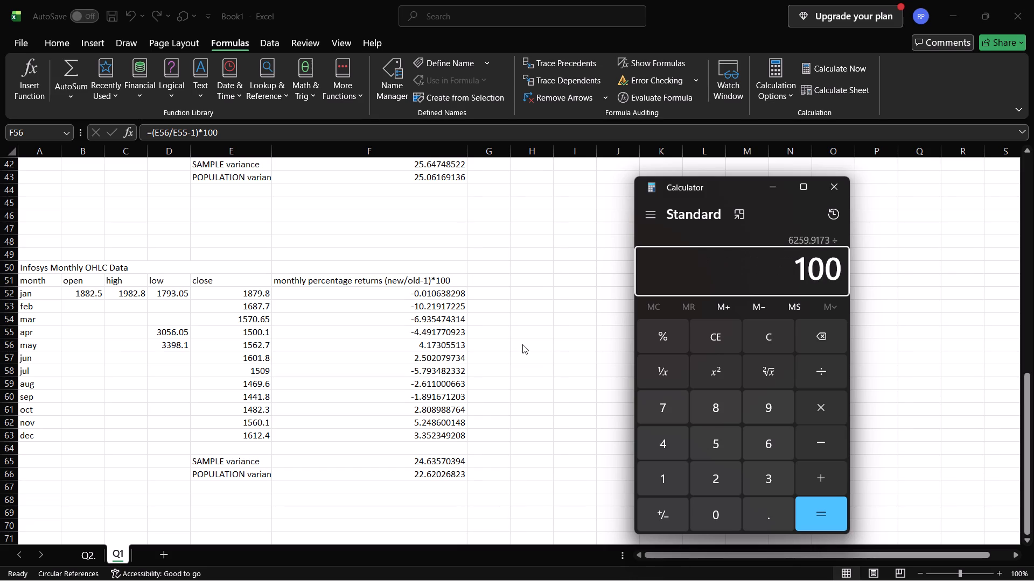
key(Return)
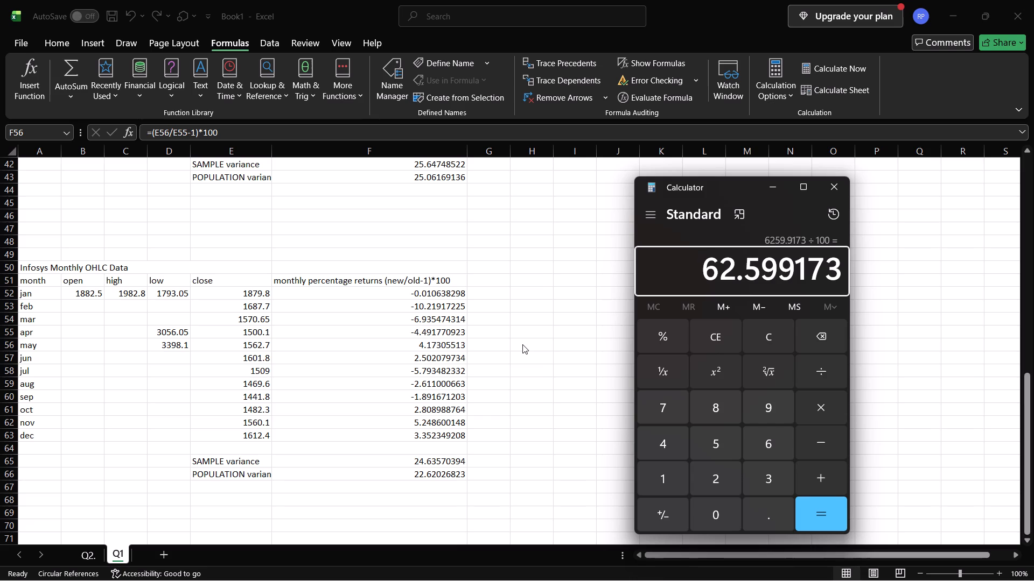
click(832, 204)
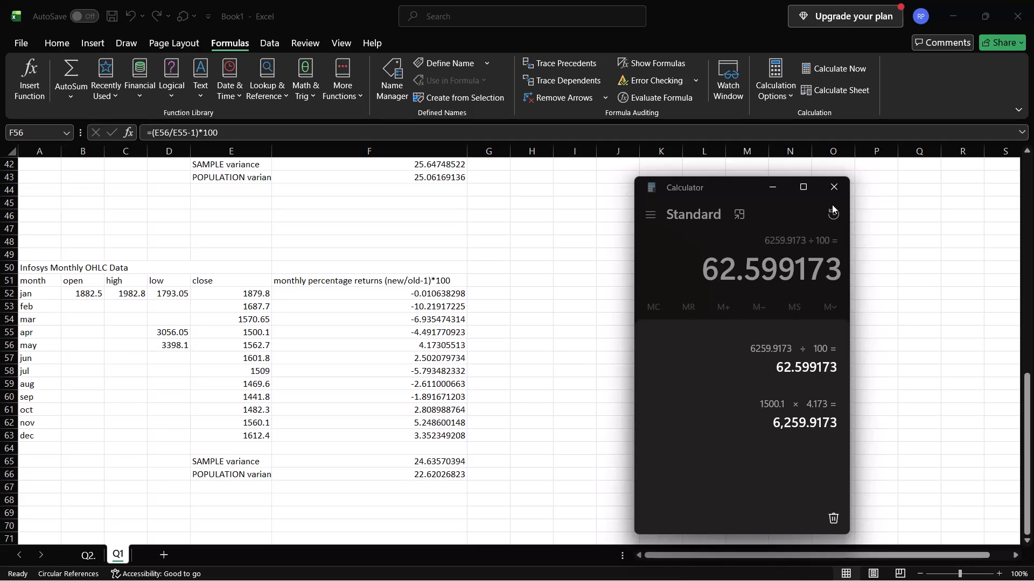
click(580, 250)
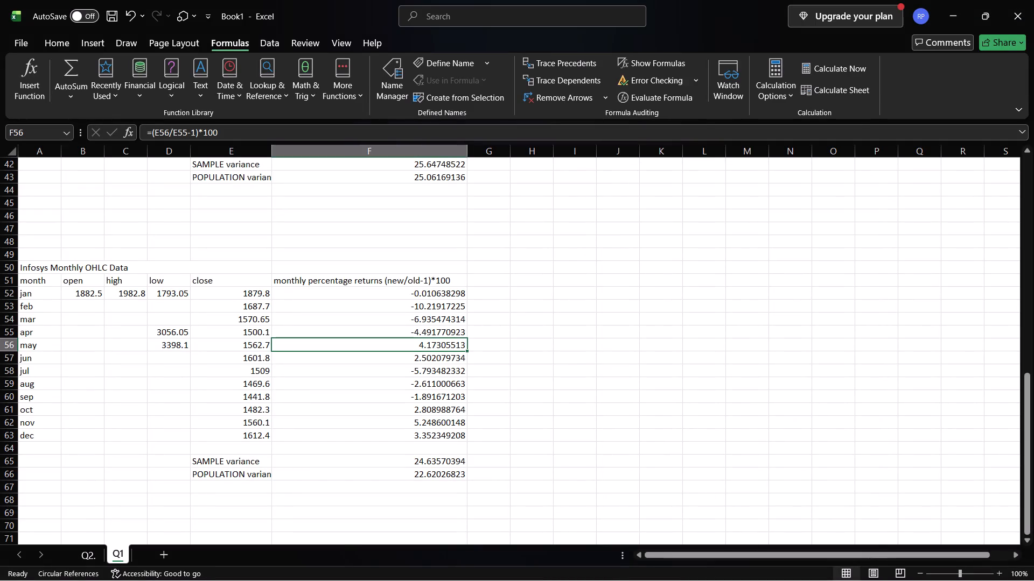
click(431, 398)
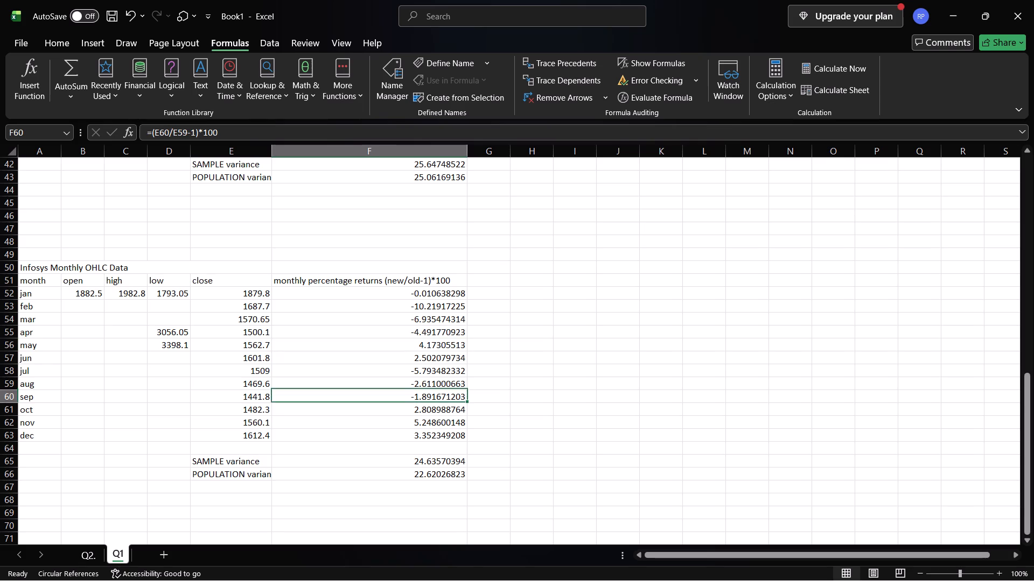
click(412, 367)
click(410, 433)
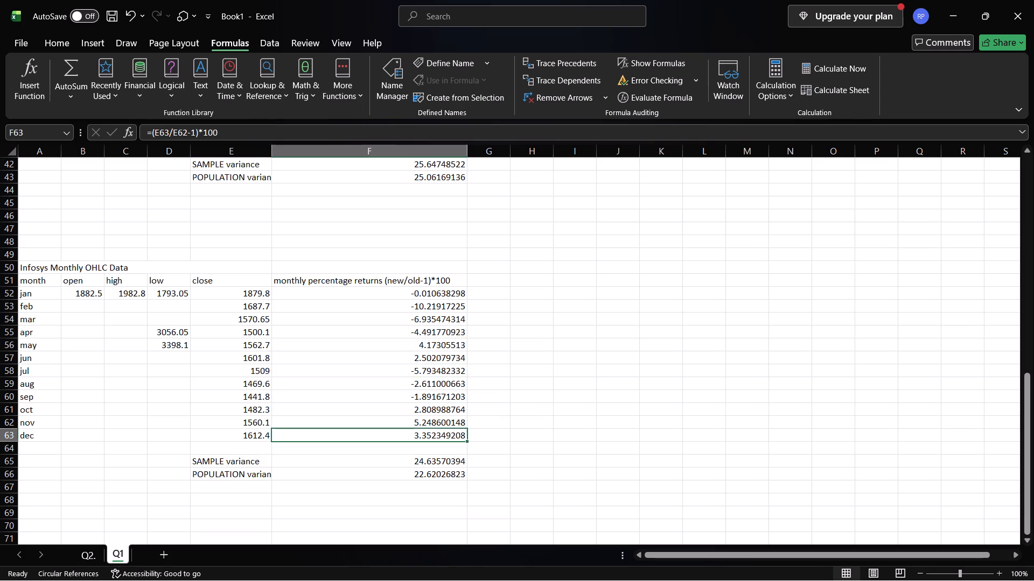
click(404, 459)
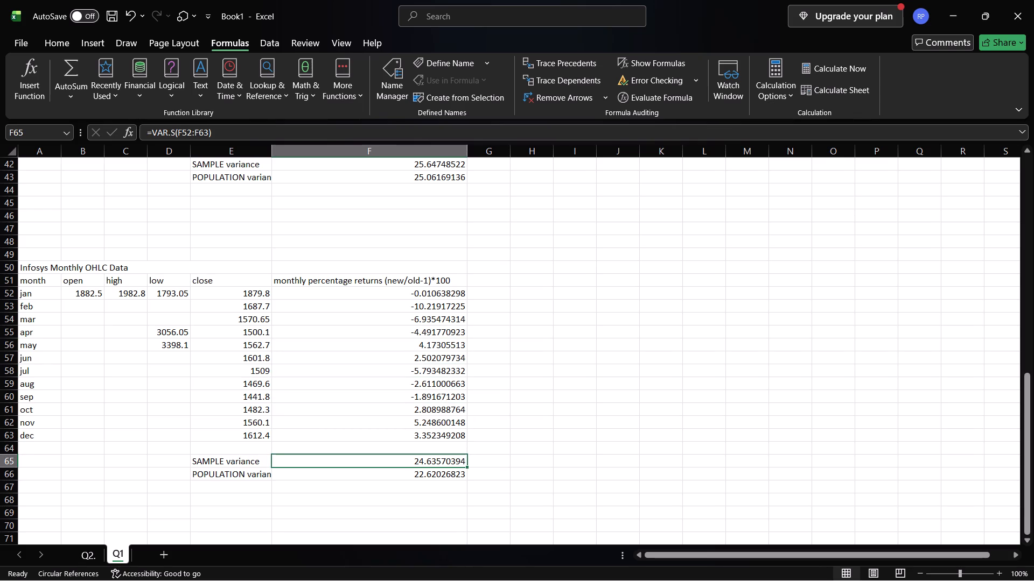
Copy the whole Infosys block, A50:F66, including its returns and variances, to a new block starting at A72.
scroll(342, 344, down, 1)
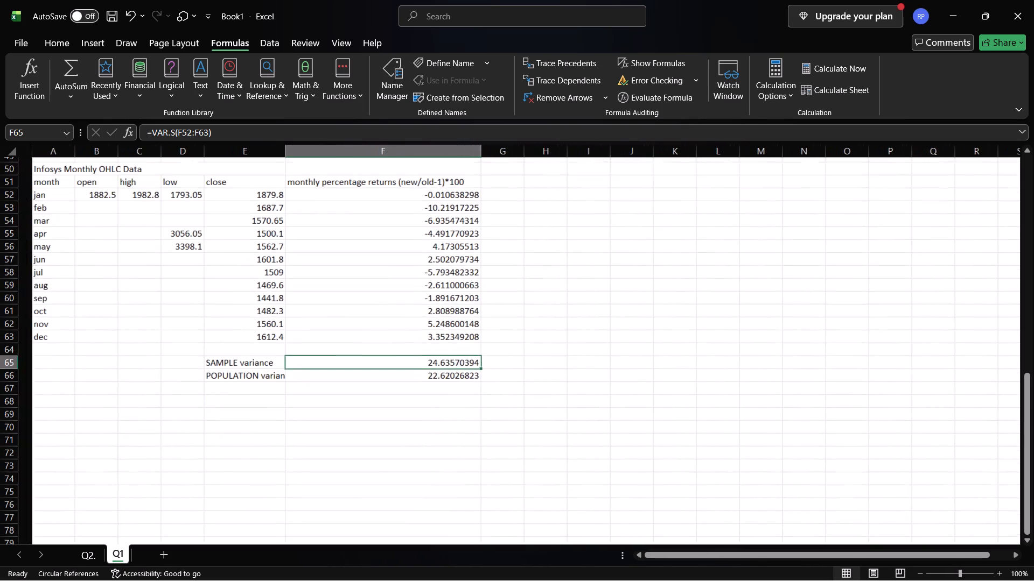
scroll(342, 344, down, 1)
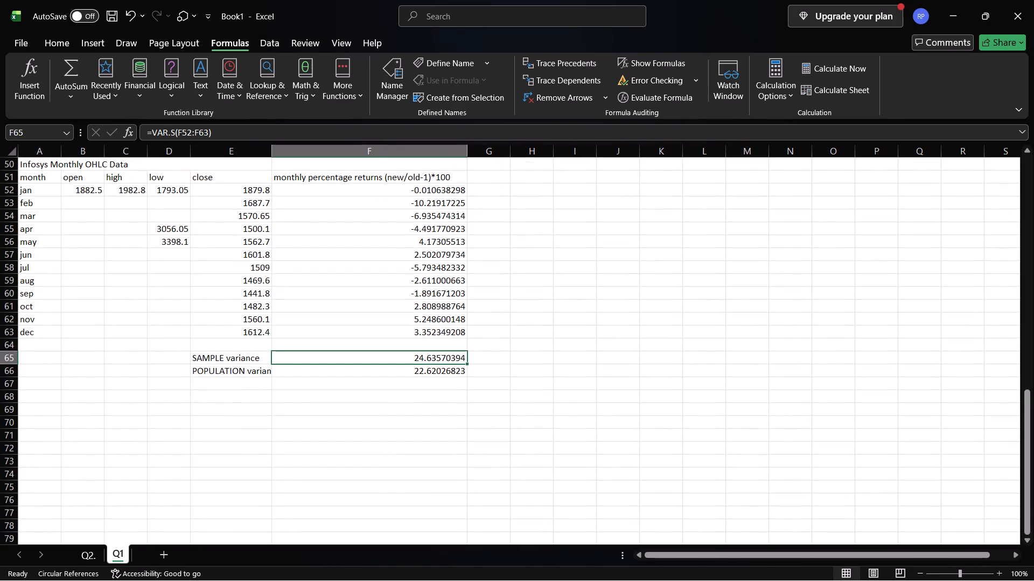
click(22, 162)
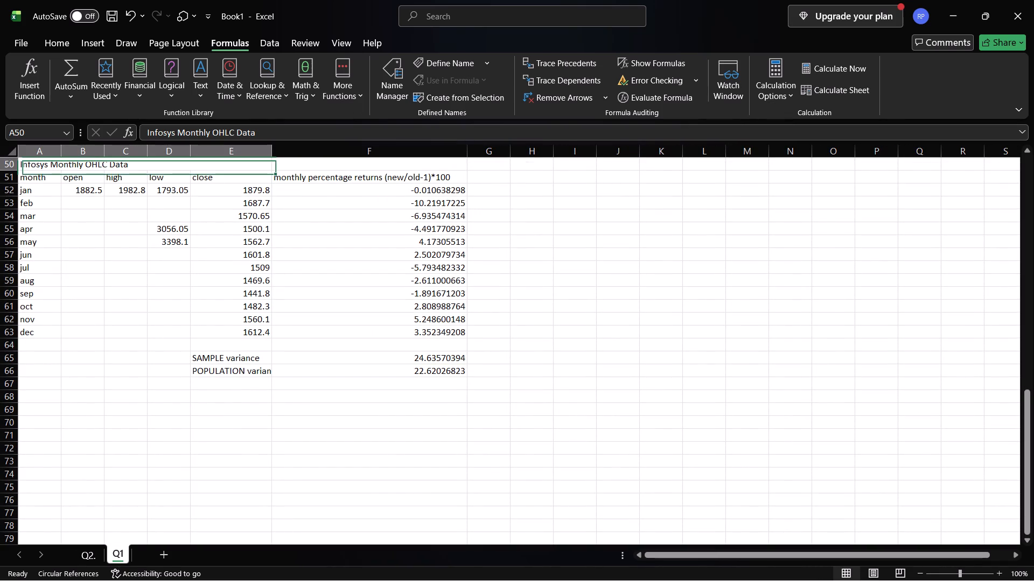
drag(44, 167, 258, 353)
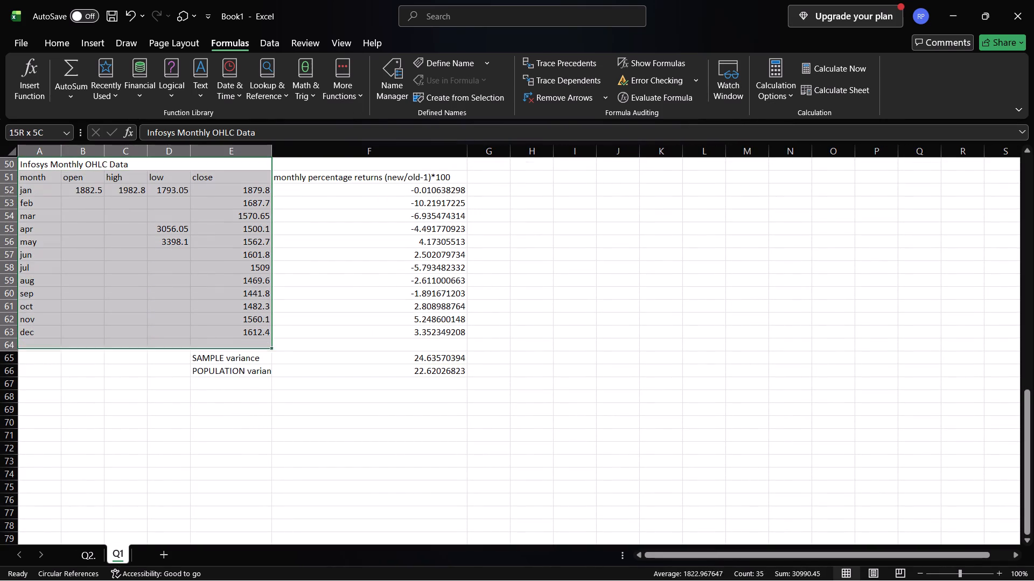
drag(258, 353, 360, 370)
key(ctrl+c)
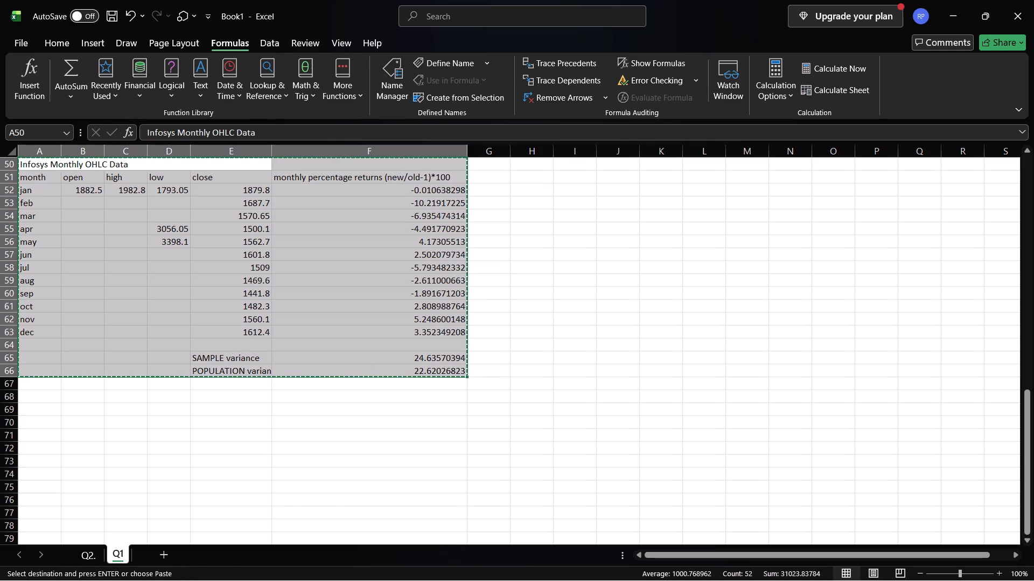
click(310, 442)
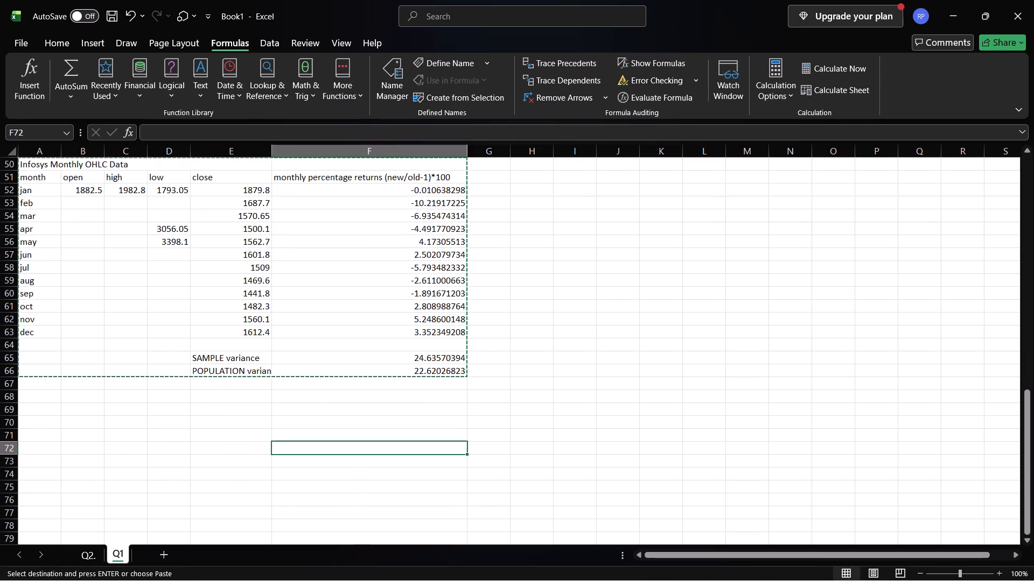
click(45, 450)
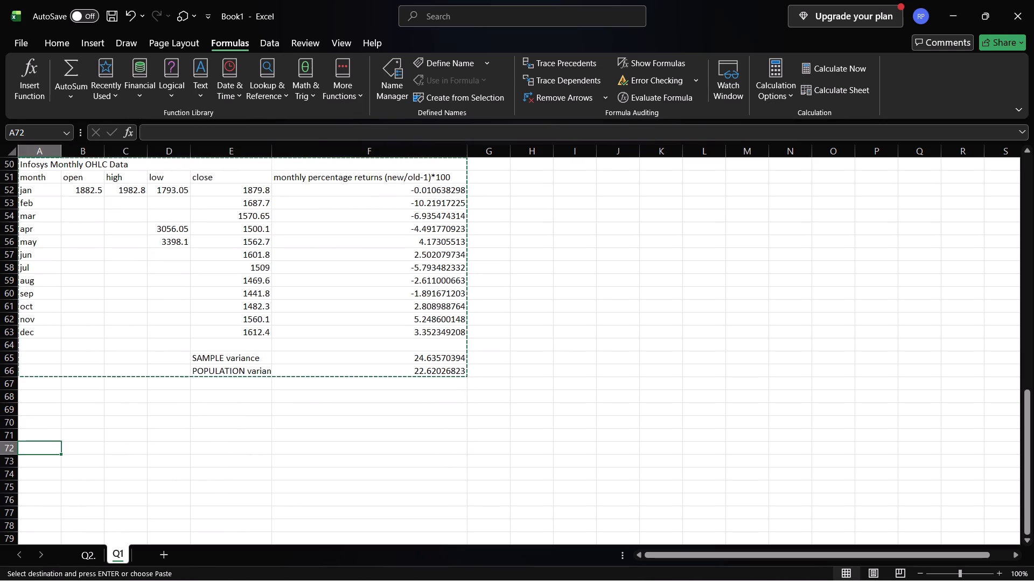
key(ctrl+v)
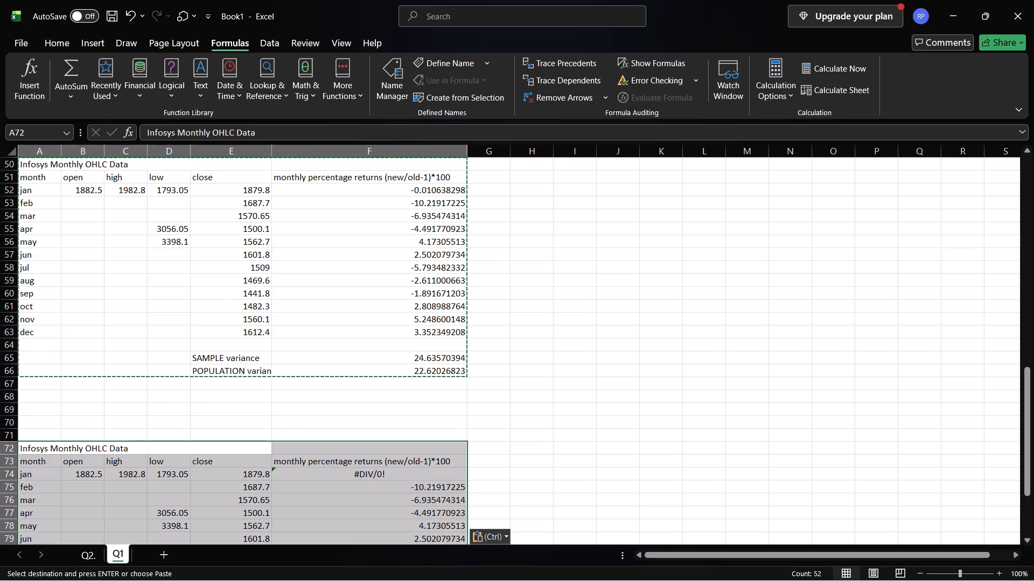
Change the copied block's title in A72 to SBI Monthly OHLC Data.
scroll(45, 450, down, 1)
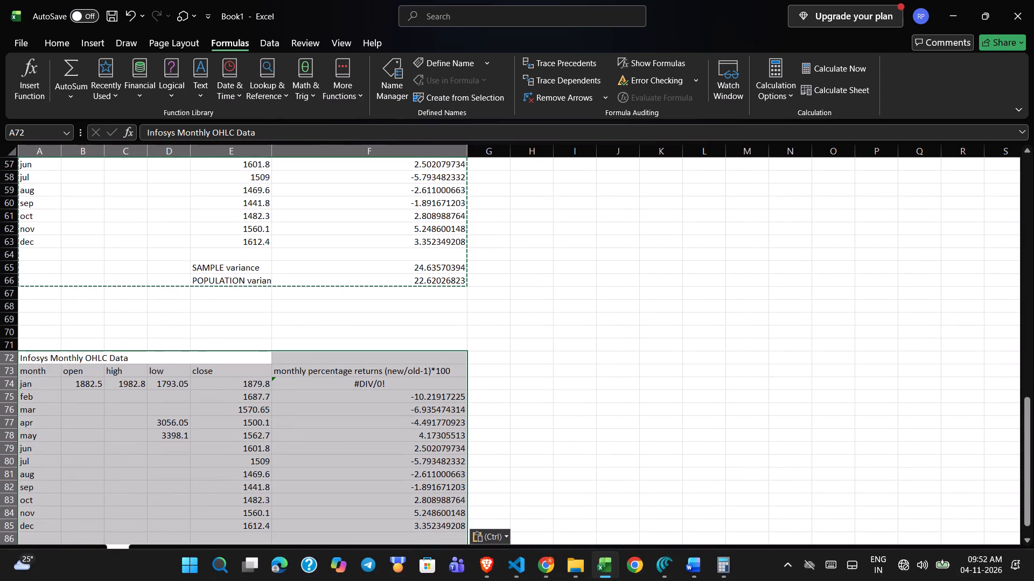
scroll(252, 350, down, 2)
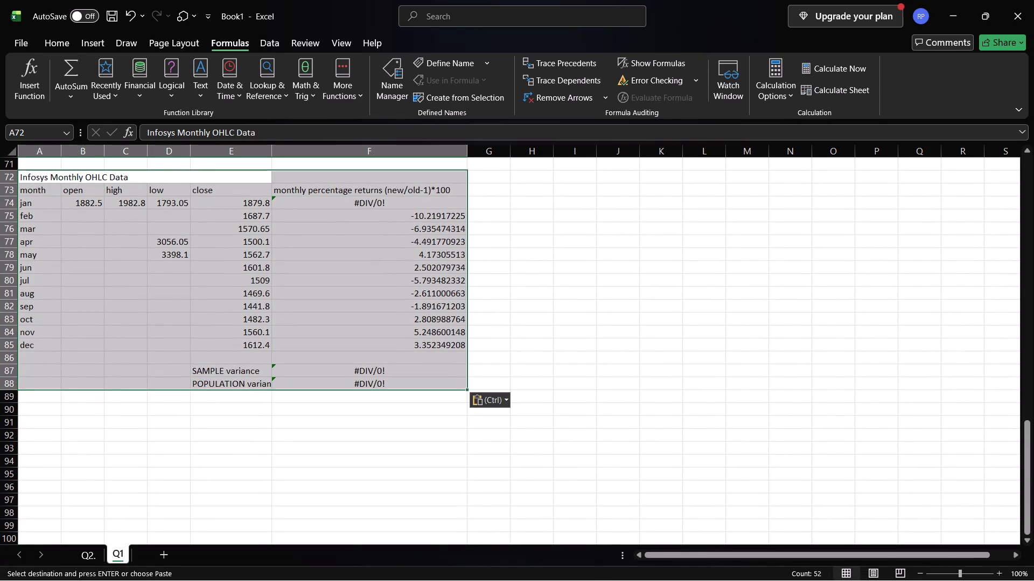
click(337, 315)
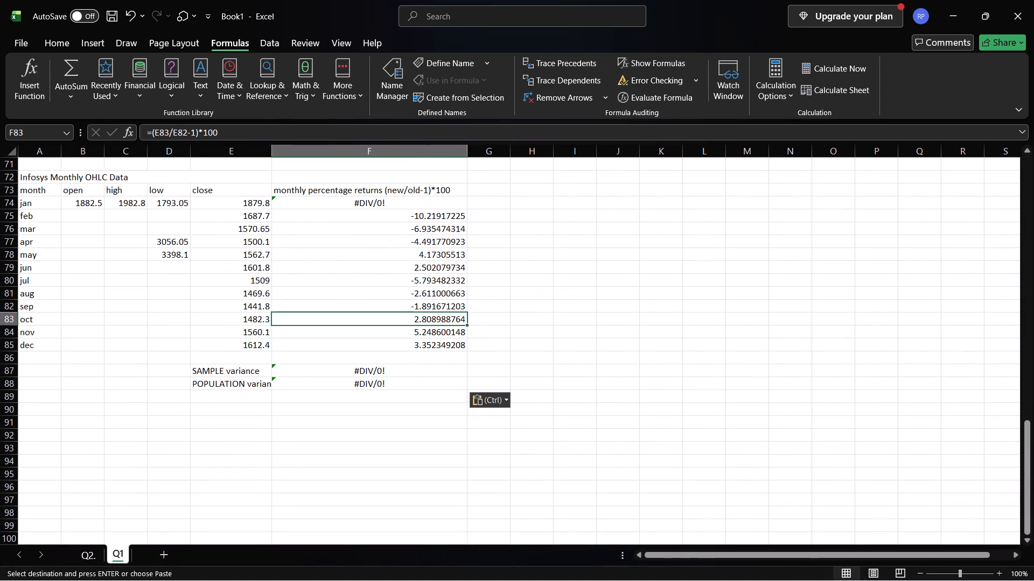
click(159, 201)
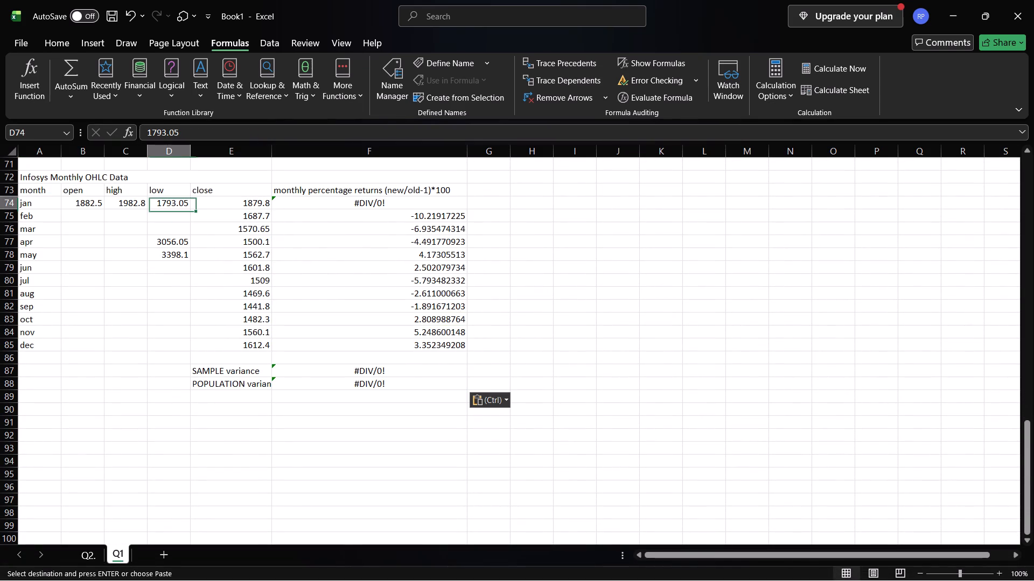
click(45, 179)
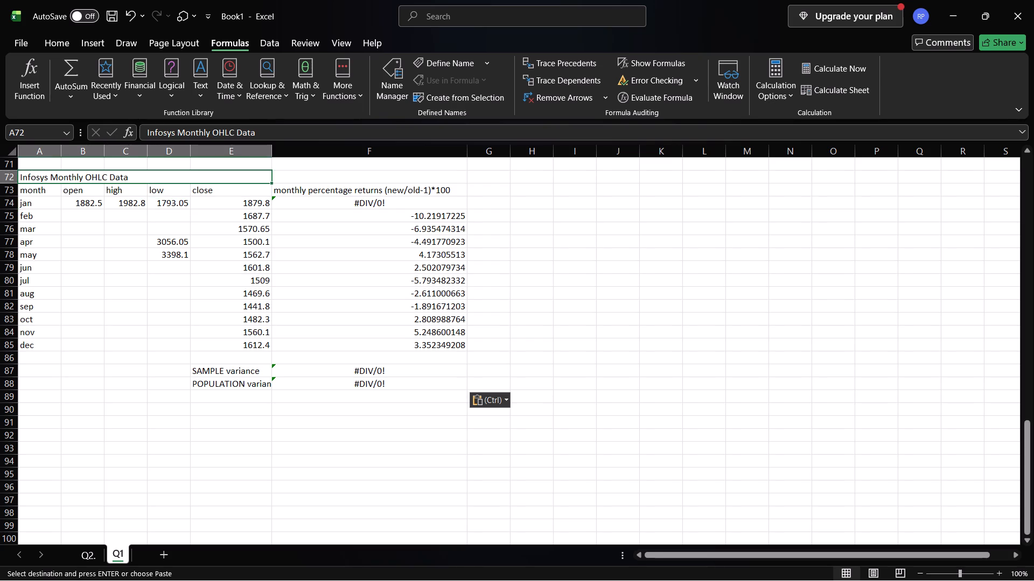
click(45, 179)
triple_click(45, 179)
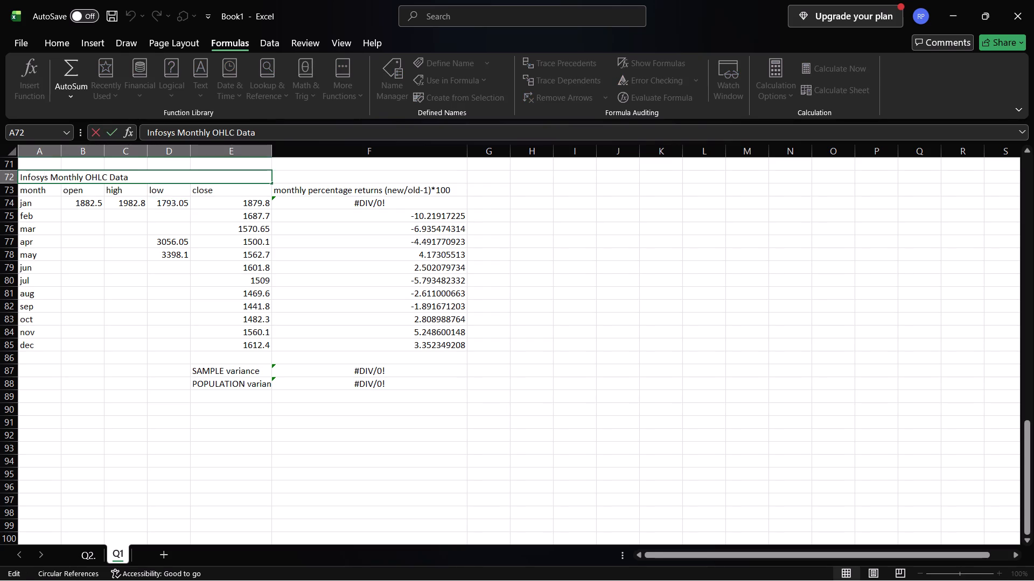
key(Right)
key(BackSpace)
key(BackSpace)
key(BackSpace)
key(BackSpace)
key(BackSpace)
key(BackSpace)
key(BackSpace)
key(BackSpace)
key(BackSpace)
key(BackSpace)
key(BackSpace)
key(BackSpace)
key(BackSpace)
key(BackSpace)
key(BackSpace)
key(BackSpace)
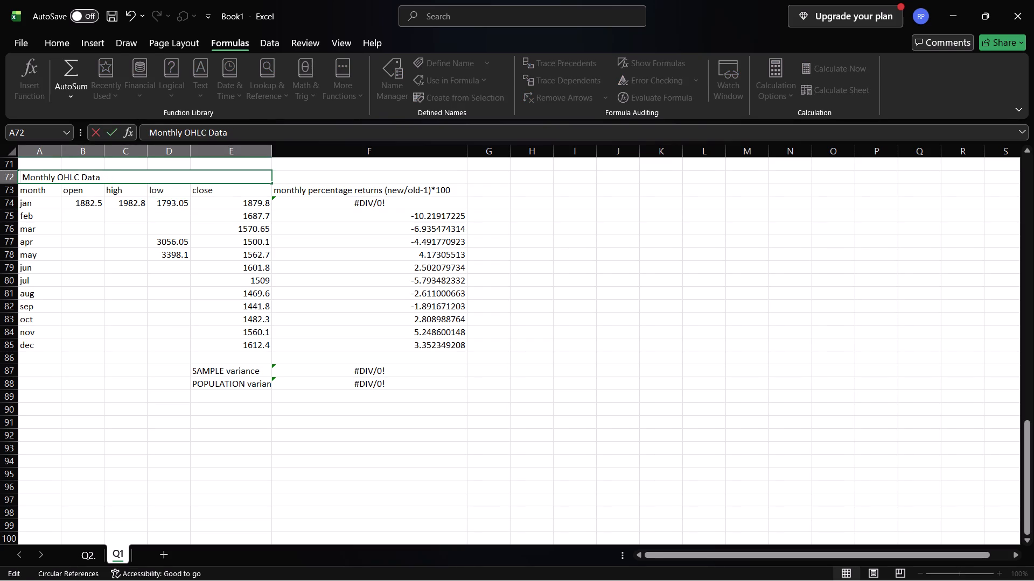
text(SB)
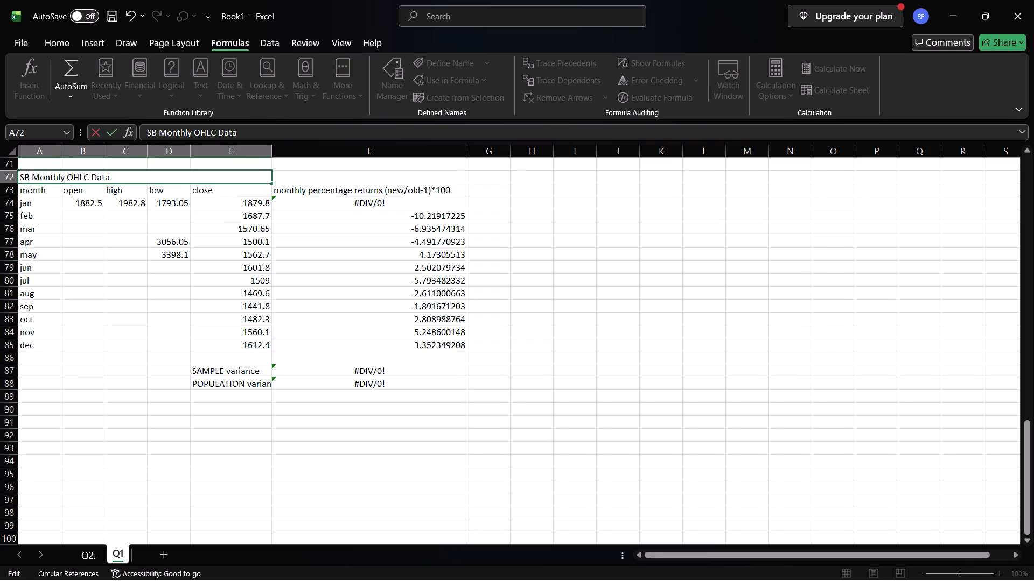
key(i)
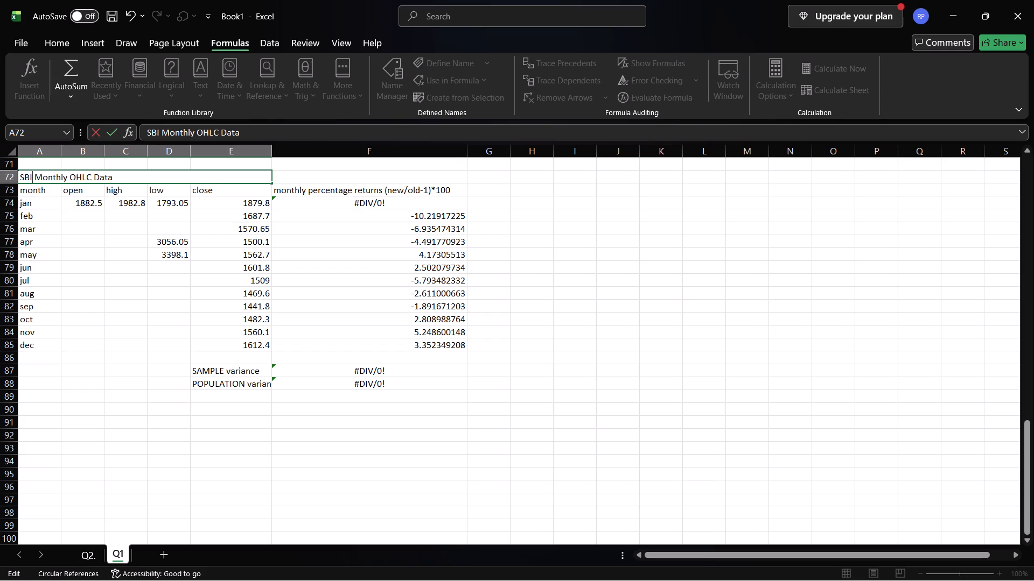
key(Return)
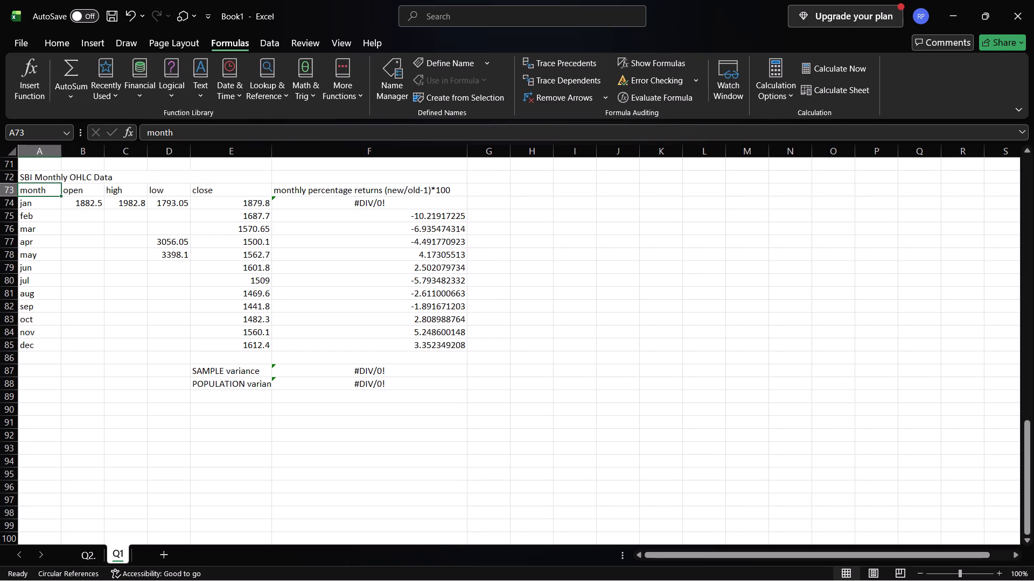
Check SBI's January closing price cell in E74 against the table of December 2024 closing prices.
click(239, 204)
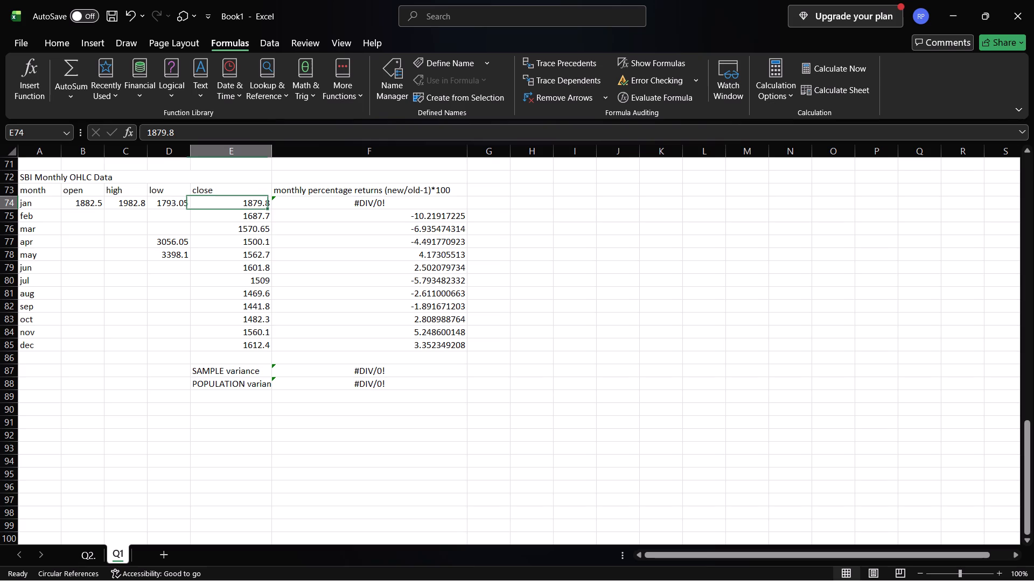
scroll(239, 204, up, 8)
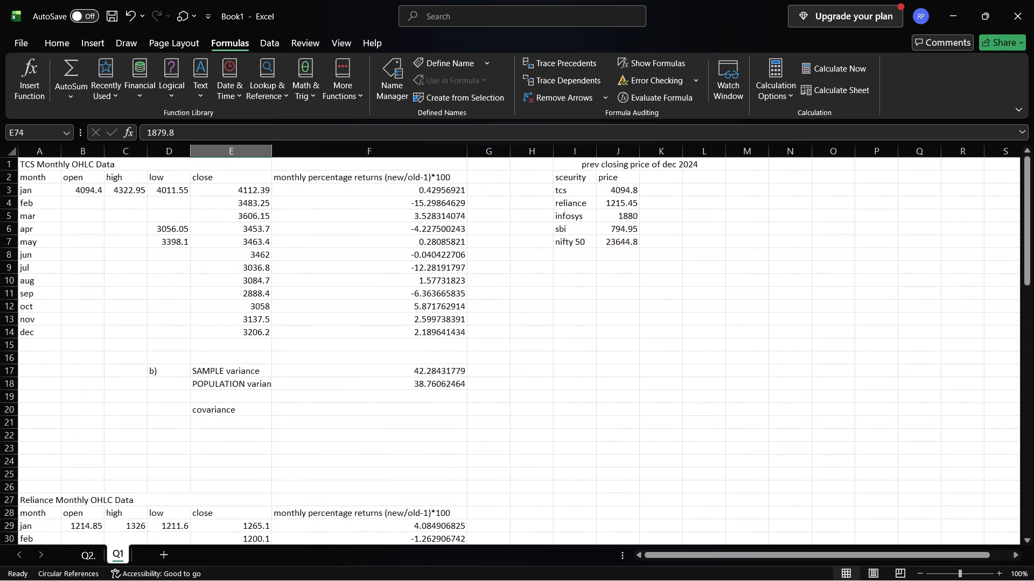
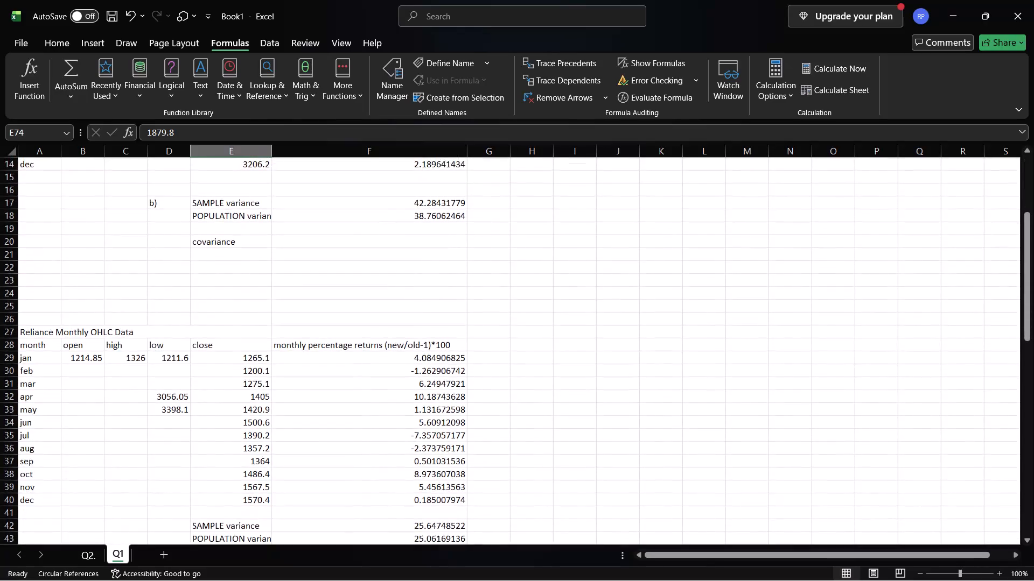
Look through the FORMULA GUIDE sheet of the Finance_Lab_Master workbook, and return to the SBI block in Book1.
scroll(239, 204, down, 2)
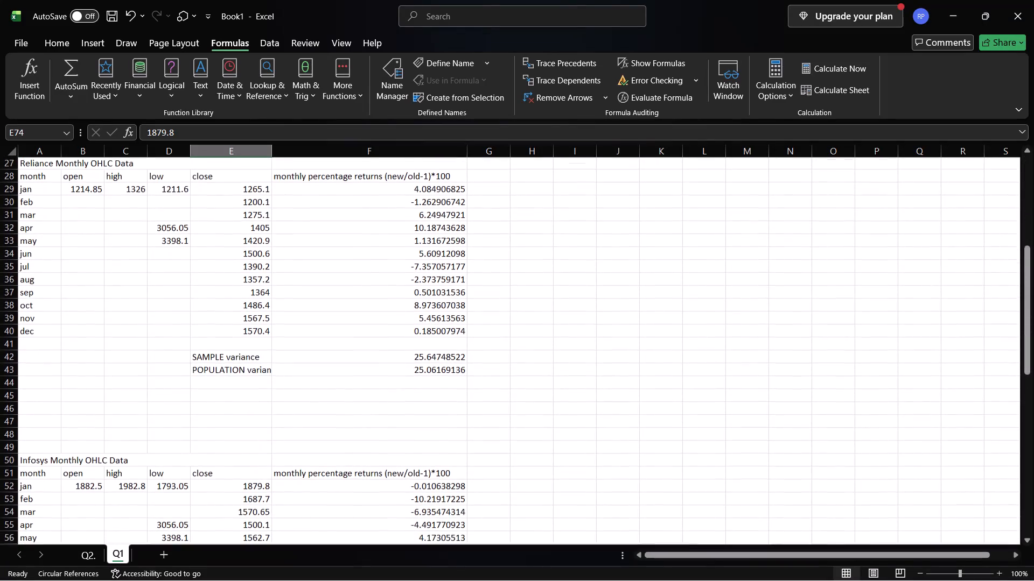
scroll(284, 230, down, 5)
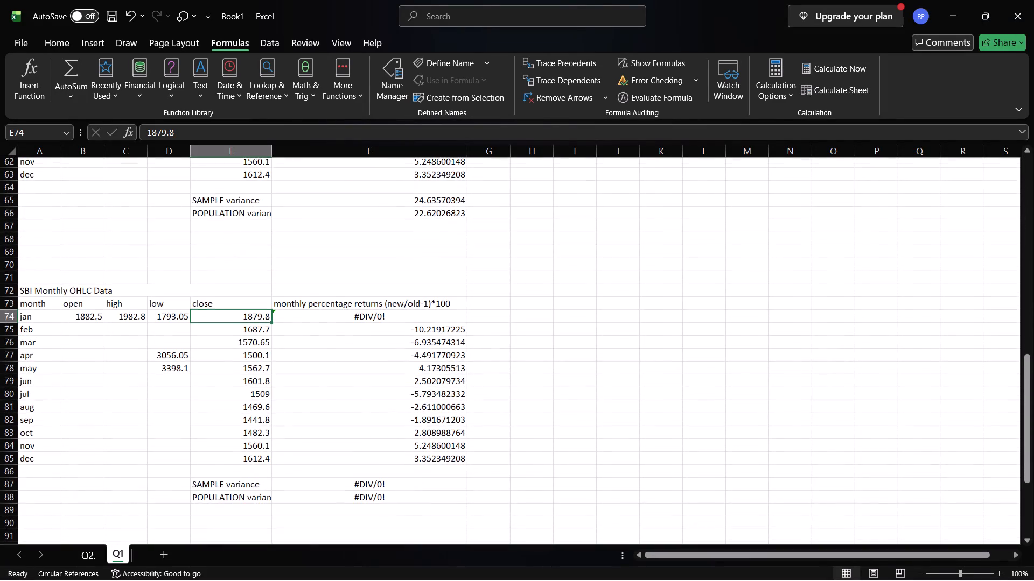
scroll(289, 232, down, 2)
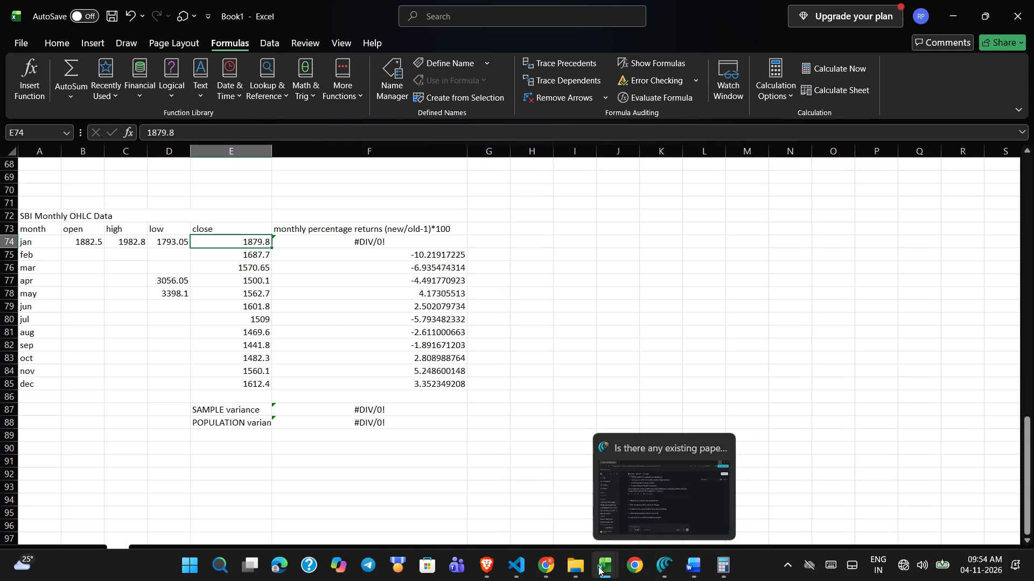
click(878, 486)
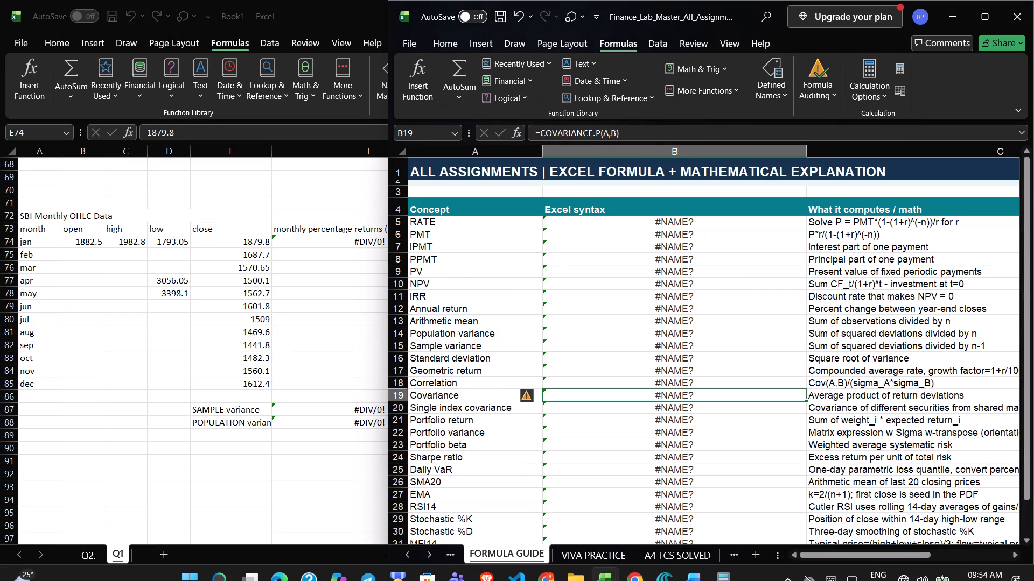
scroll(688, 423, down, 2)
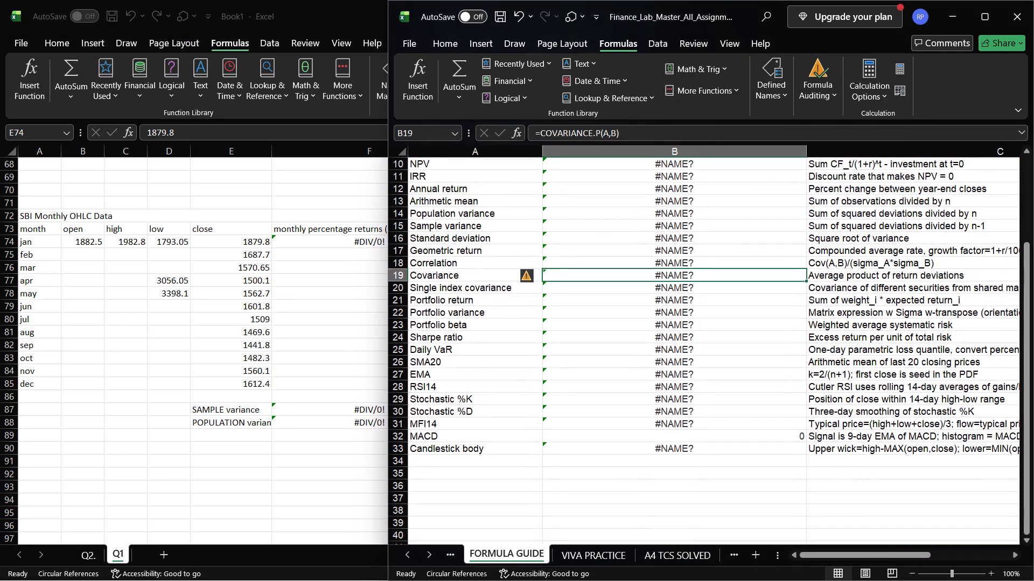
scroll(641, 371, up, 2)
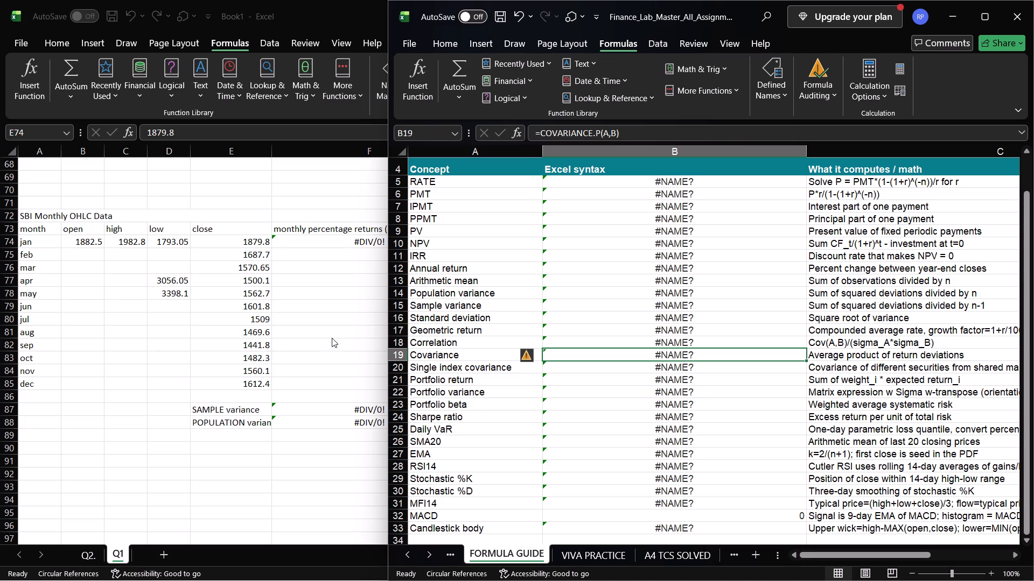
click(351, 345)
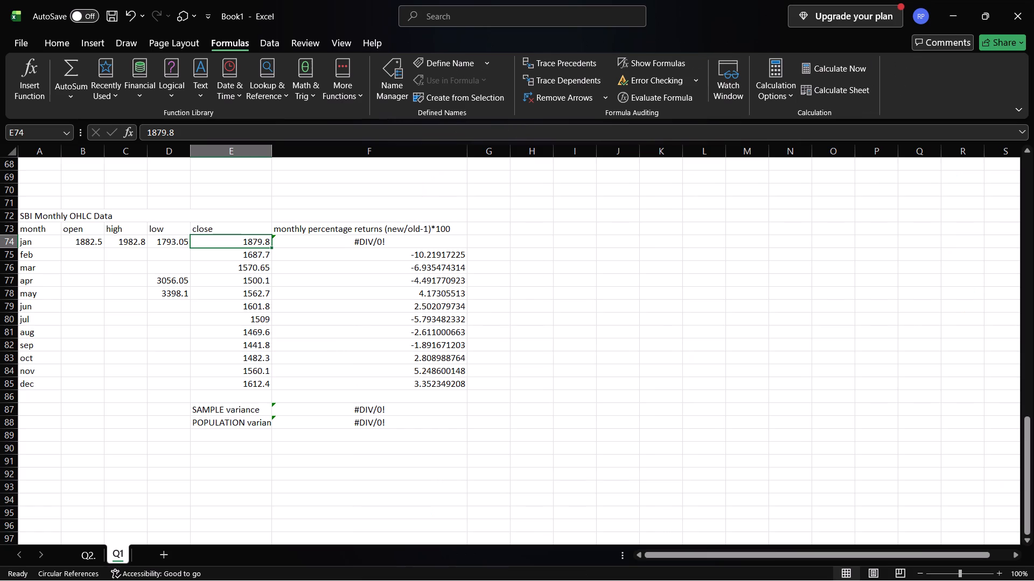
Enter SBI's January to March closing prices in E74:E76 as 772.9, 688.8 and 771.5.
key(BackSpace)
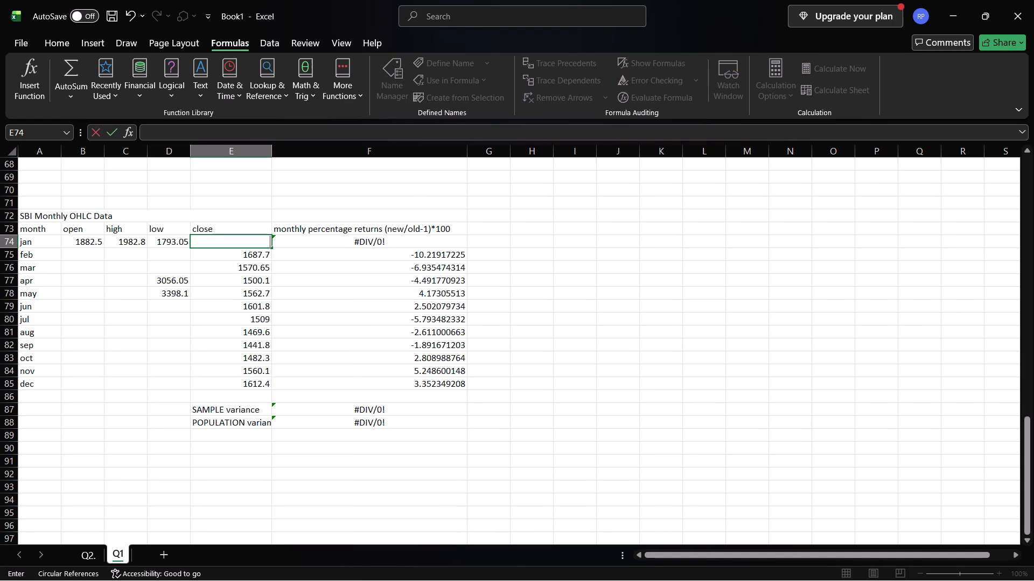
text(772.)
key(9)
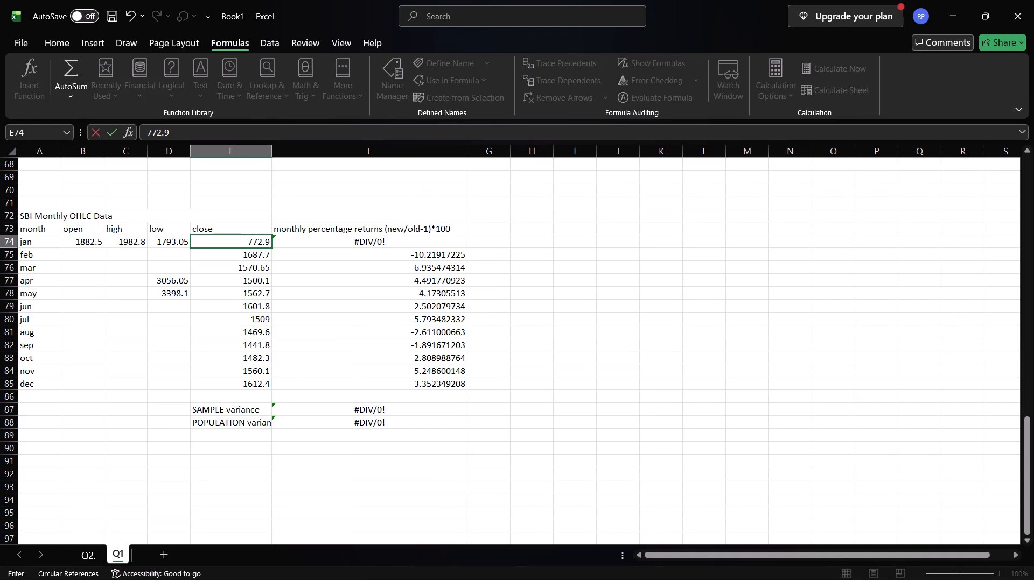
key(Down)
key(BackSpace)
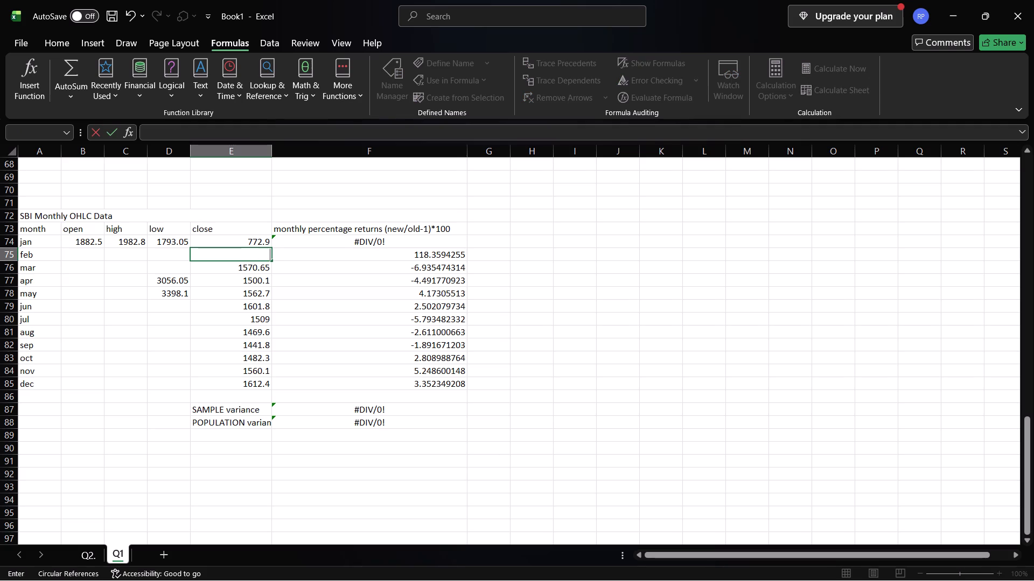
text(688.8)
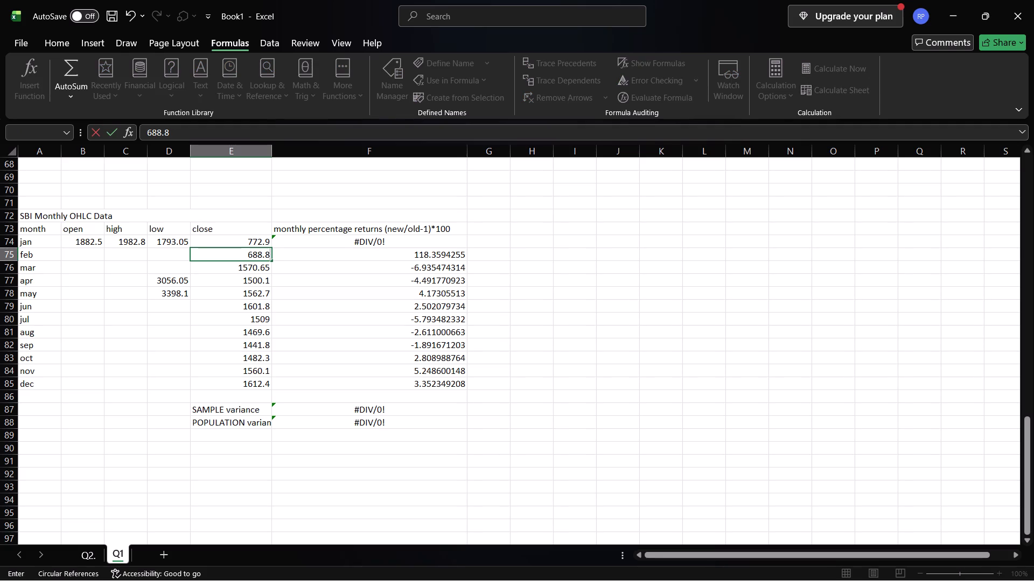
key(Down)
key(BackSpace)
text(771)
text(.5)
key(Down)
Enter SBI's April to June closing prices in E77:E79 as 788.65, 812.3 and 820.35.
key(BackSpace)
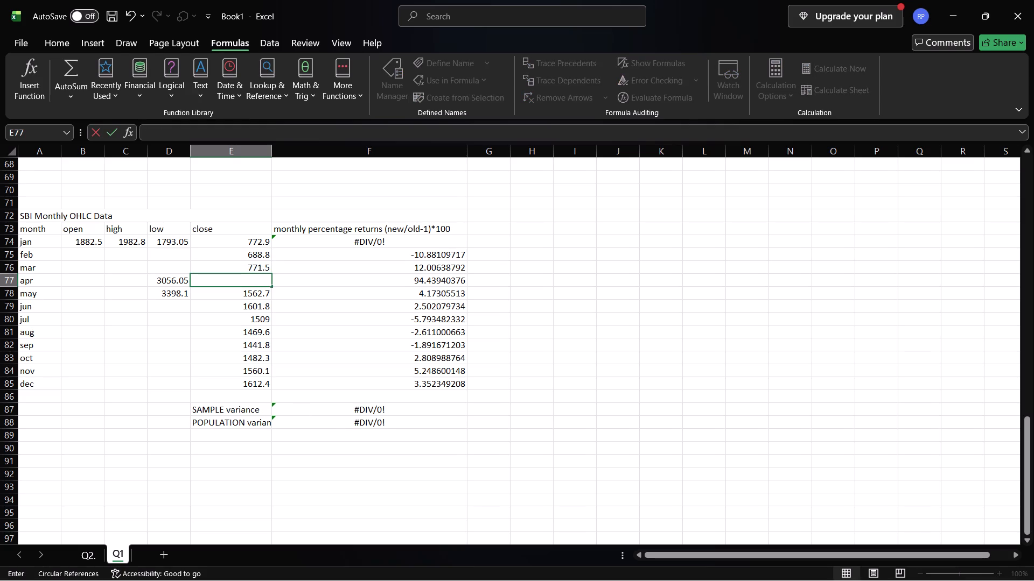
text(788.65)
key(Down)
key(BackSpace)
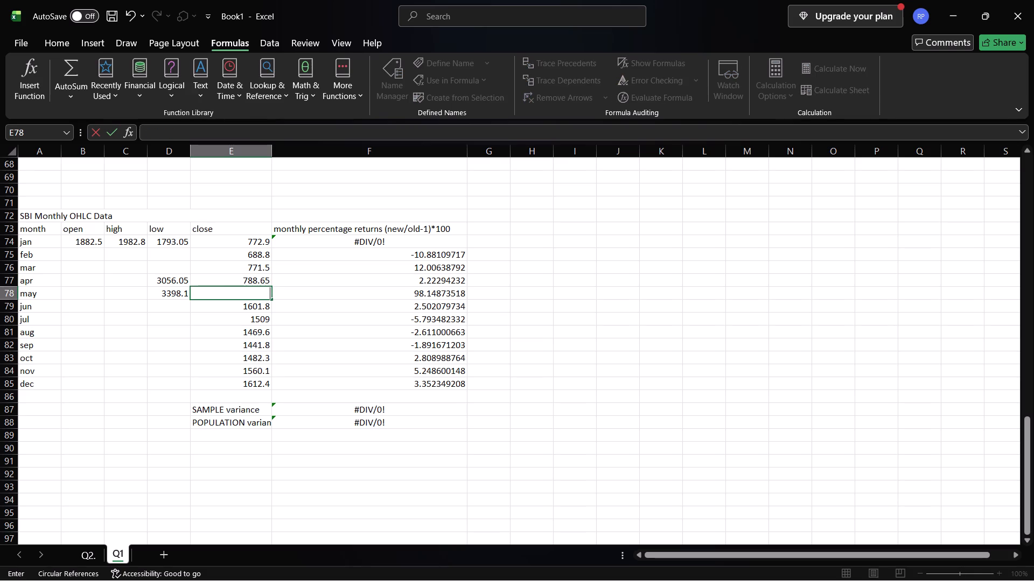
text(812.)
key(3)
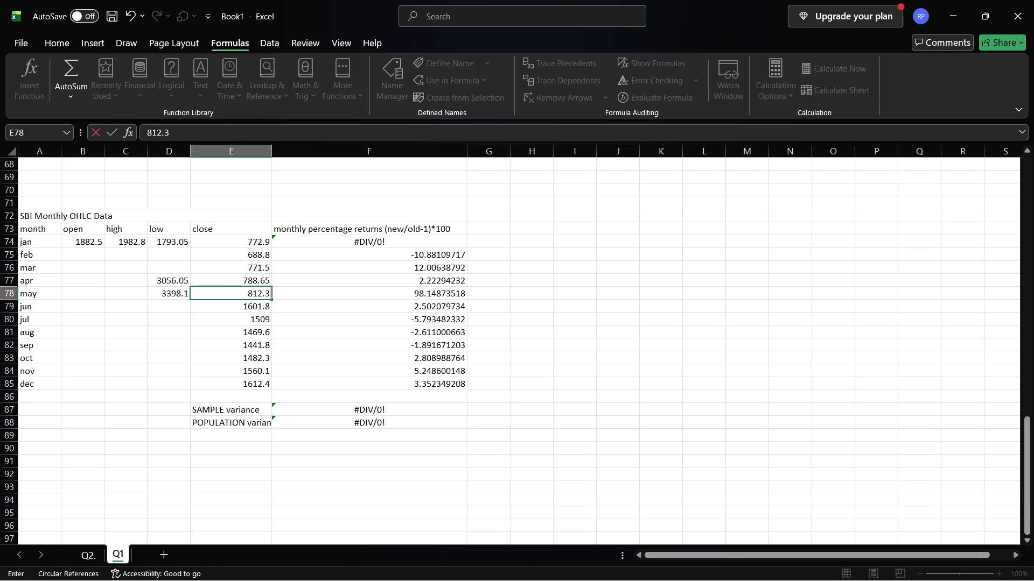
key(Down)
key(BackSpace)
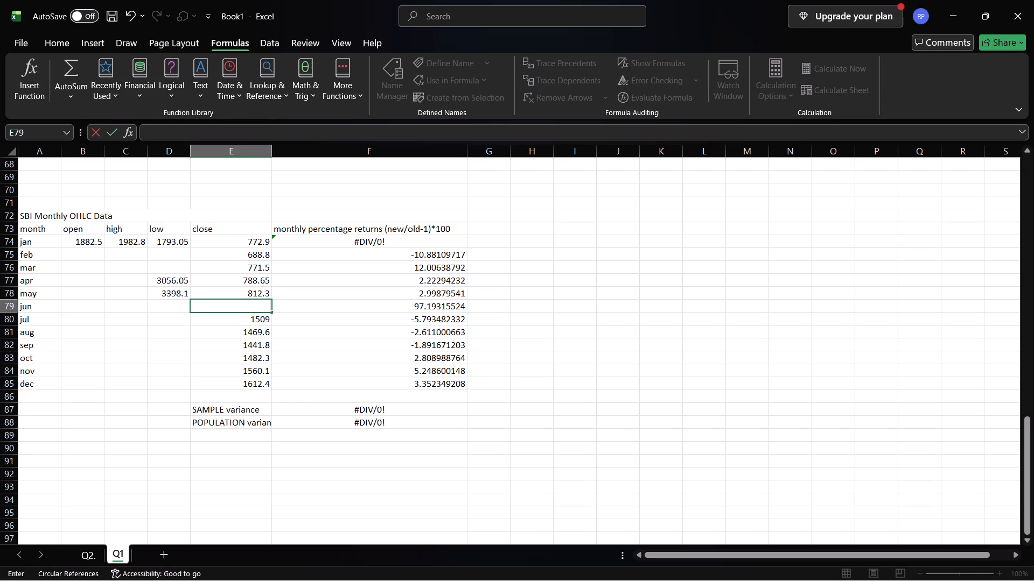
text(820)
text(.35)
key(Down)
Enter SBI's July to September closing prices in E80:E82 as 796.55, 802.5 and 872.45.
key(BackSpace)
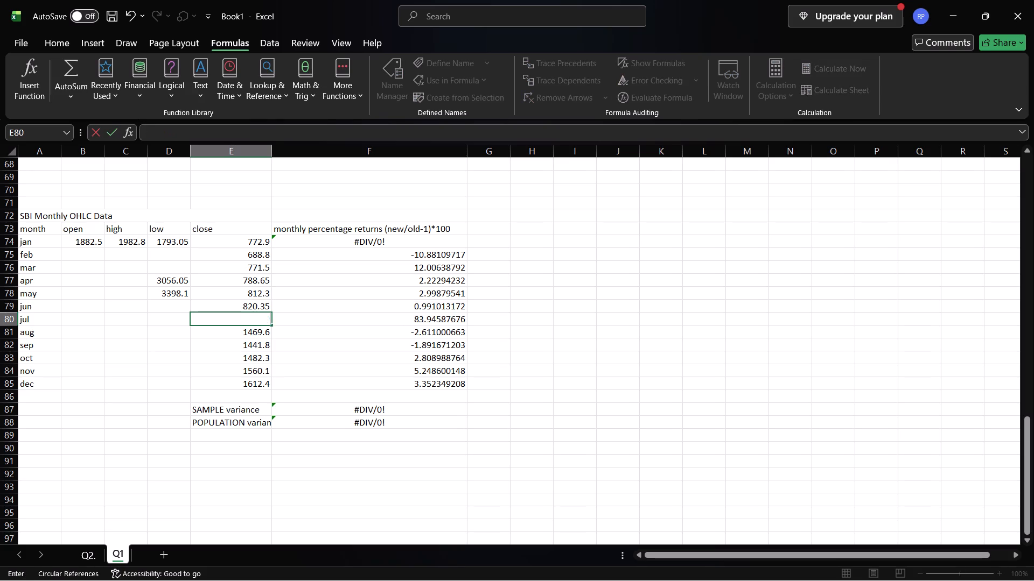
text(796)
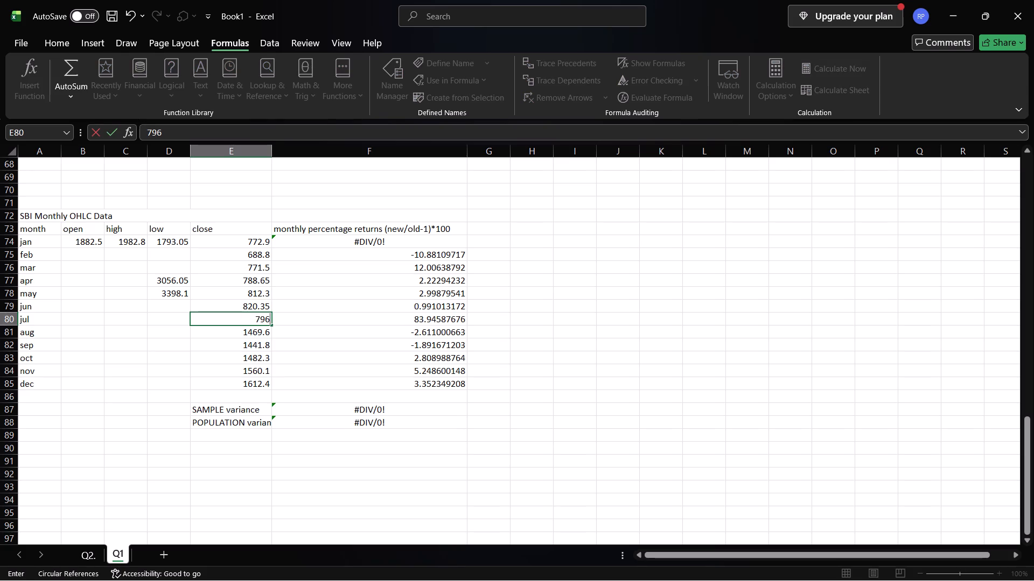
text(.55)
key(Down)
key(BackSpace)
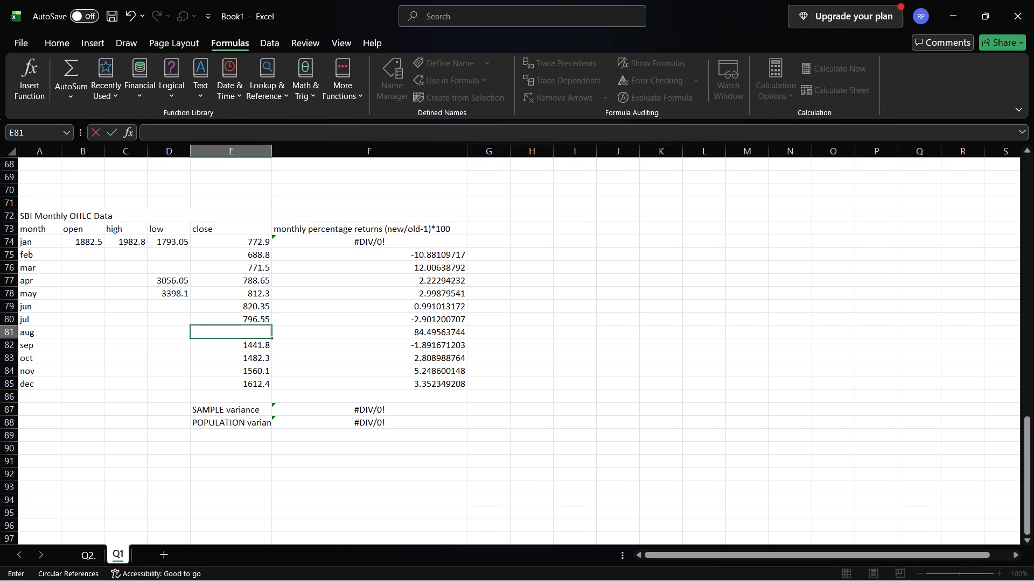
text(802)
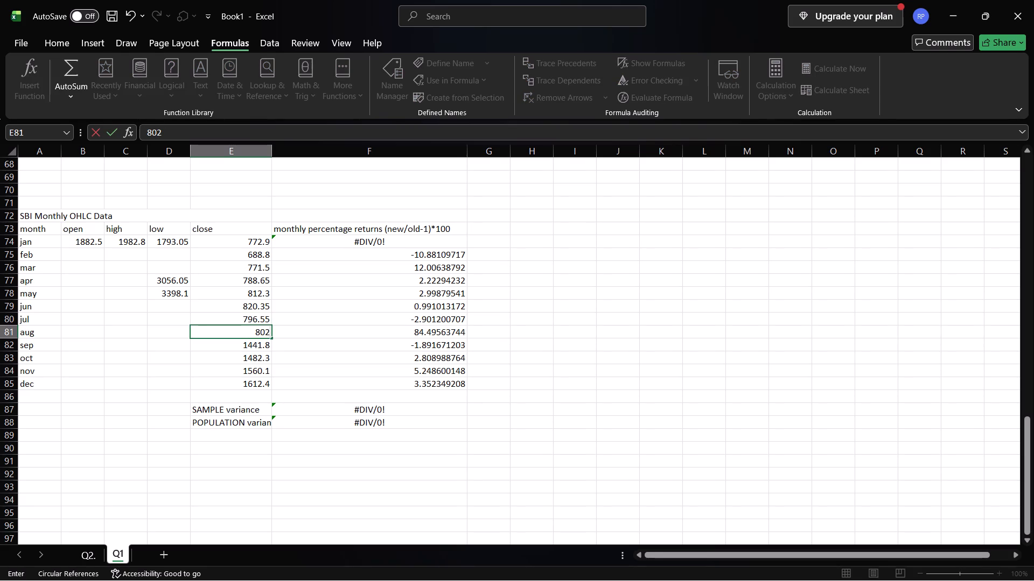
text(.5)
key(Down)
key(BackSpace)
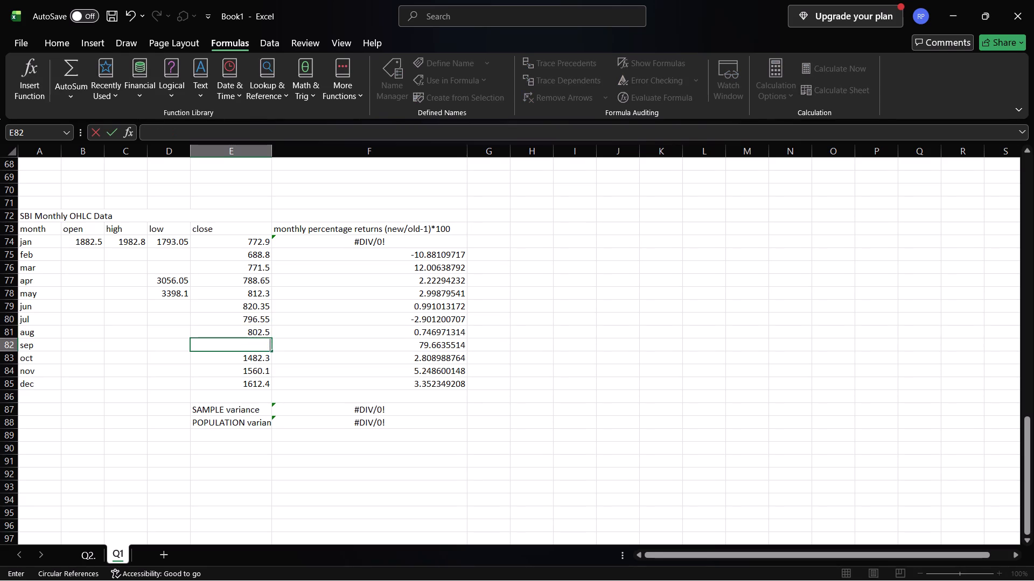
text(872)
text(.45)
key(BackSpace)
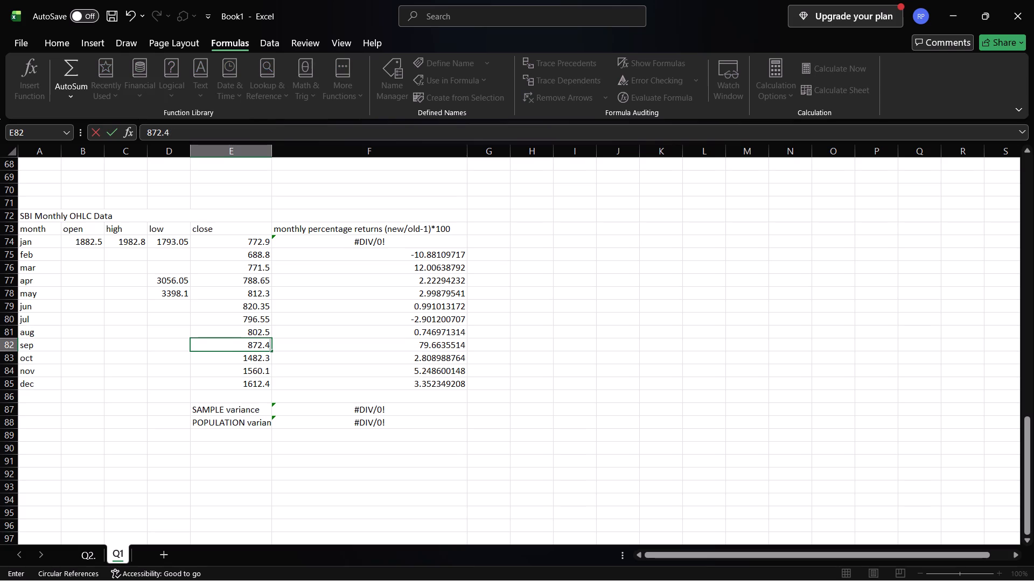
key(5)
key(Down)
key(Up)
key(Down)
Enter SBI's October to December closing prices in E83:E85 as 937, 979 and 982.2.
key(BackSpace)
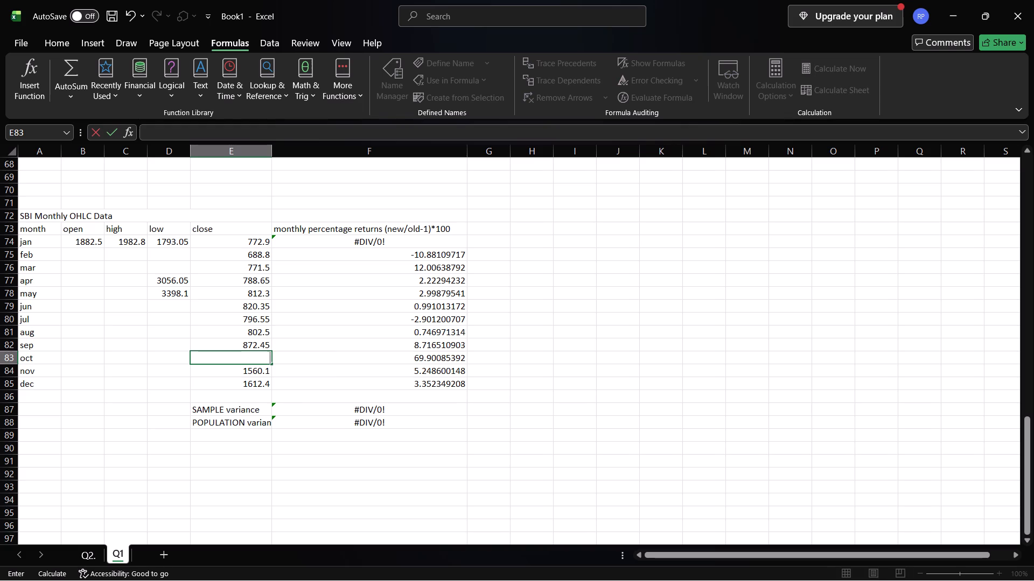
text(937)
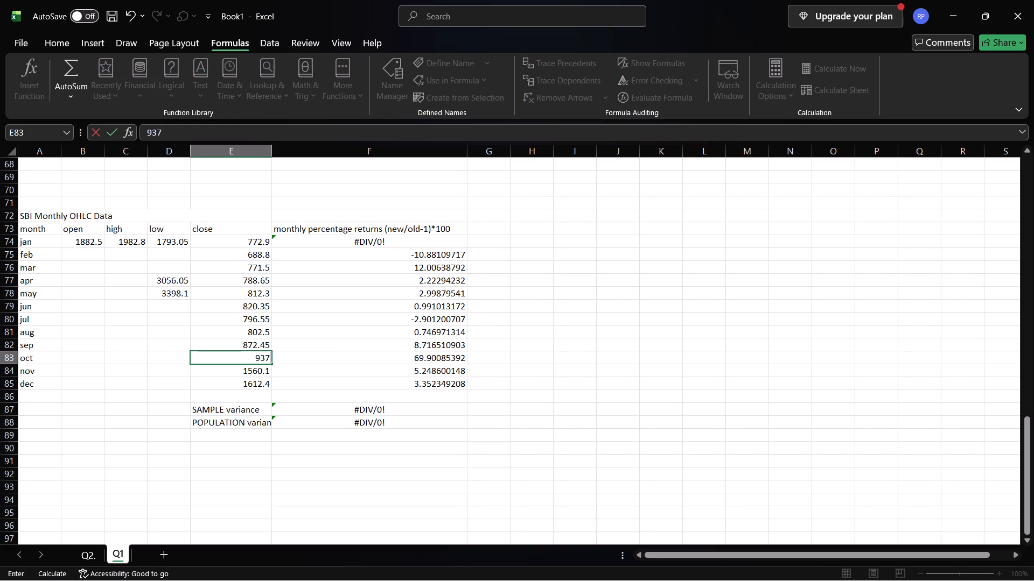
key(Down)
key(BackSpace)
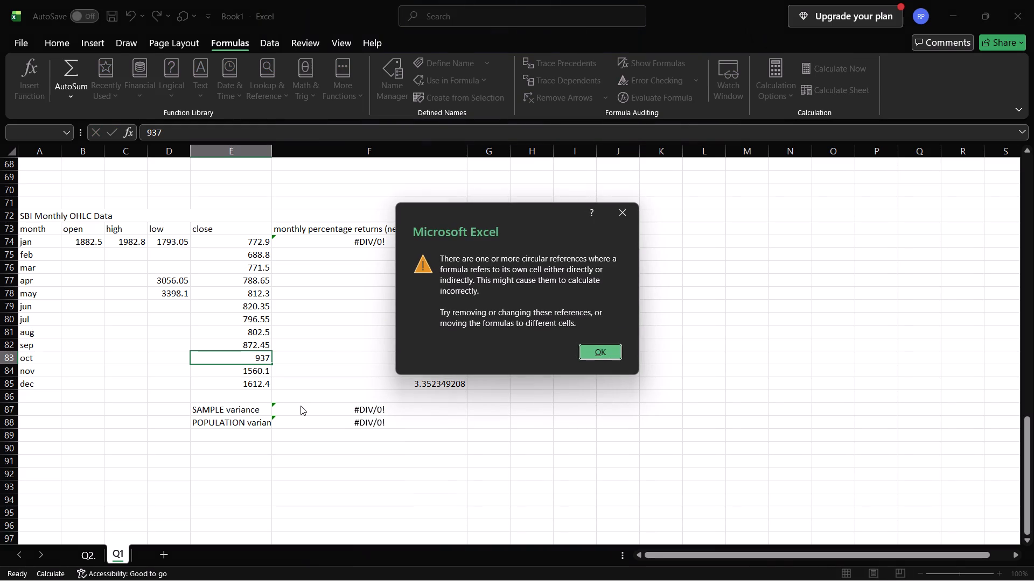
click(600, 348)
key(BackSpace)
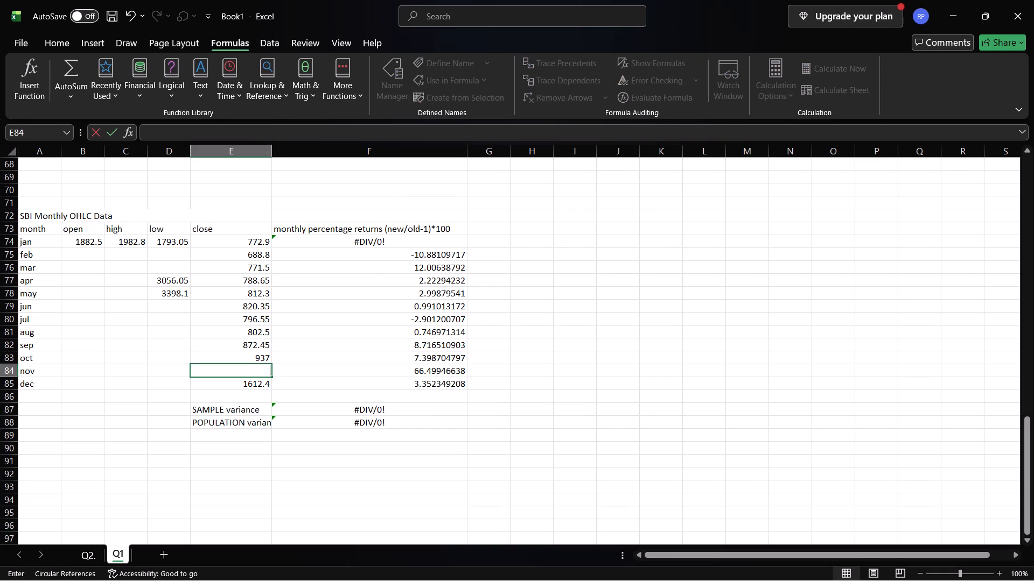
text(979)
key(Down)
key(BackSpace)
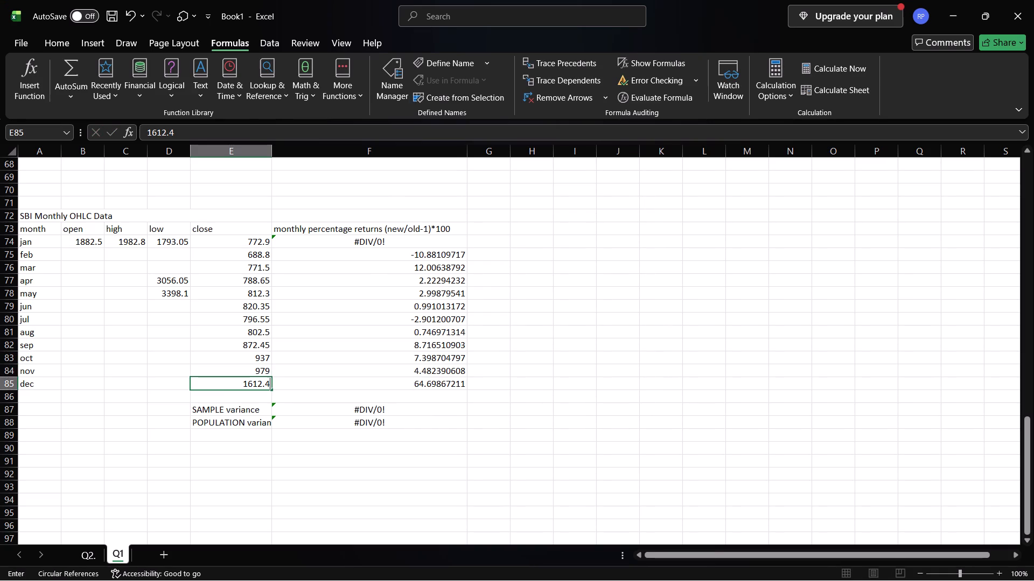
text(982)
text(.2)
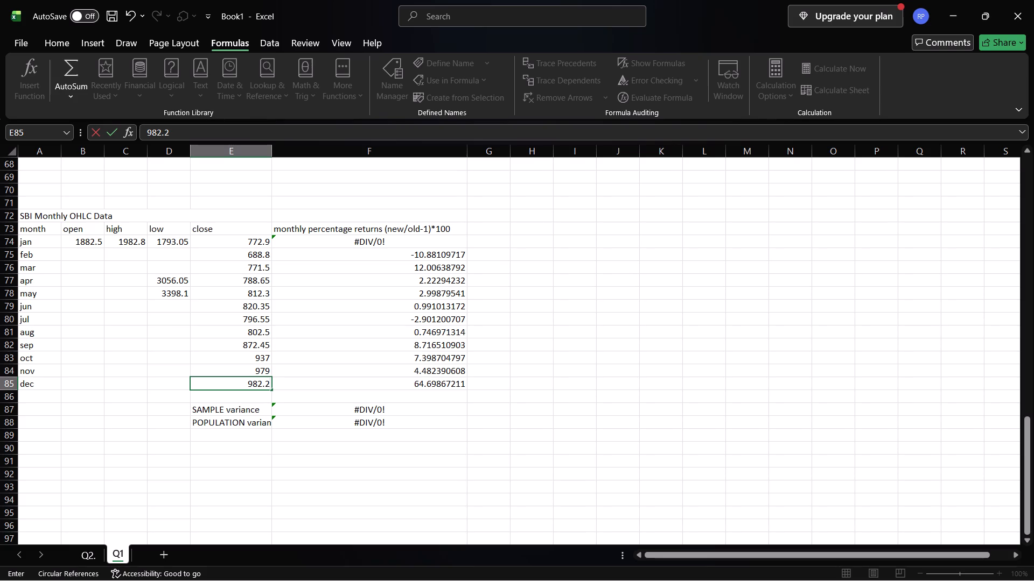
Correct SBI's January return formula in F74 to =(E74/J6-1)*100, so it references SBI's December 2024 closing price.
click(423, 246)
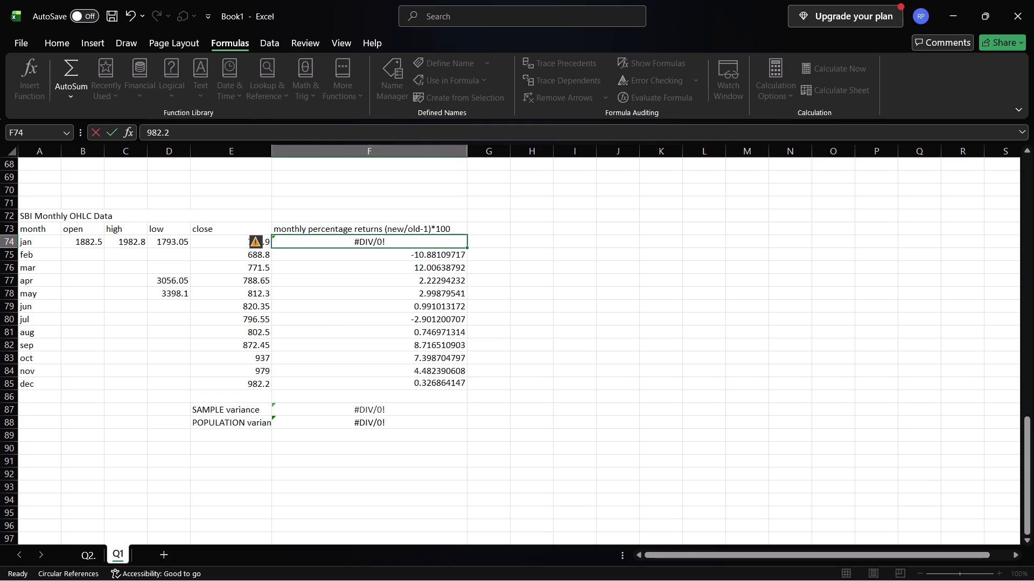
scroll(423, 246, up, 3)
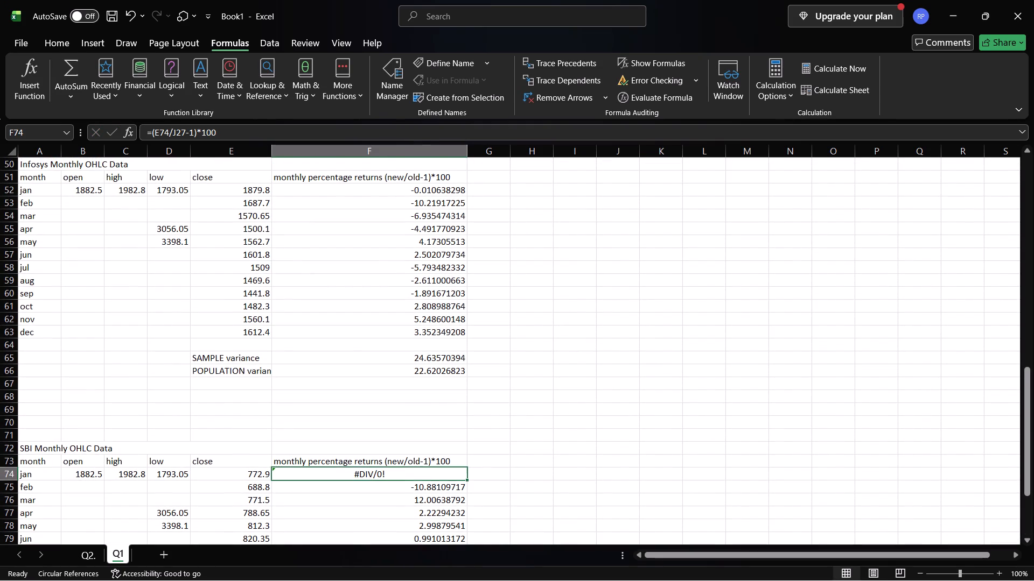
scroll(423, 246, up, 2)
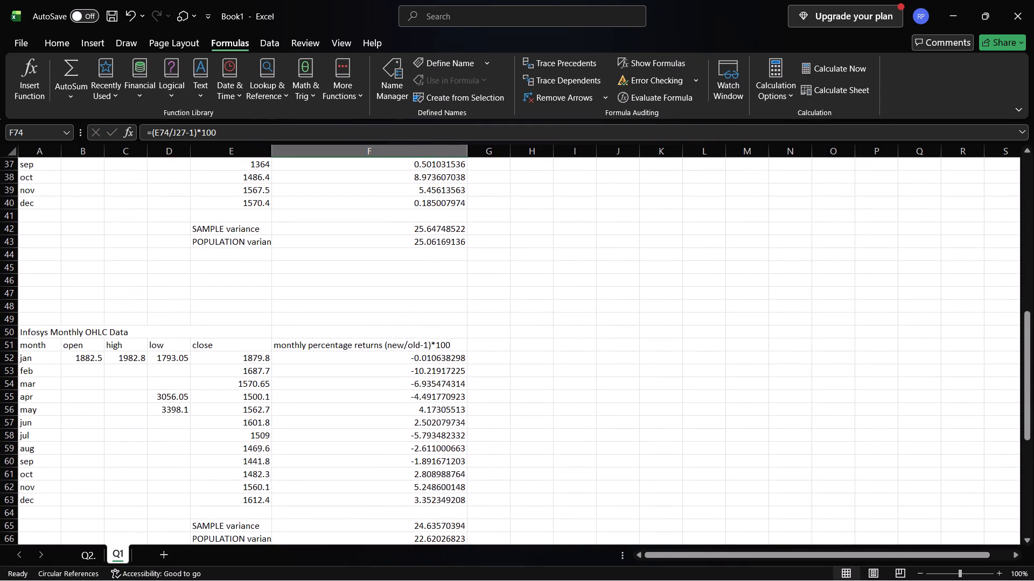
scroll(544, 335, up, 1)
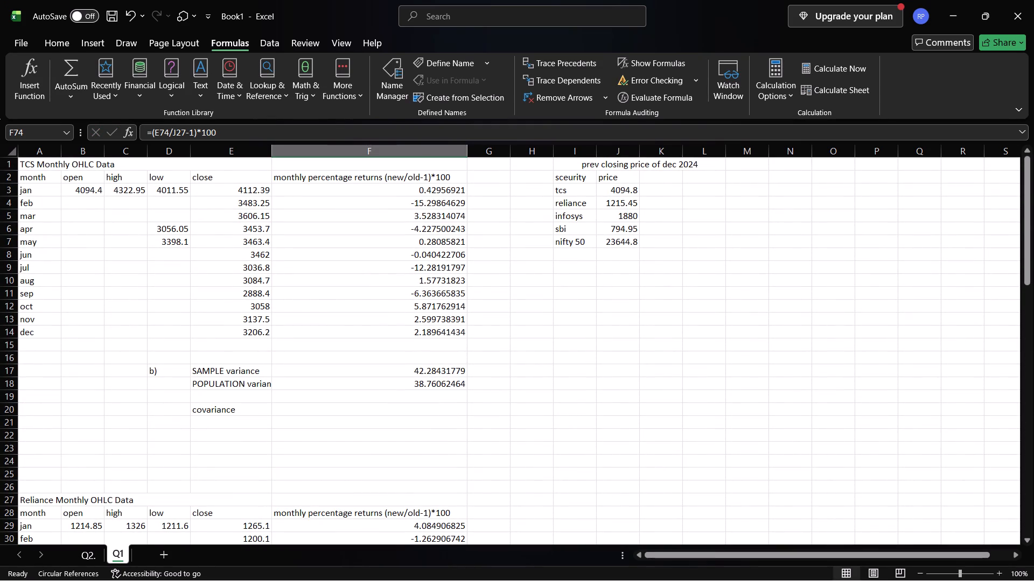
click(606, 232)
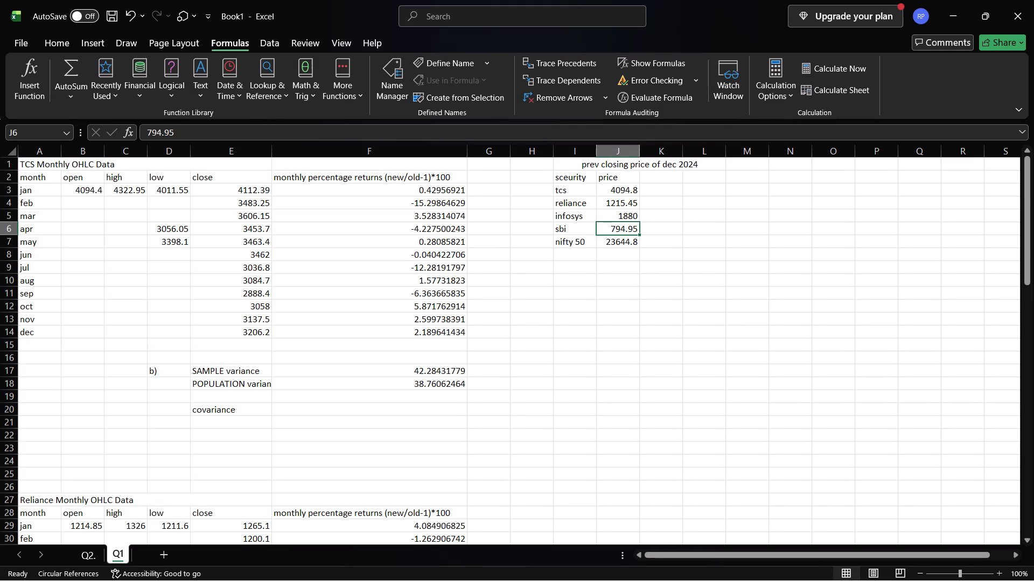
scroll(606, 232, down, 5)
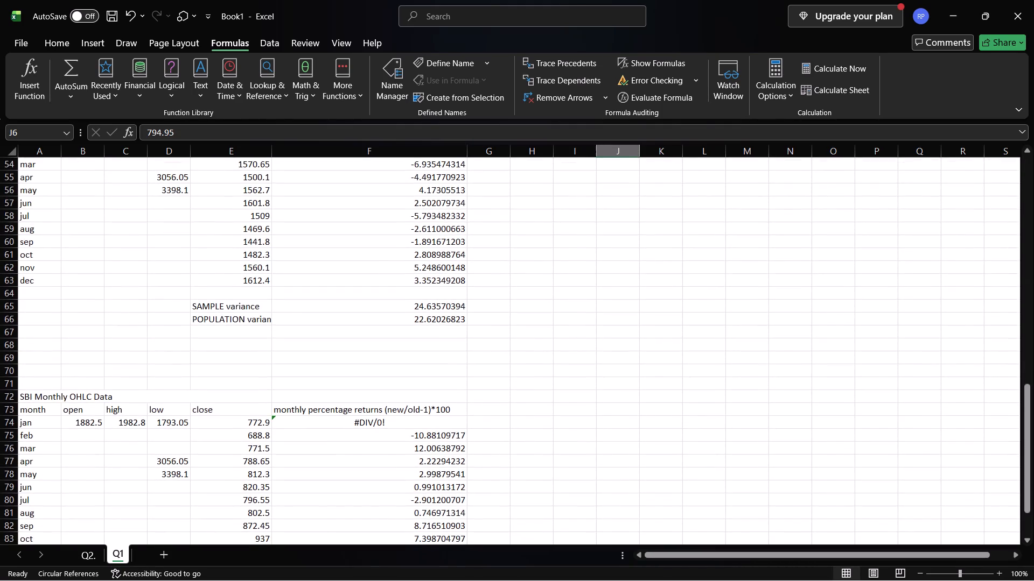
scroll(508, 252, up, 1)
scroll(459, 267, down, 4)
scroll(459, 267, up, 5)
scroll(459, 267, down, 1)
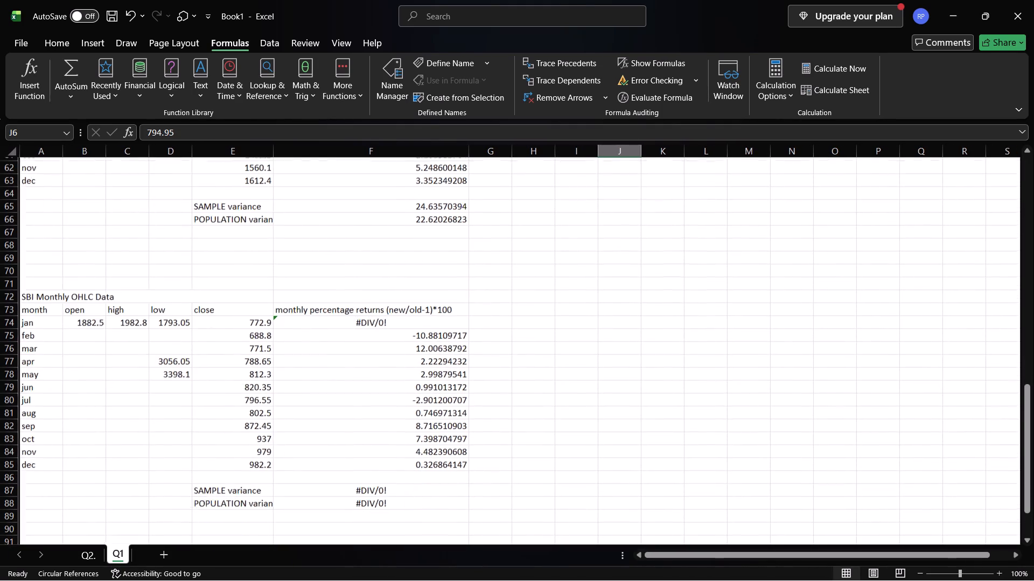
scroll(459, 267, down, 1)
click(416, 315)
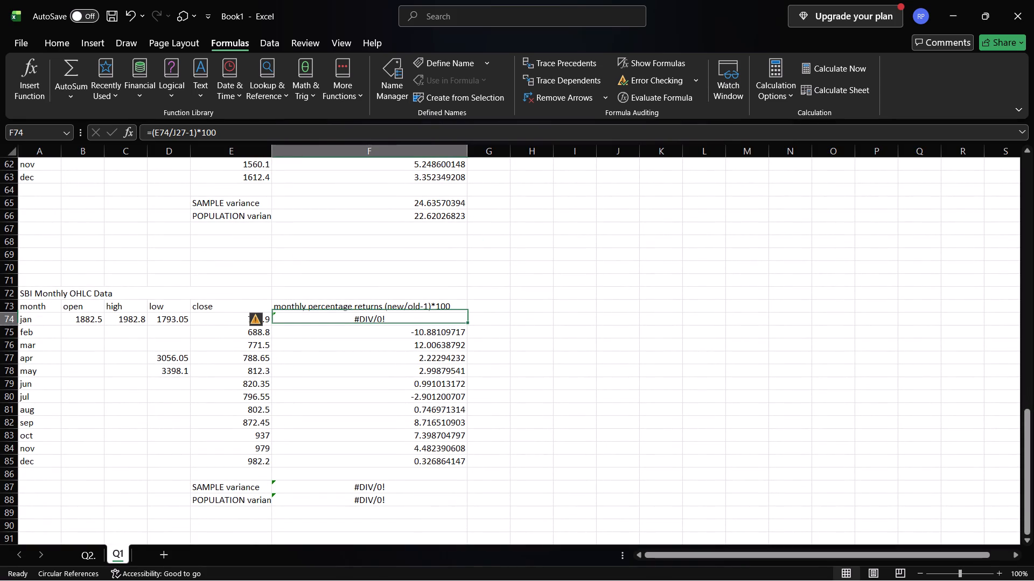
key(BackSpace)
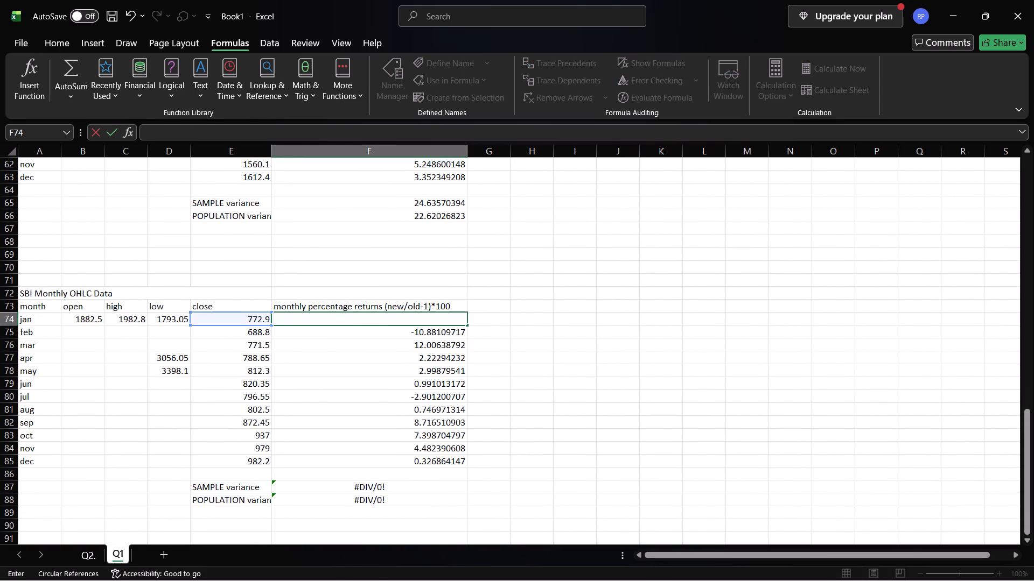
key(ctrl+z)
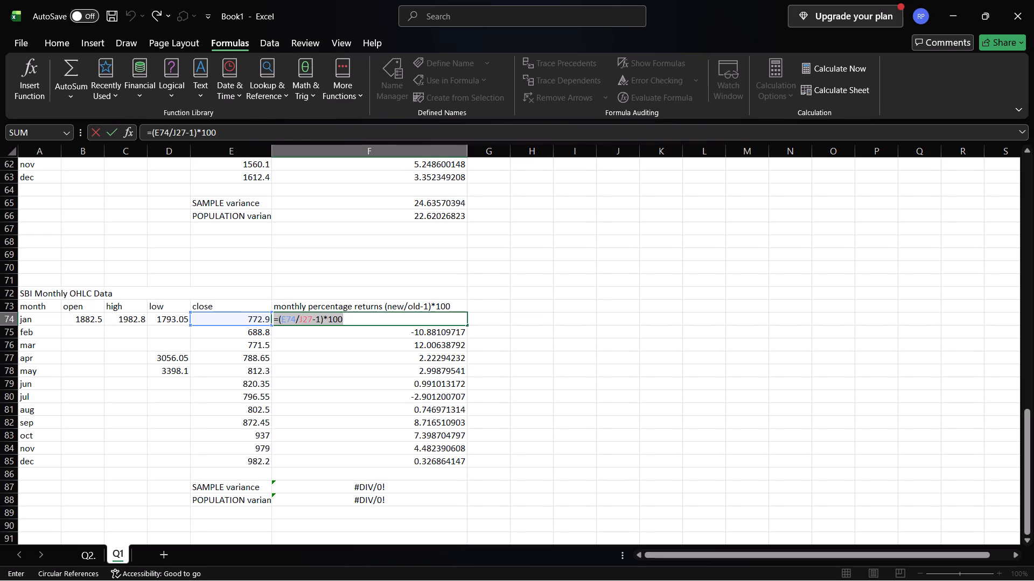
click(315, 318)
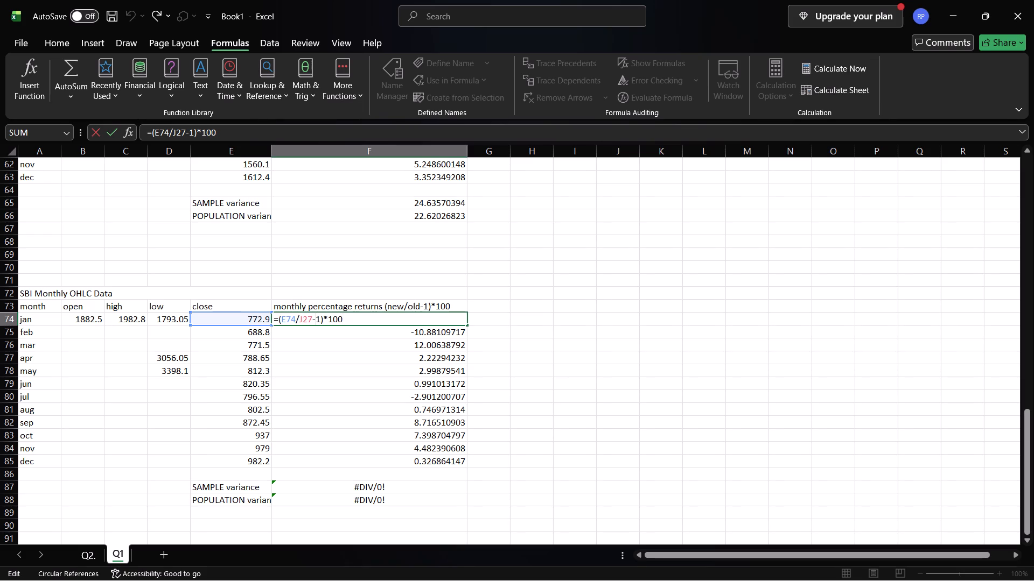
click(311, 317)
key(BackSpace)
key(BackSpace)
key(6)
key(Return)
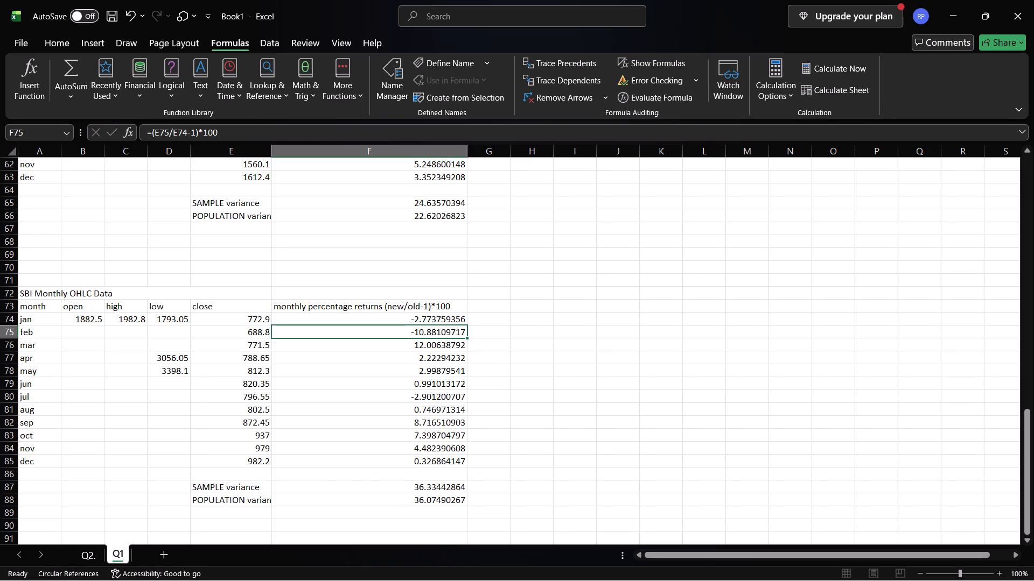
Check SBI's previous closing price in J6 against the return formulas in F74 and F75 and the sample variance formula in F87.
scroll(311, 317, up, 3)
scroll(392, 483, up, 1)
scroll(511, 507, up, 2)
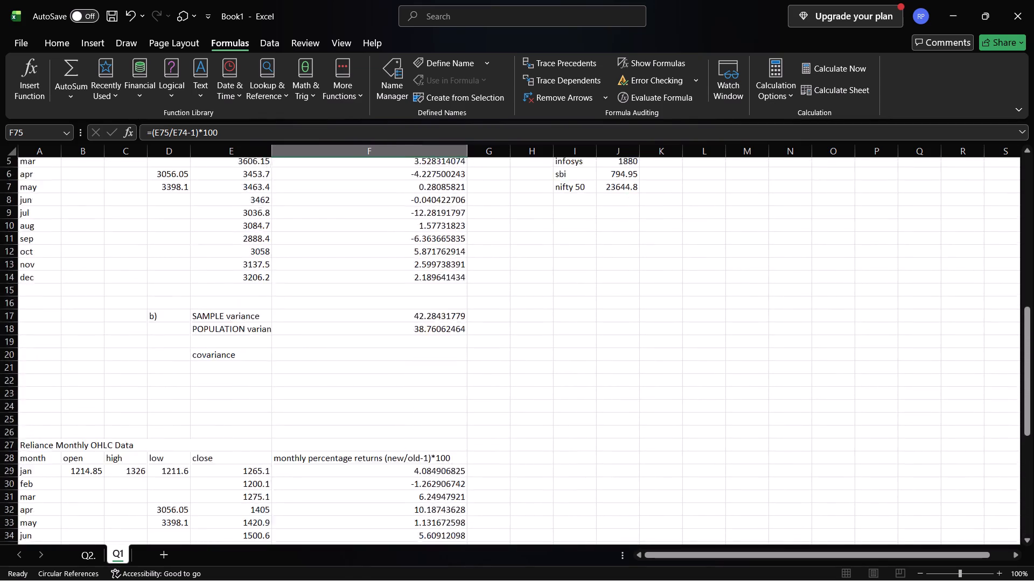
click(625, 232)
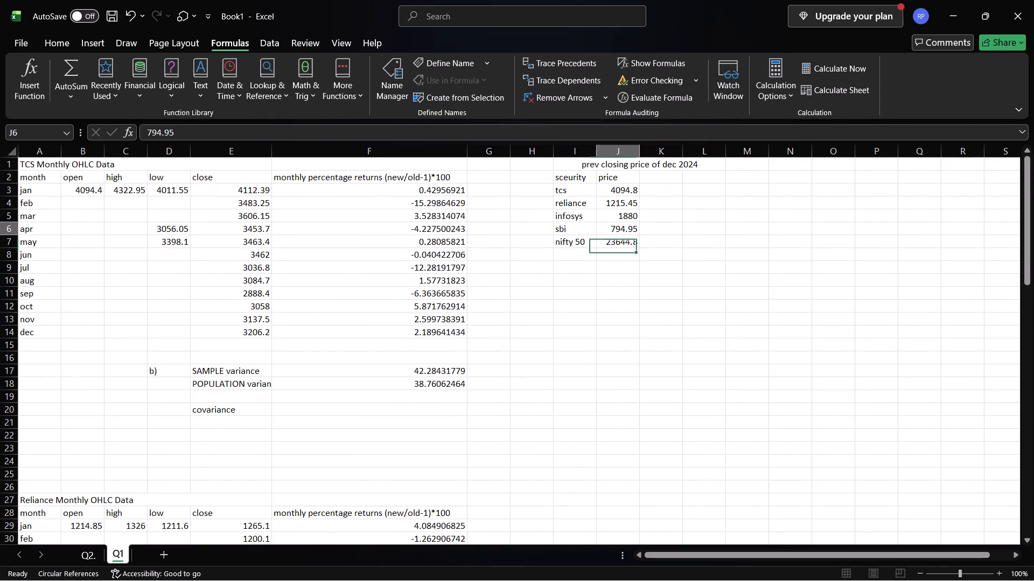
scroll(581, 324, down, 3)
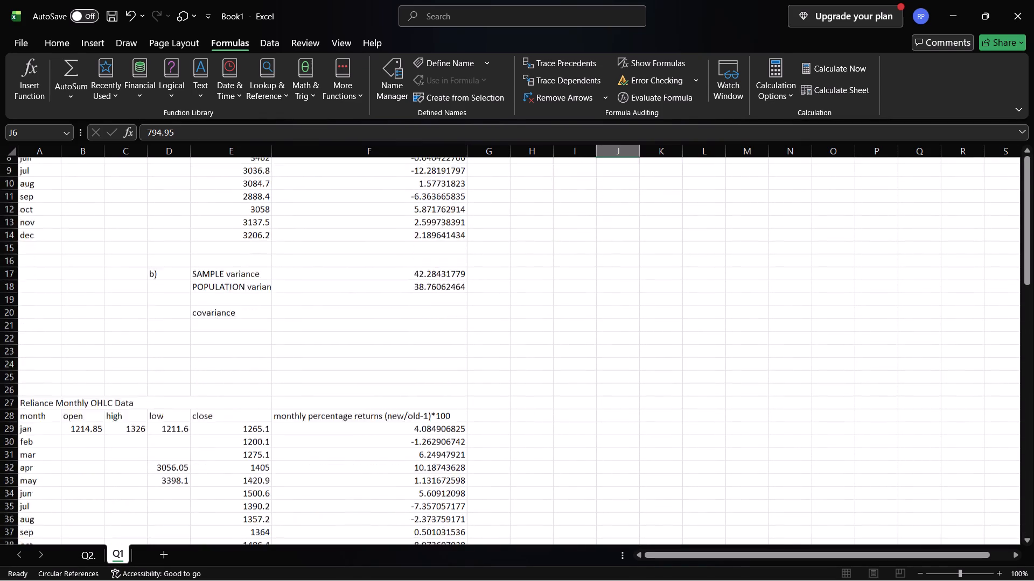
scroll(581, 324, down, 3)
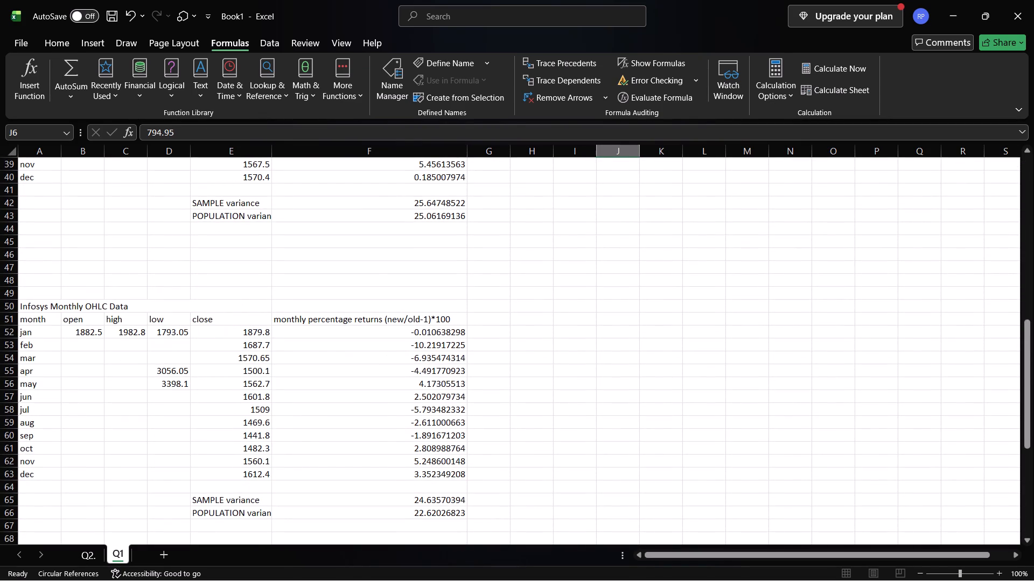
scroll(397, 337, down, 3)
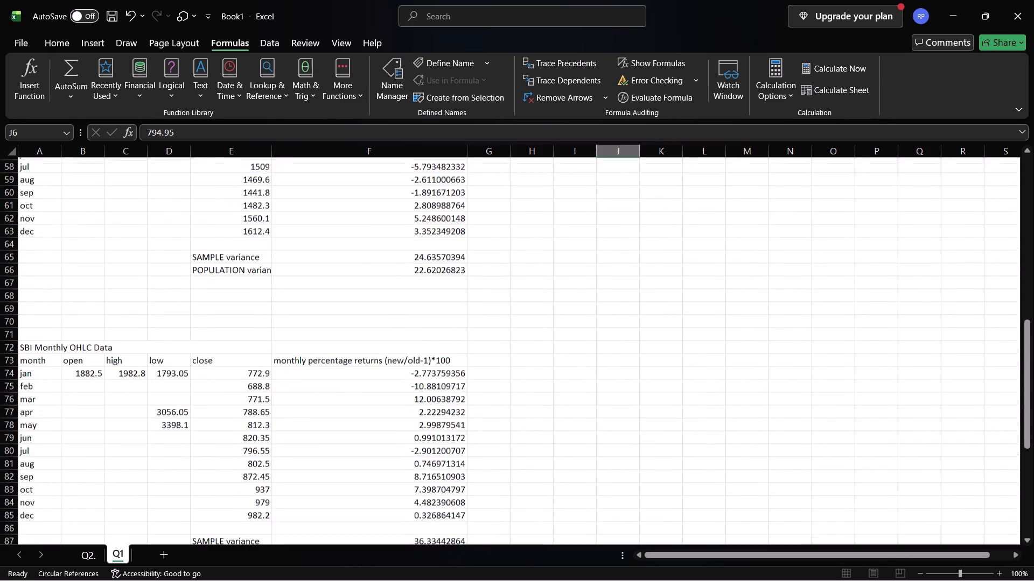
scroll(397, 337, down, 3)
click(382, 267)
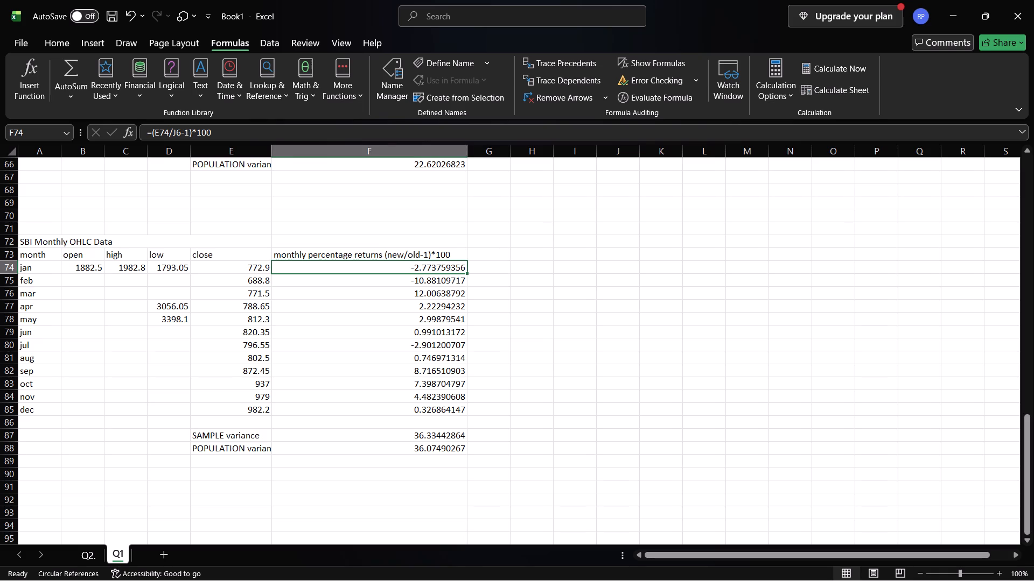
click(361, 282)
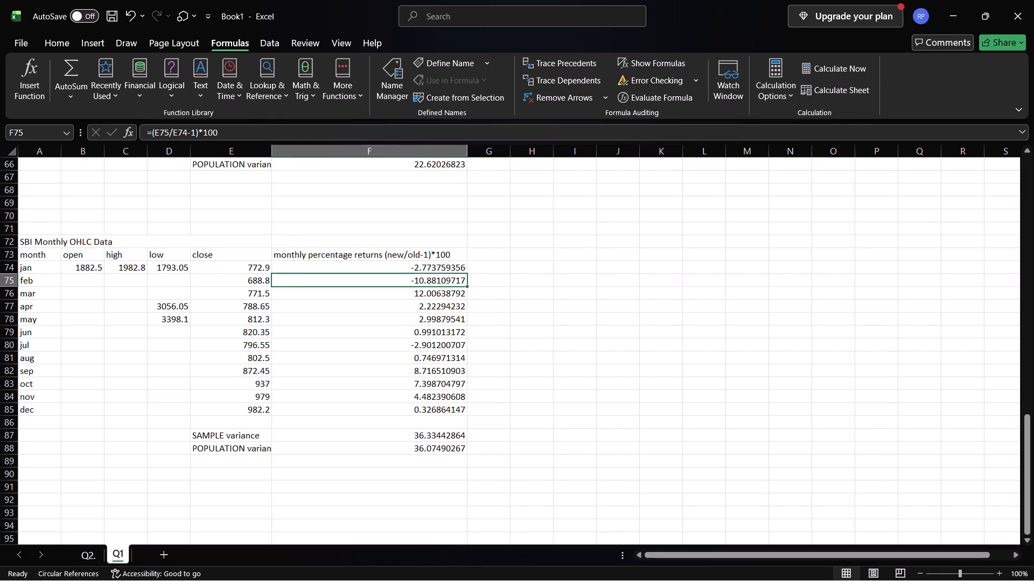
click(352, 266)
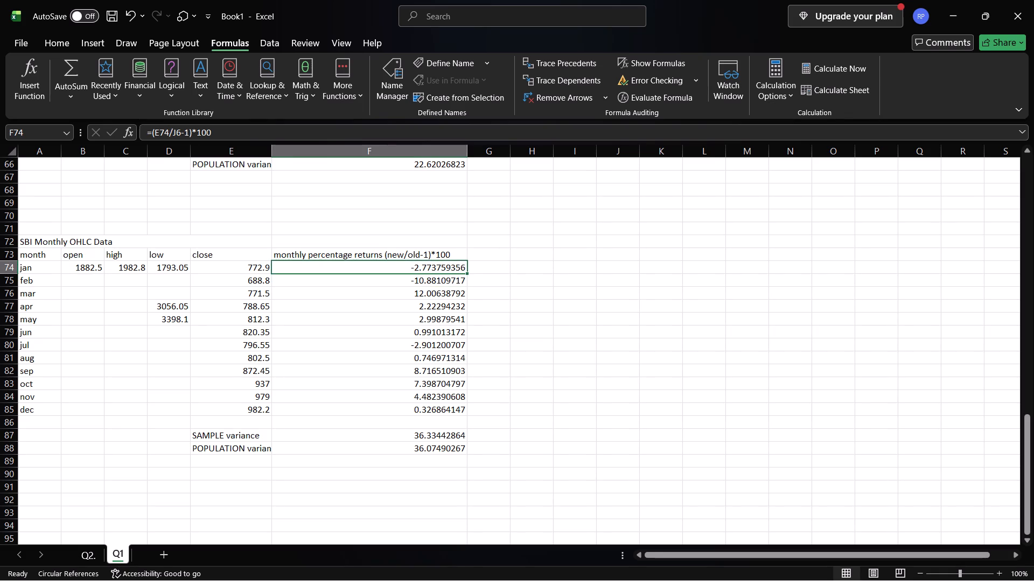
click(354, 436)
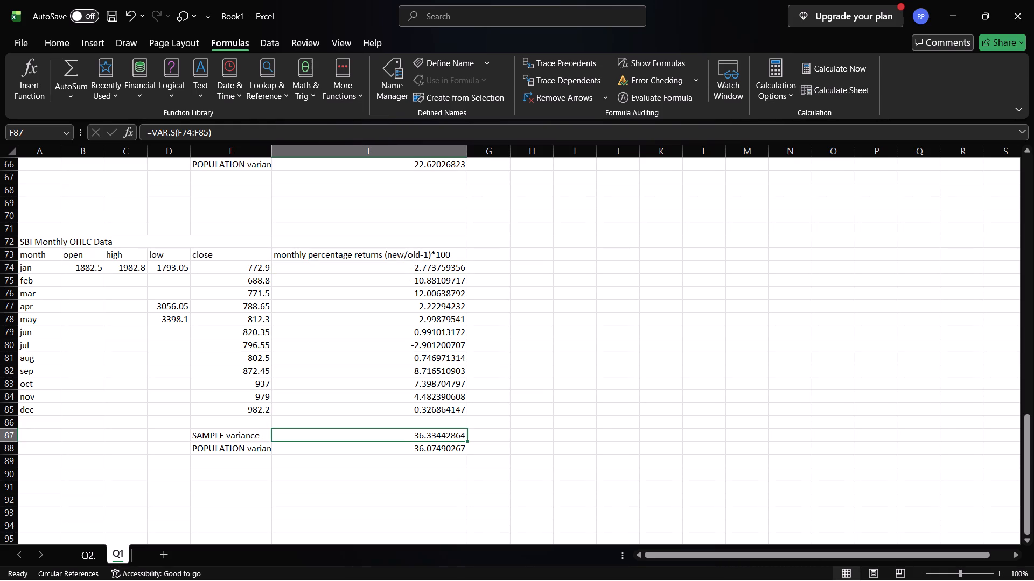
Copy the whole SBI block A72:F88, including its returns and variances, and paste it below starting at A93.
scroll(440, 436, down, 1)
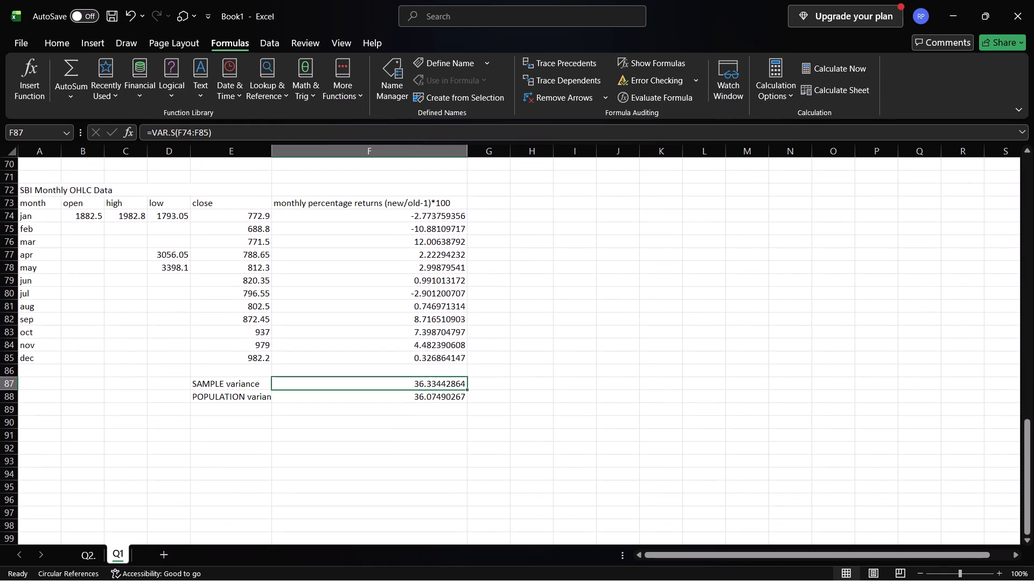
drag(20, 189, 44, 195)
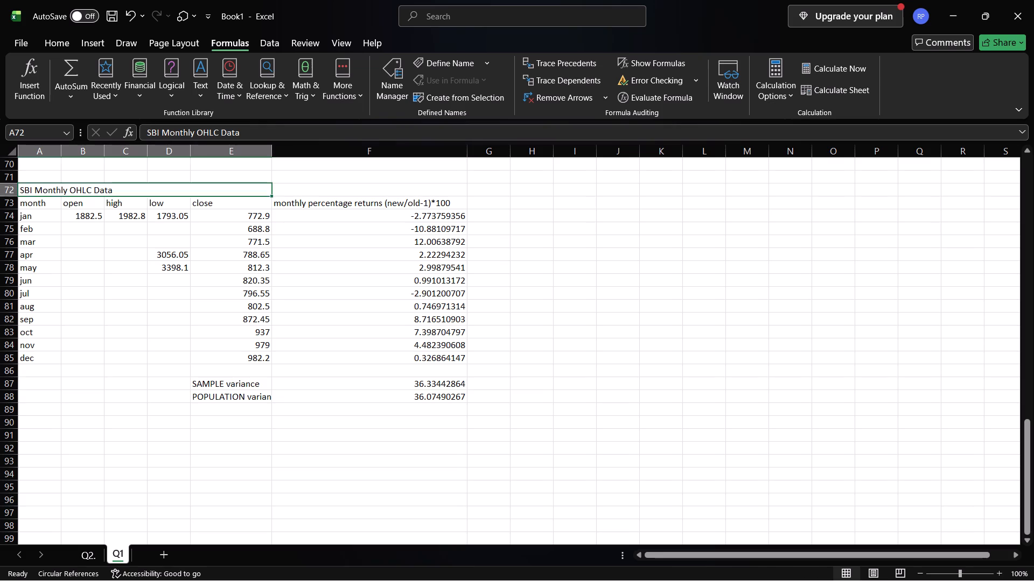
drag(44, 195, 333, 394)
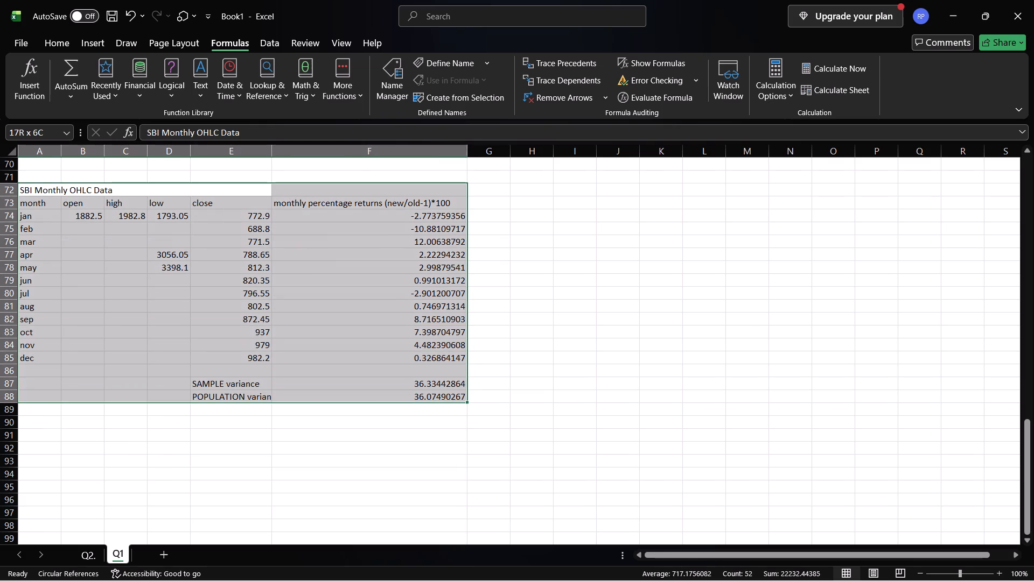
drag(333, 394, 333, 396)
key(ctrl+c)
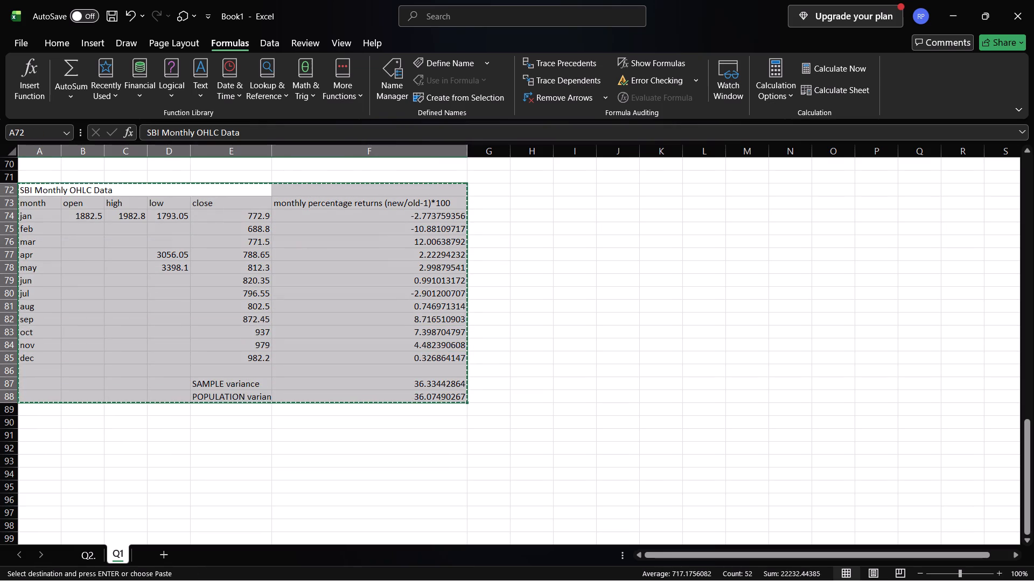
click(249, 463)
scroll(249, 463, down, 2)
scroll(249, 463, up, 7)
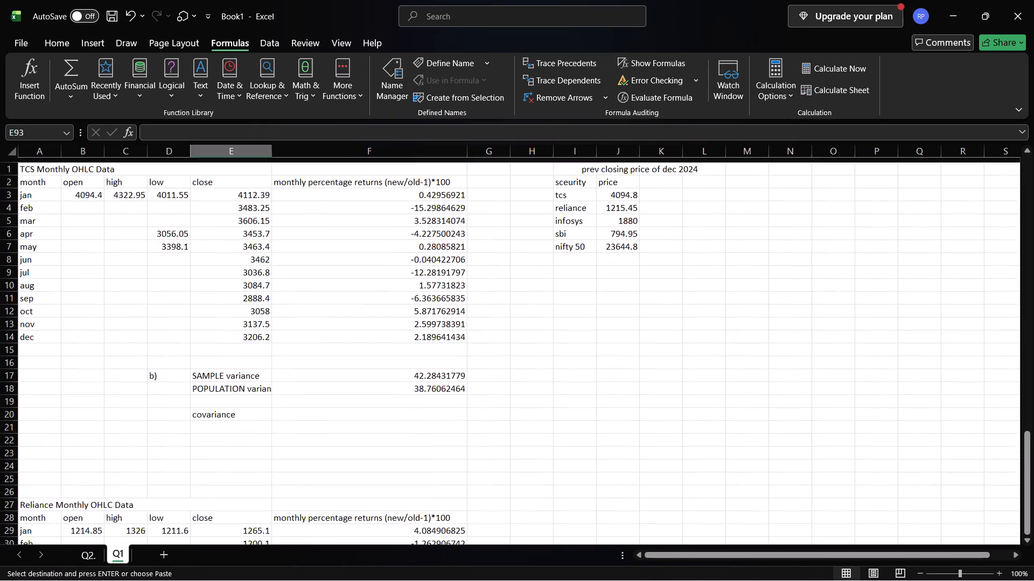
scroll(249, 463, down, 8)
scroll(249, 463, up, 4)
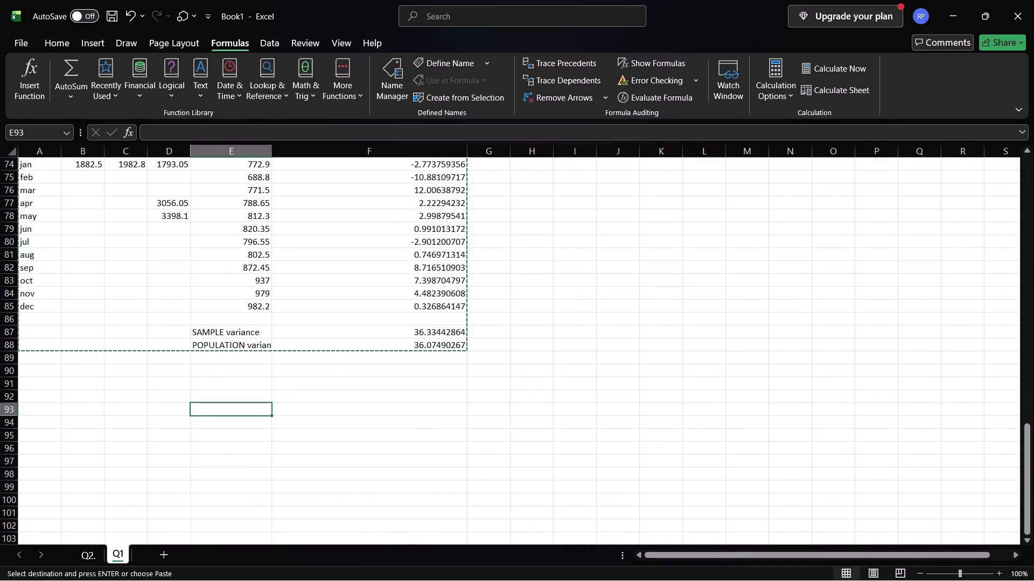
click(26, 409)
key(ctrl+v)
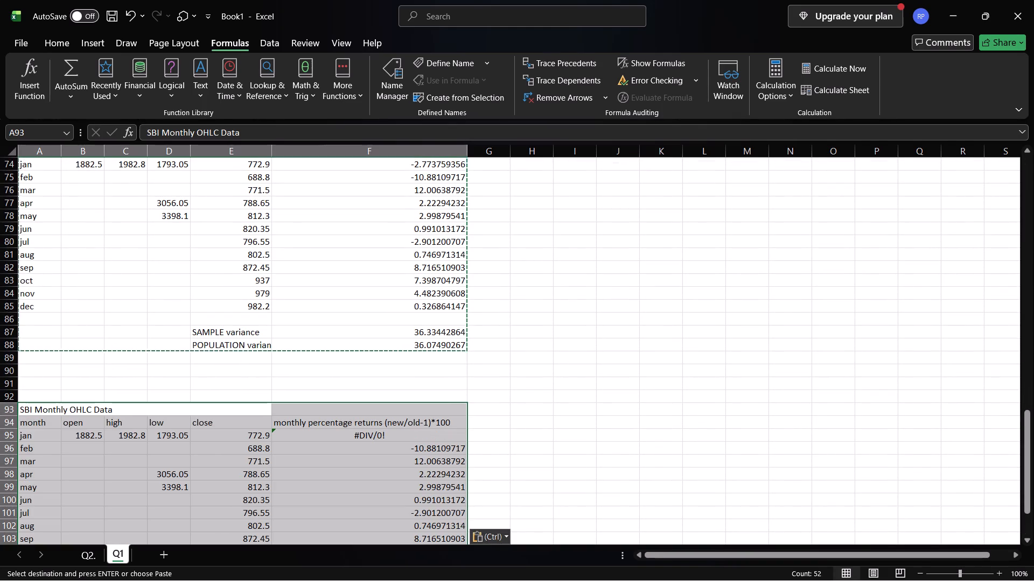
click(579, 264)
scroll(579, 264, down, 1)
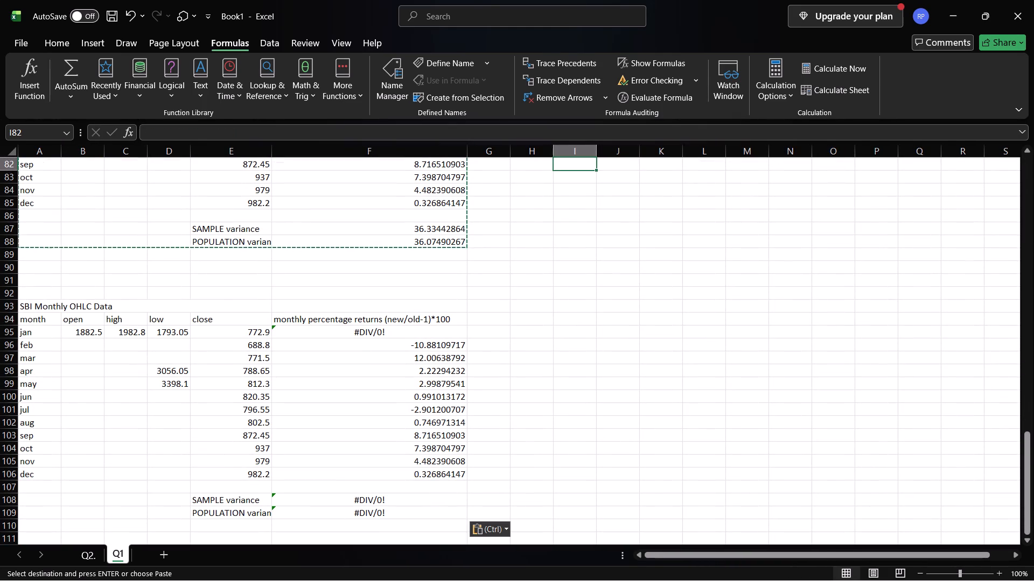
Change the copied block's heading in A93 to Nifty 50 Monthly OHLC Data.
click(55, 302)
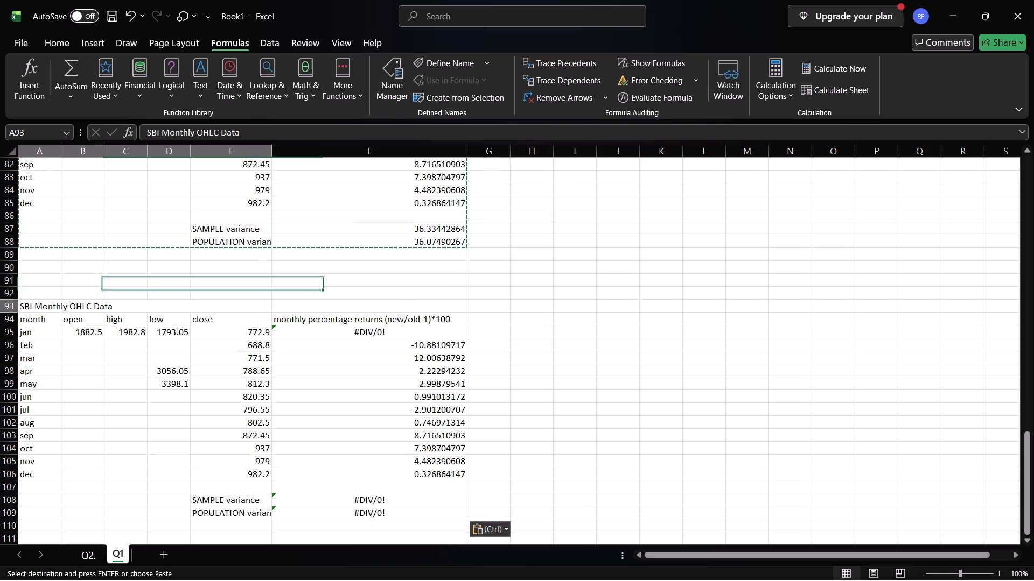
double_click(29, 307)
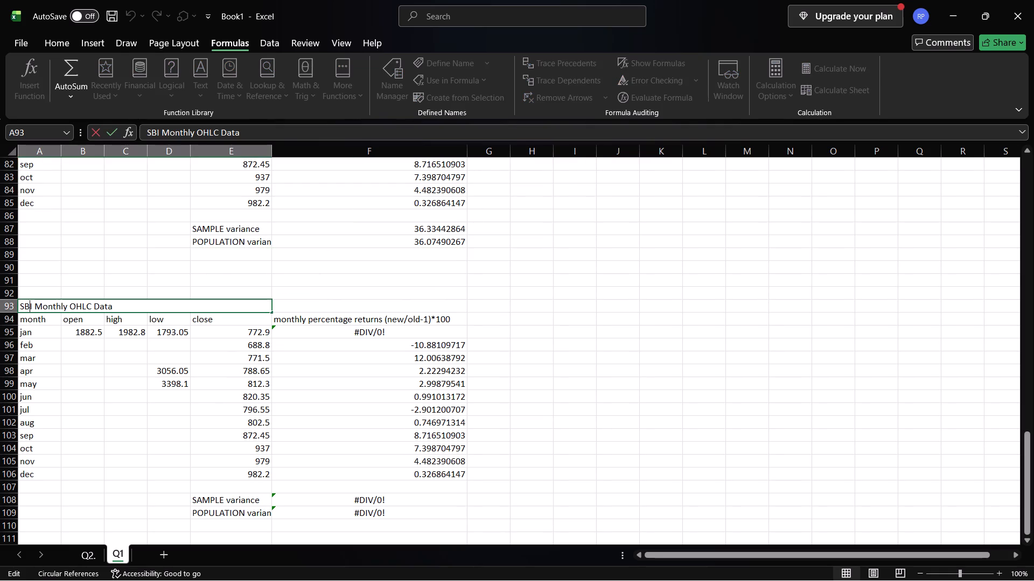
key(BackSpace)
key(BackSpace)
key(BackSpace)
key(Right)
key(BackSpace)
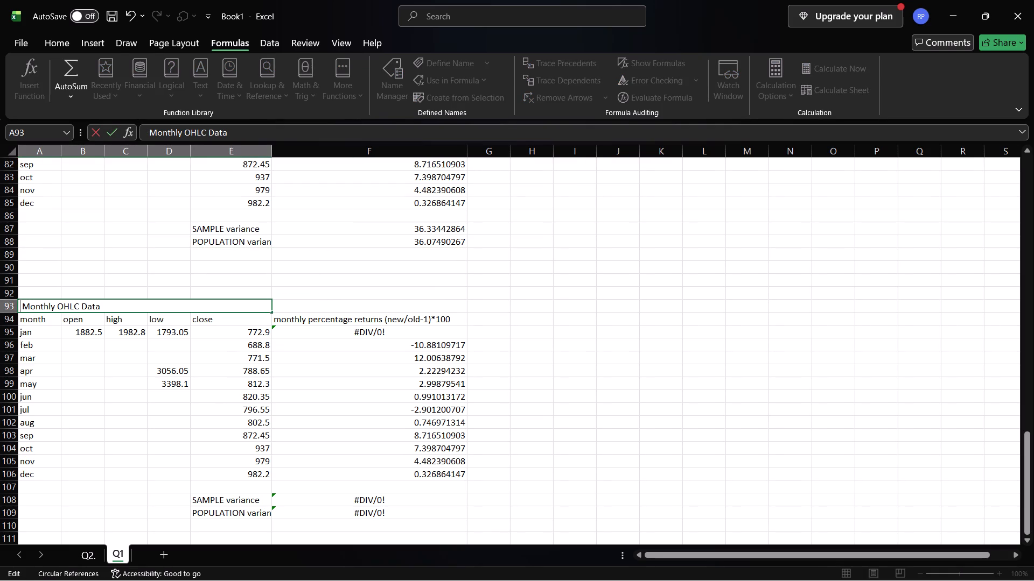
key(n)
key(BackSpace)
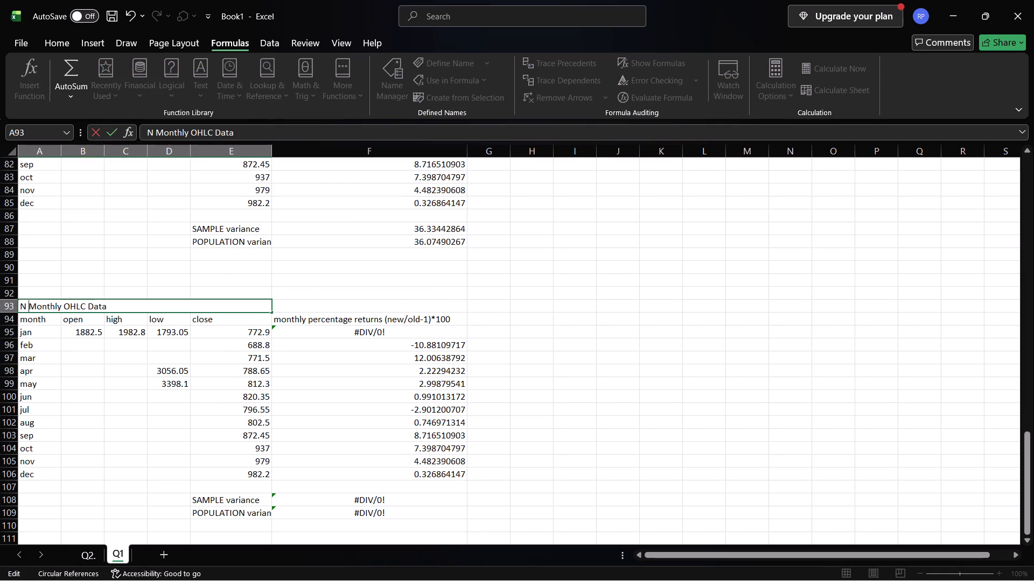
key(5)
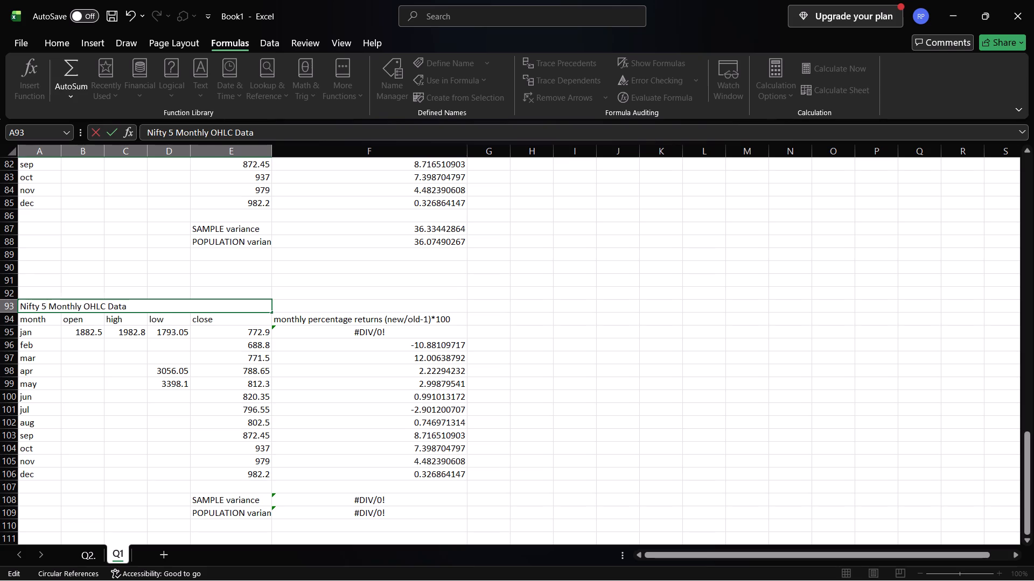
key(Return)
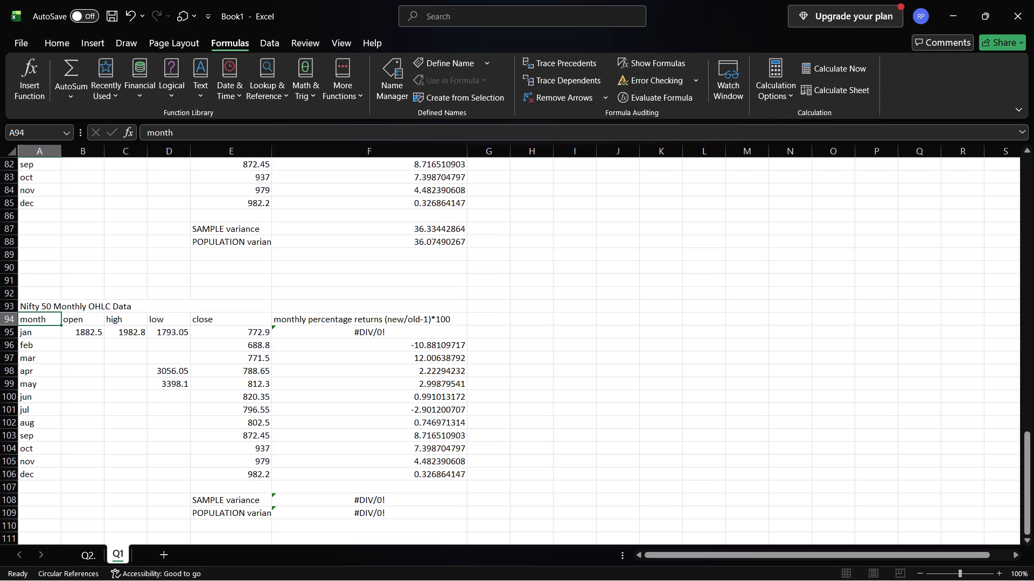
Enter Nifty 50's January to March closing prices in E95:E97 as 23508.4, 22124.7 and 23415.05.
click(231, 330)
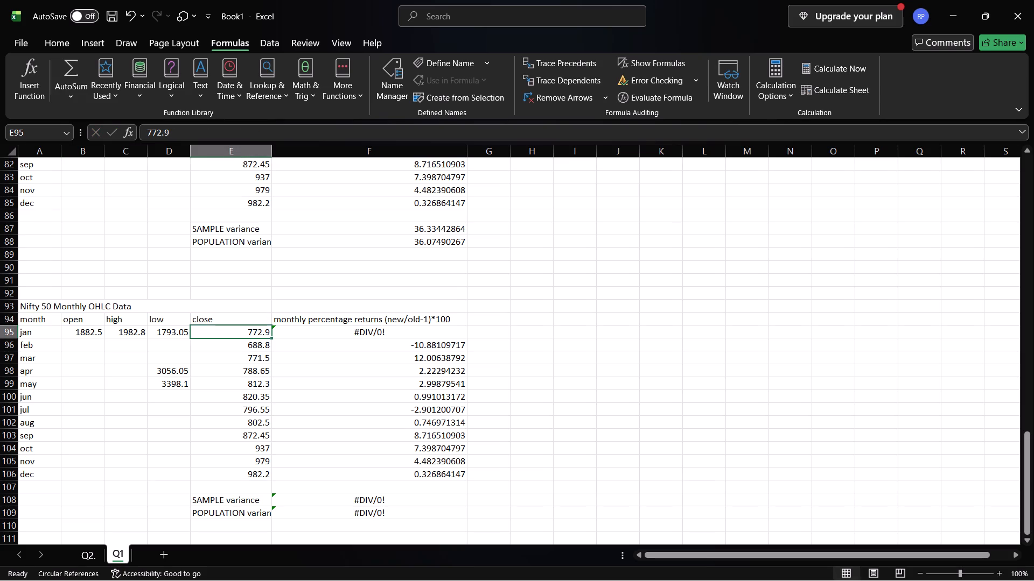
key(BackSpace)
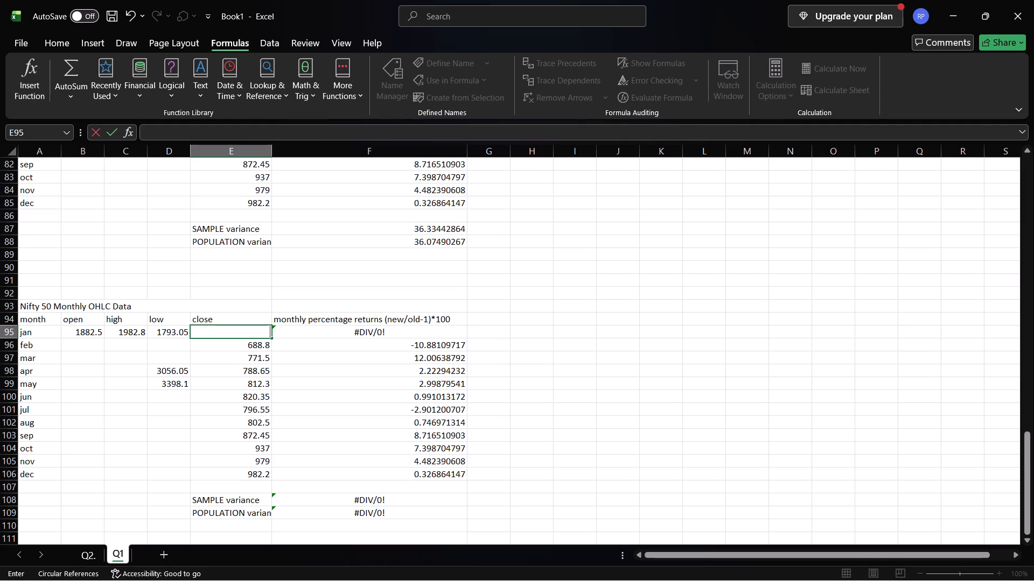
text(23508)
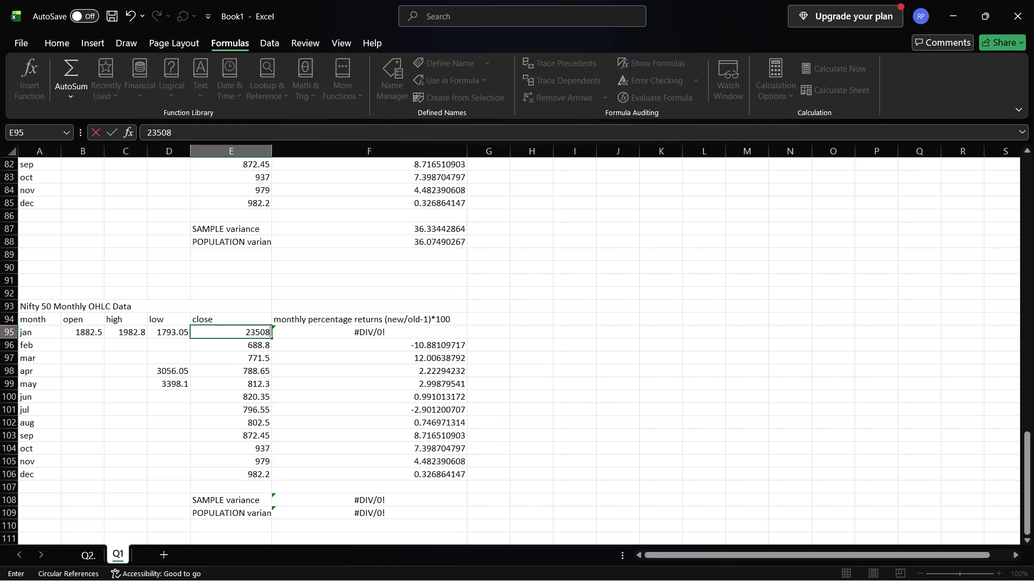
text(.4)
key(Down)
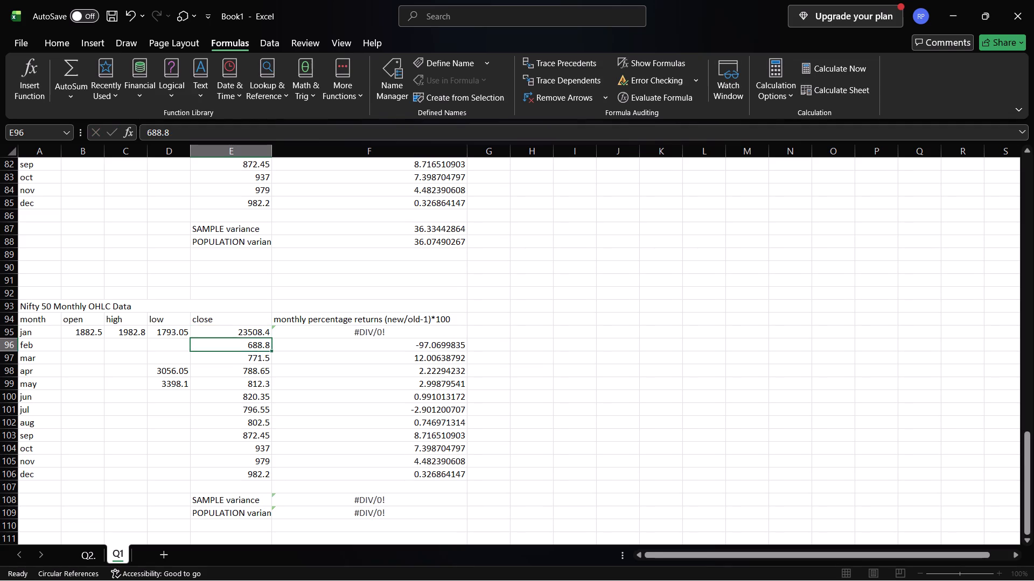
key(BackSpace)
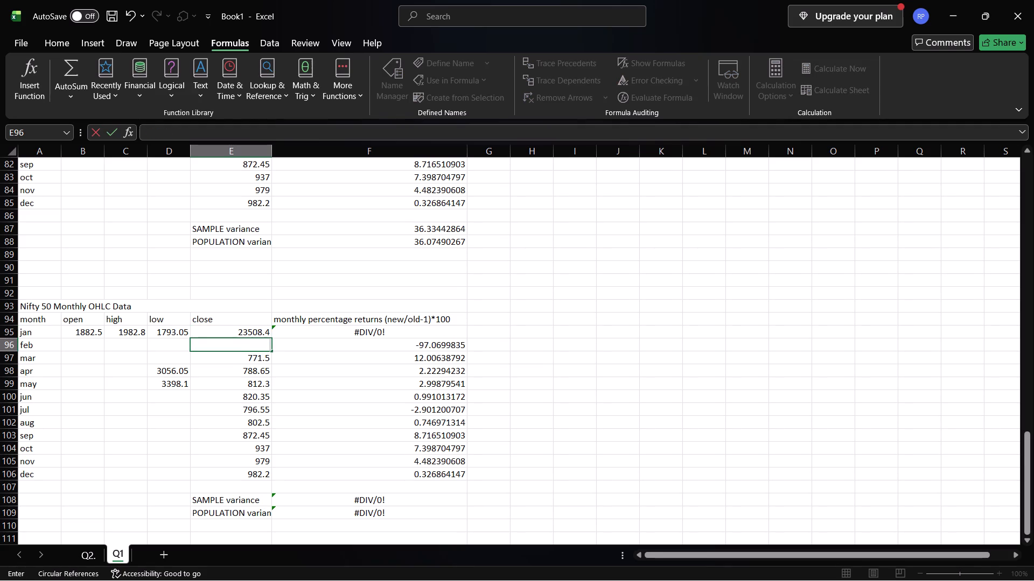
text(22124)
text(.7)
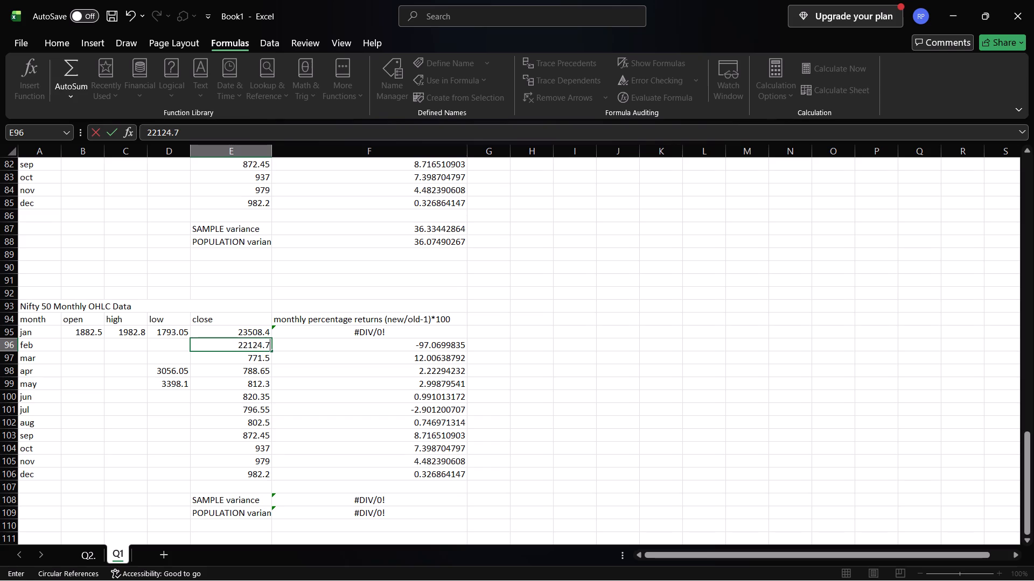
key(Down)
key(BackSpace)
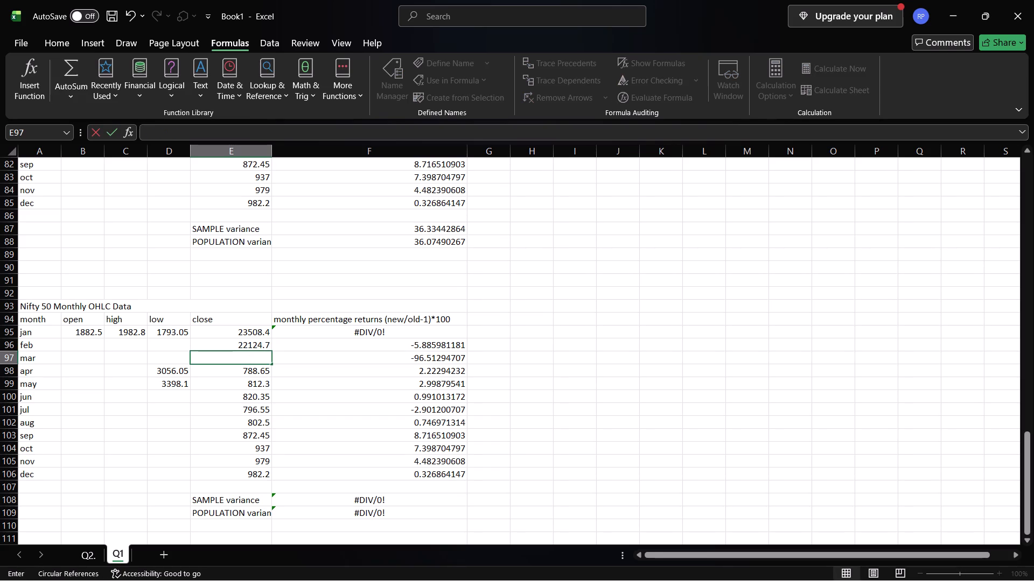
text(23)
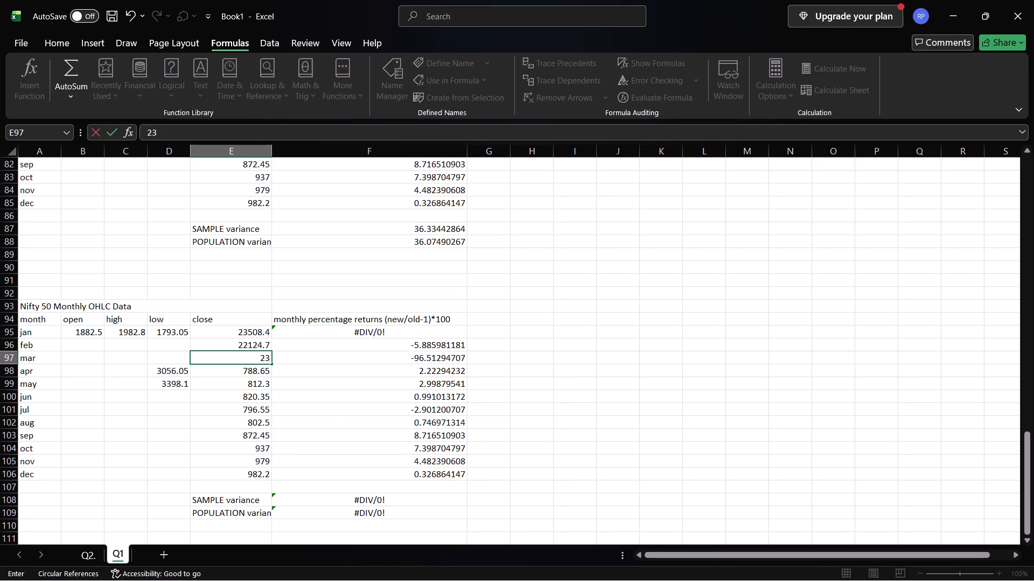
text(415)
text(.05)
key(Down)
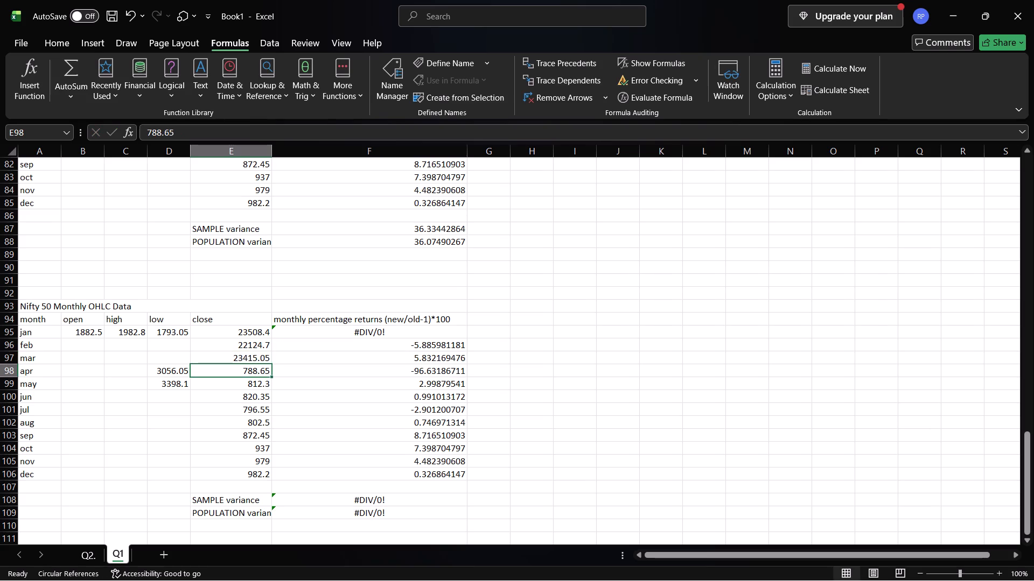
Enter Nifty 50's April to June closing prices in E98:E100 as 24334.2, 24750.7 and 25517.05.
key(BackSpace)
text(24334.2)
key(Down)
key(BackSpace)
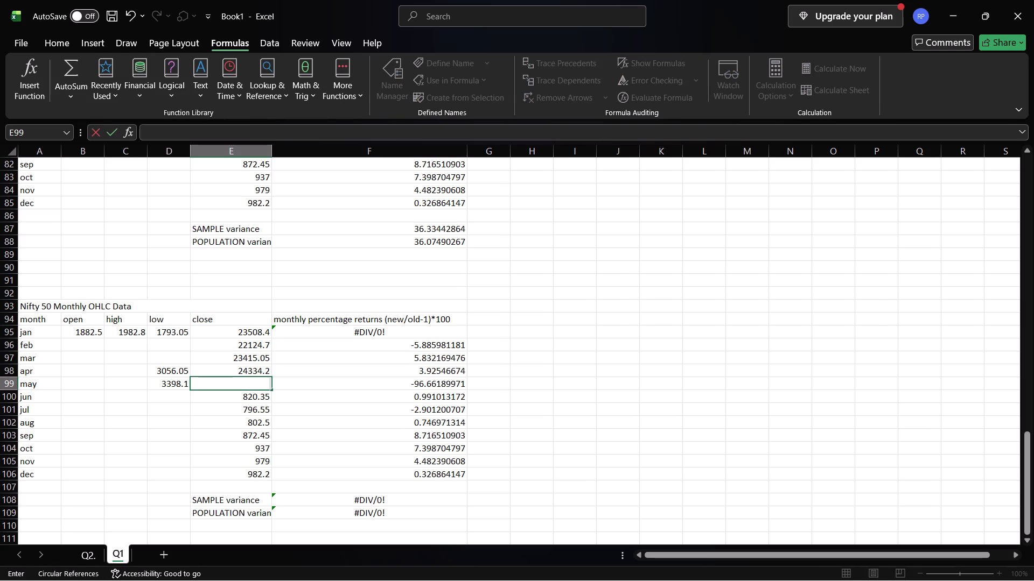
text(24750)
text(.7)
key(Down)
key(BackSpace)
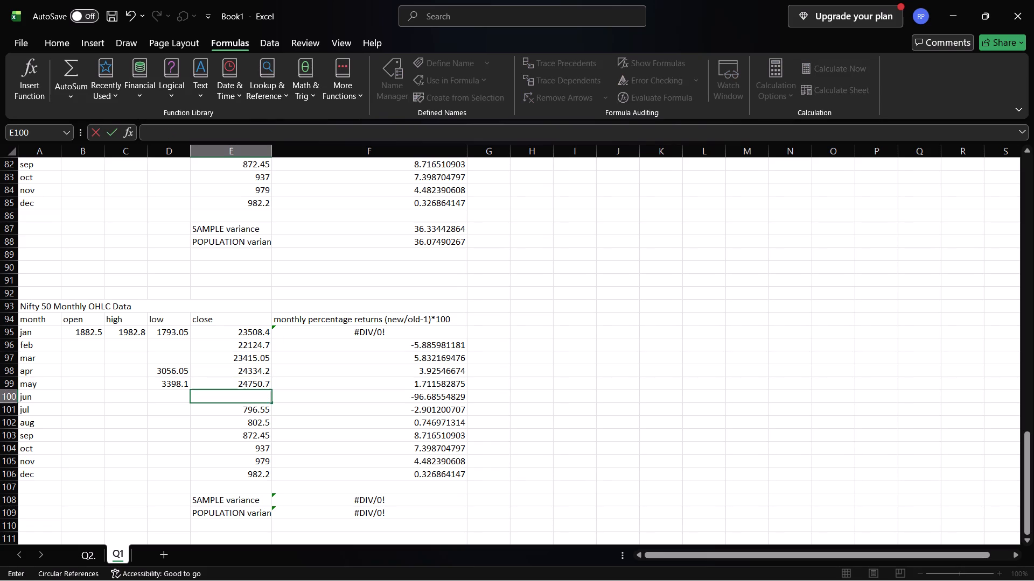
key(2)
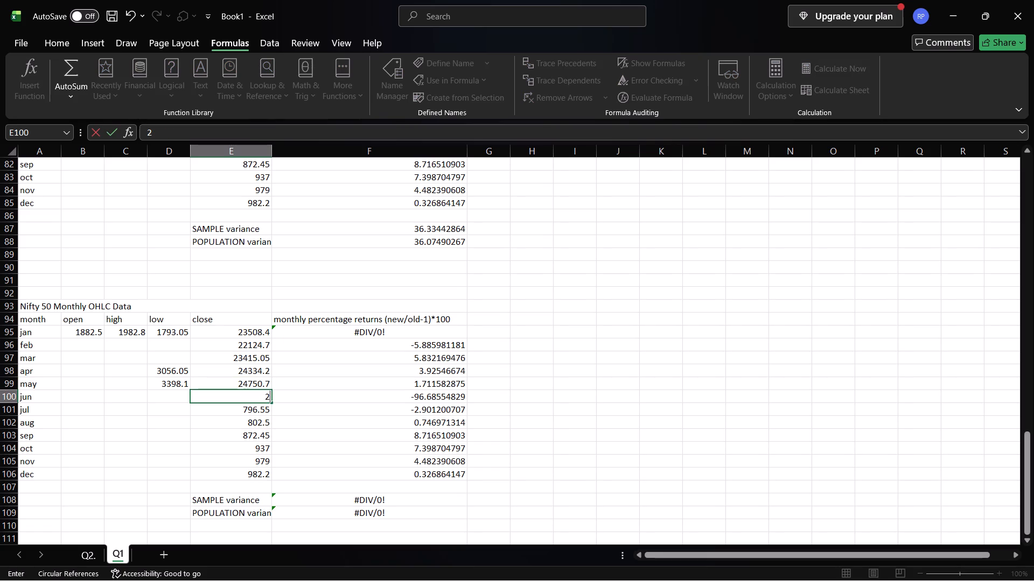
text(5517)
text(.05)
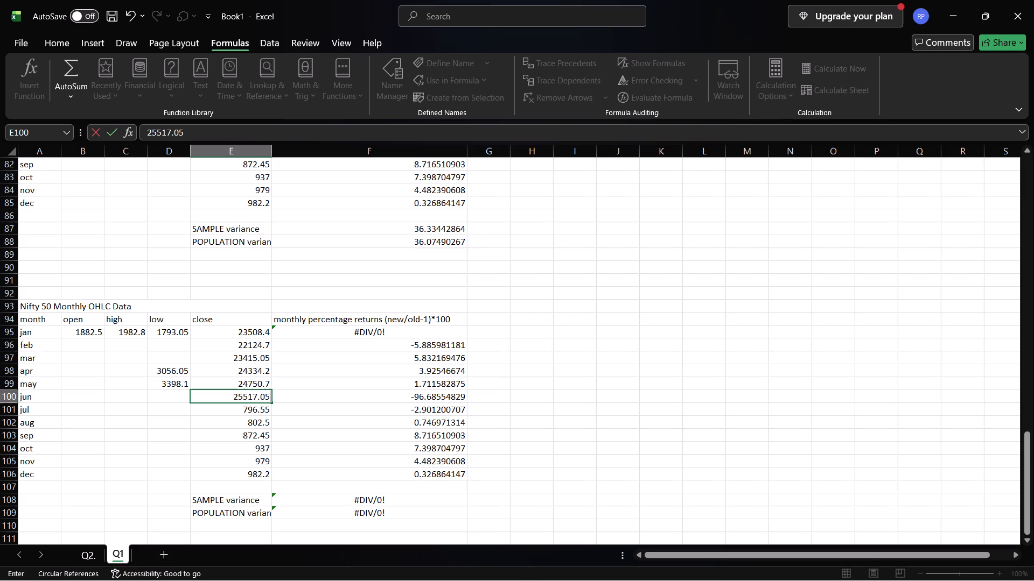
key(Down)
Enter Nifty 50's July to September closing prices in E101:E103 as 24768.35, 24426.85 and 24611.10.
key(BackSpace)
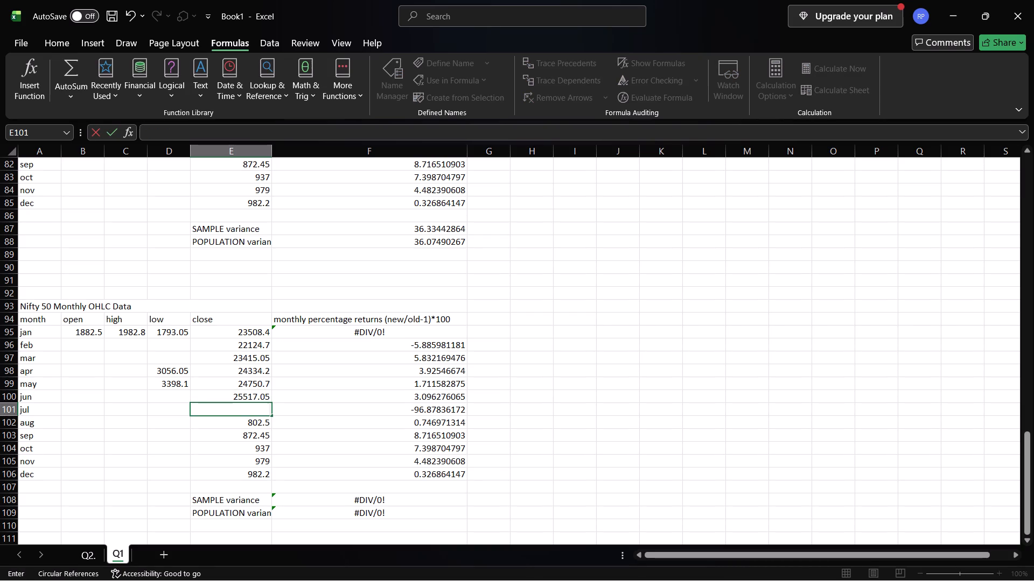
key(2)
text(47)
text(68)
text(.35)
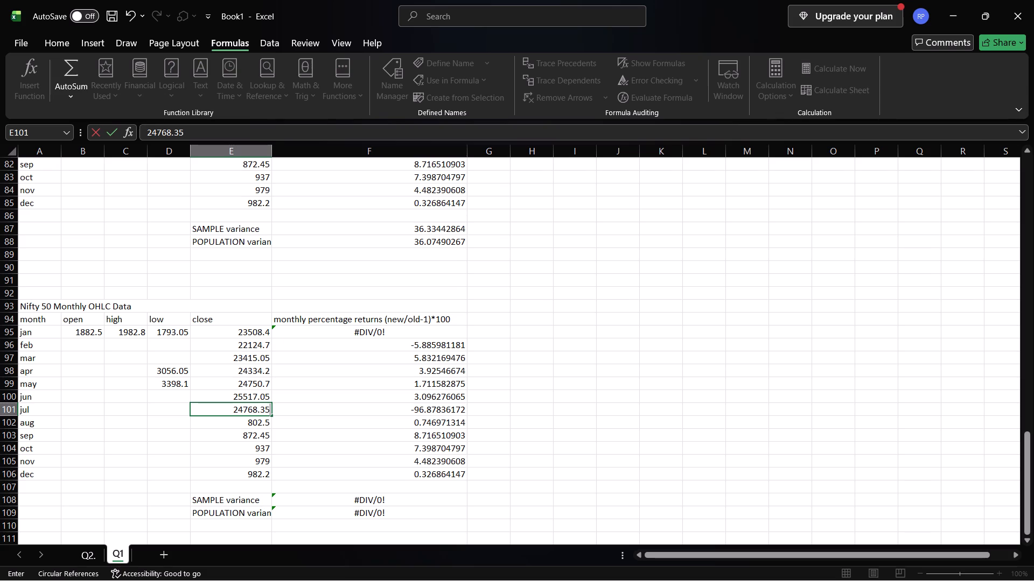
key(Down)
key(BackSpace)
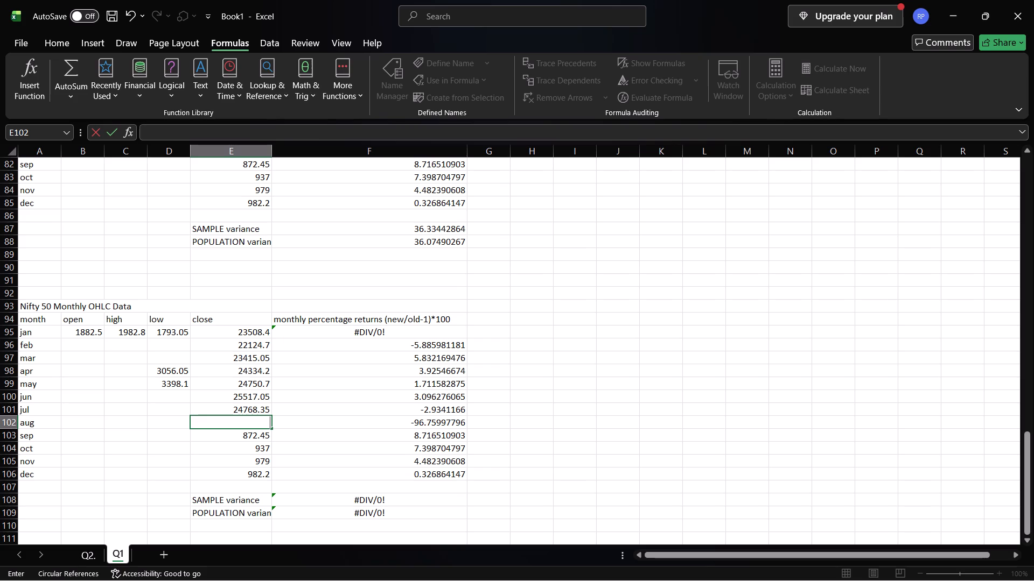
key(2)
text(4426.85)
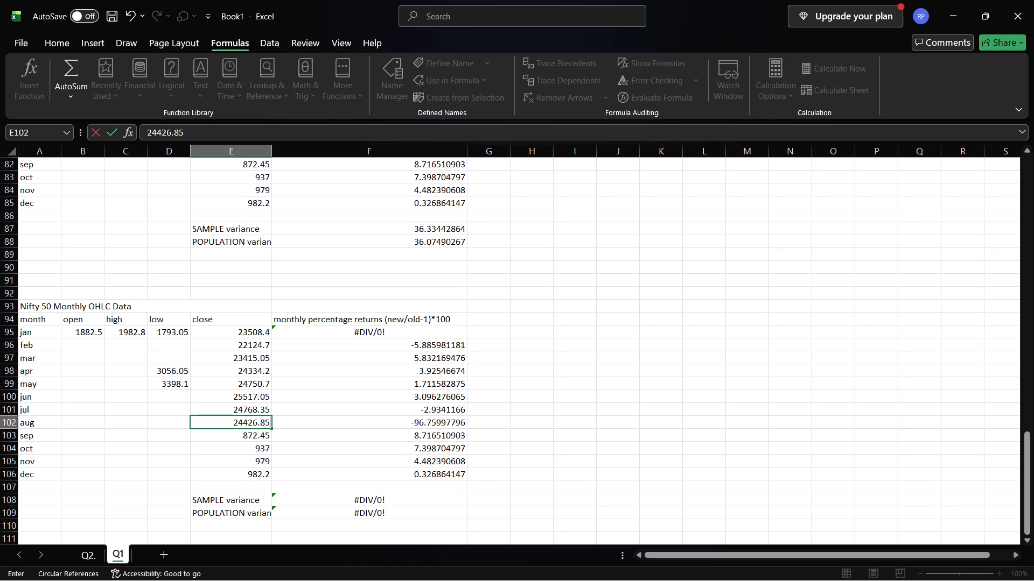
key(Down)
key(BackSpace)
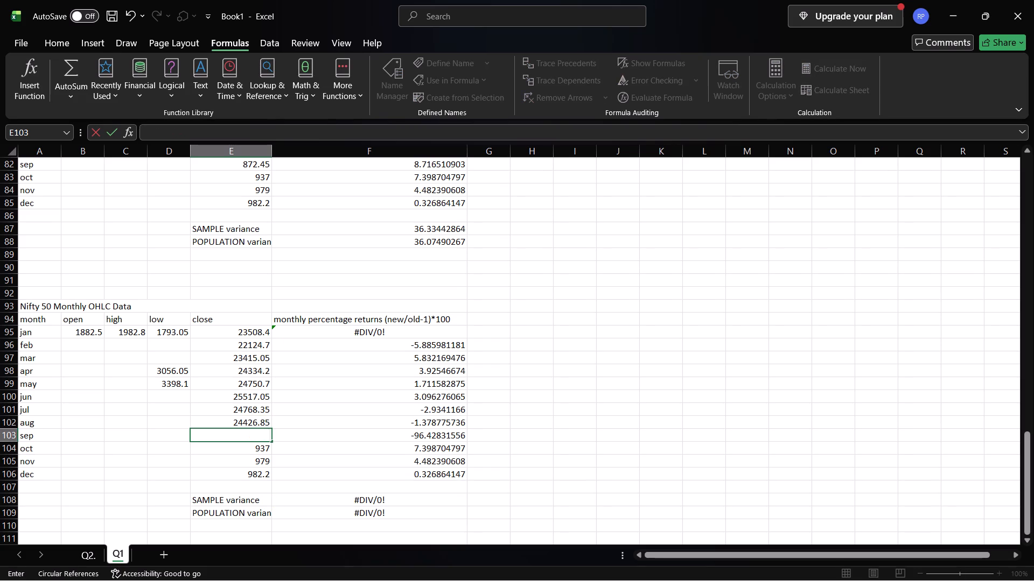
key(2)
text(4611.10)
key(Down)
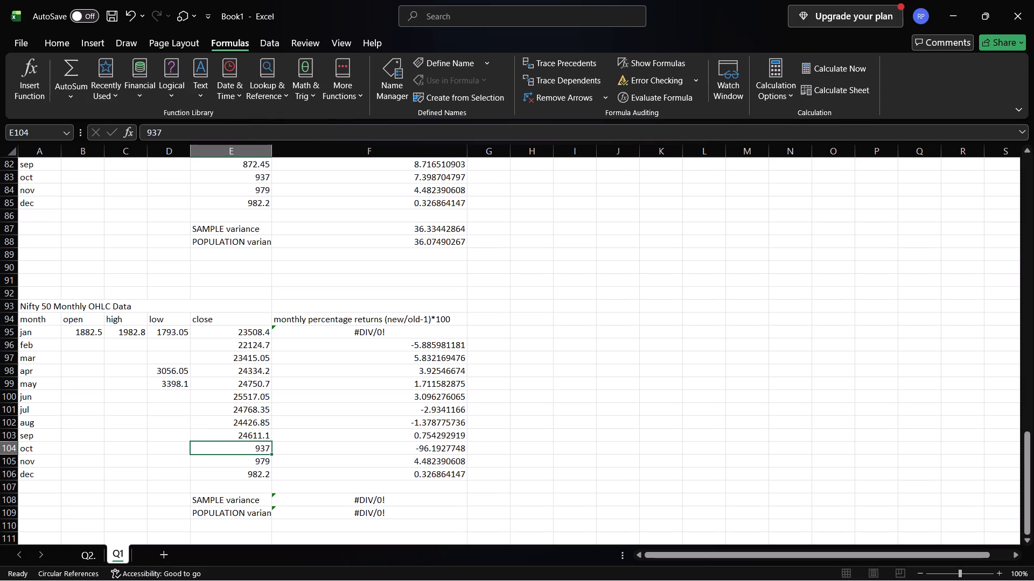
Enter Nifty 50's October and November closing prices in E104:E105 as 25722.1 and 26202.95.
key(BackSpace)
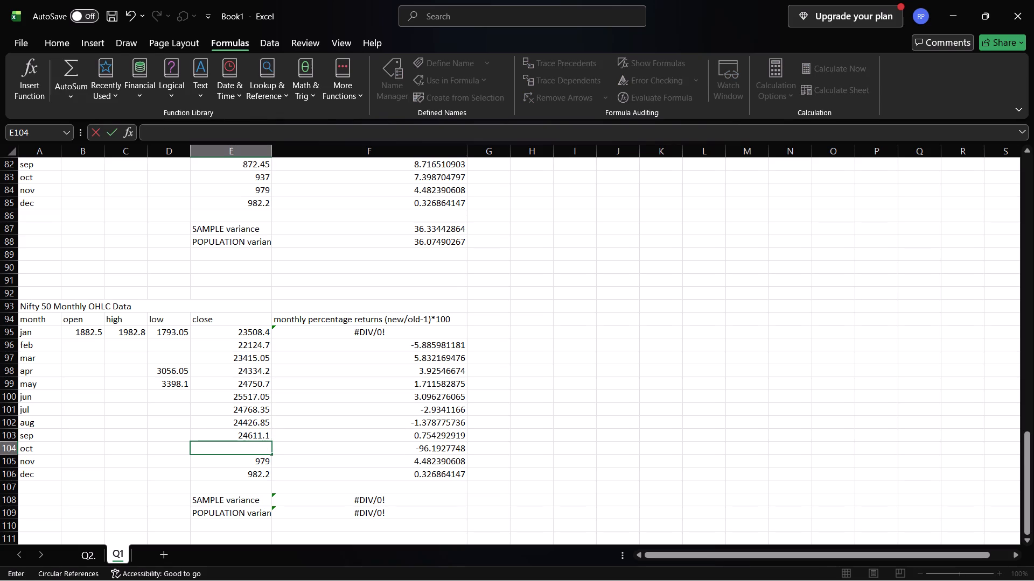
text(25)
key(7)
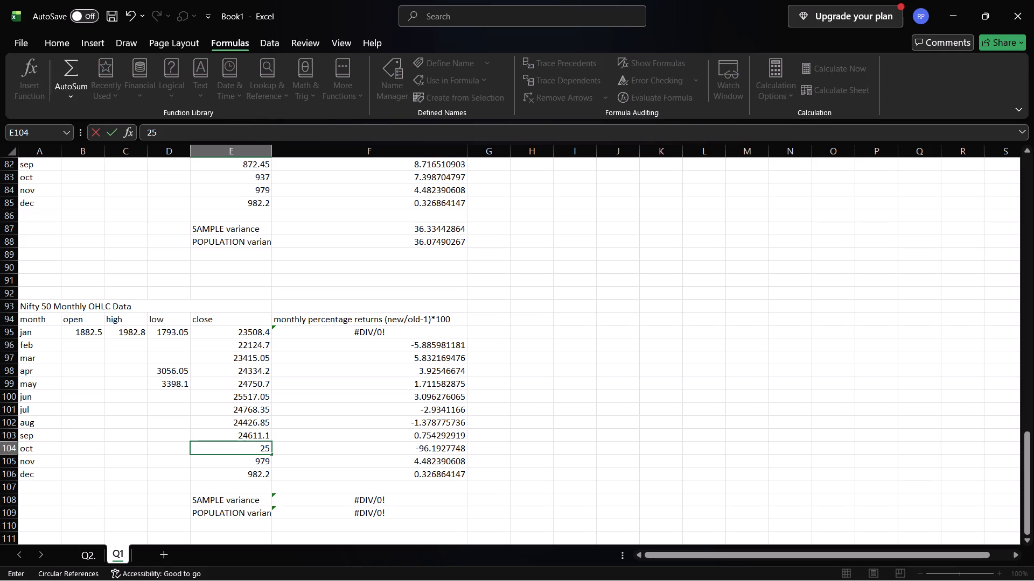
text(22.1)
key(Down)
key(BackSpace)
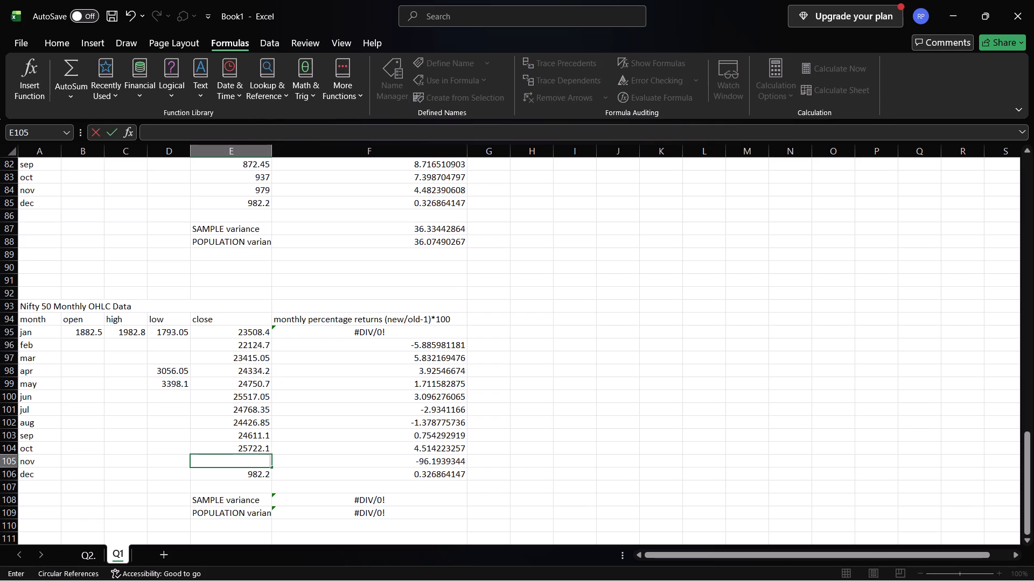
text(26202.95)
key(Down)
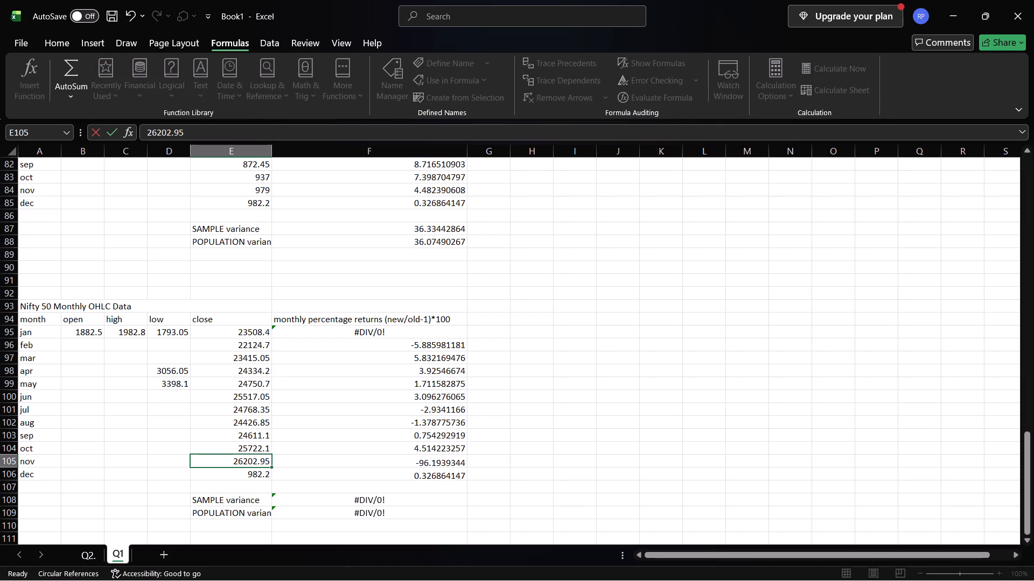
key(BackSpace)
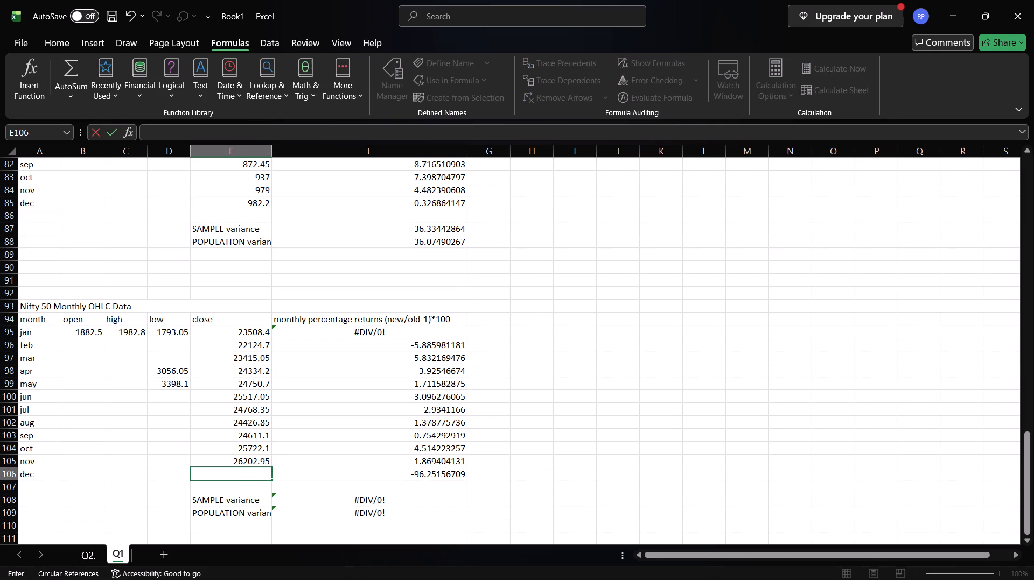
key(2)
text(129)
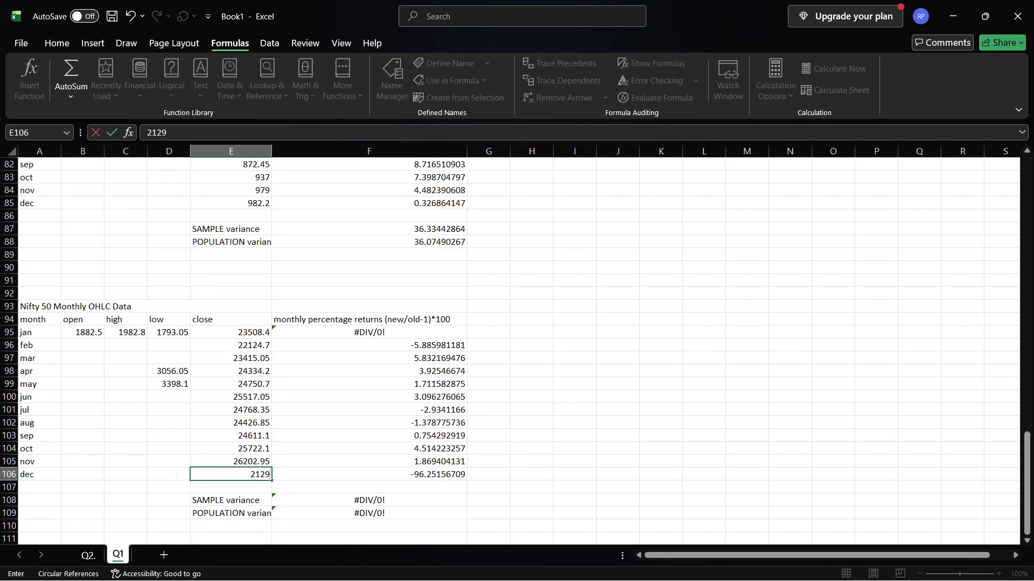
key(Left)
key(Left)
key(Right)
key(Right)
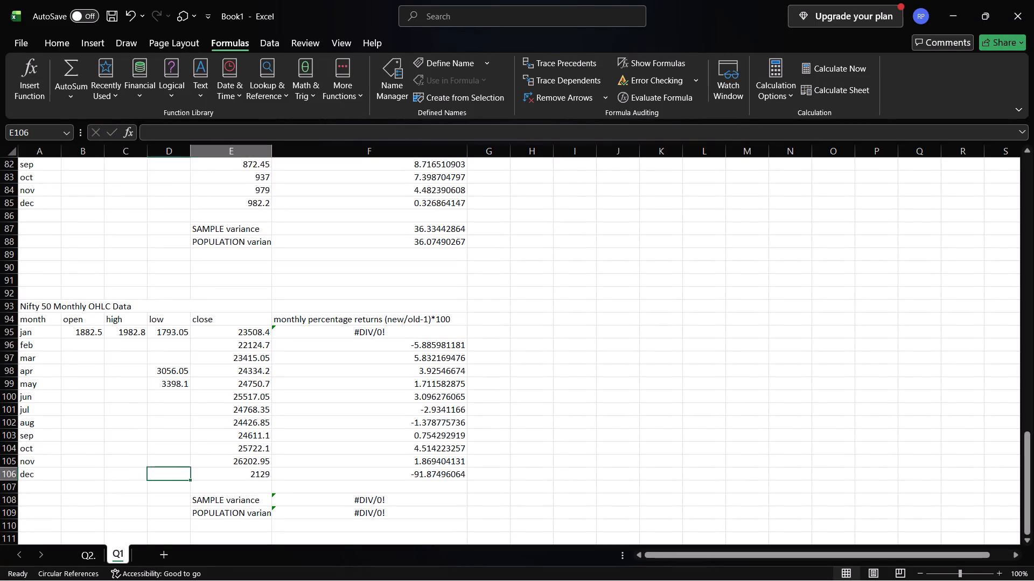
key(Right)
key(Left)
Enter Nifty 50's December closing price in E106 as 26129.6.
key(BackSpace)
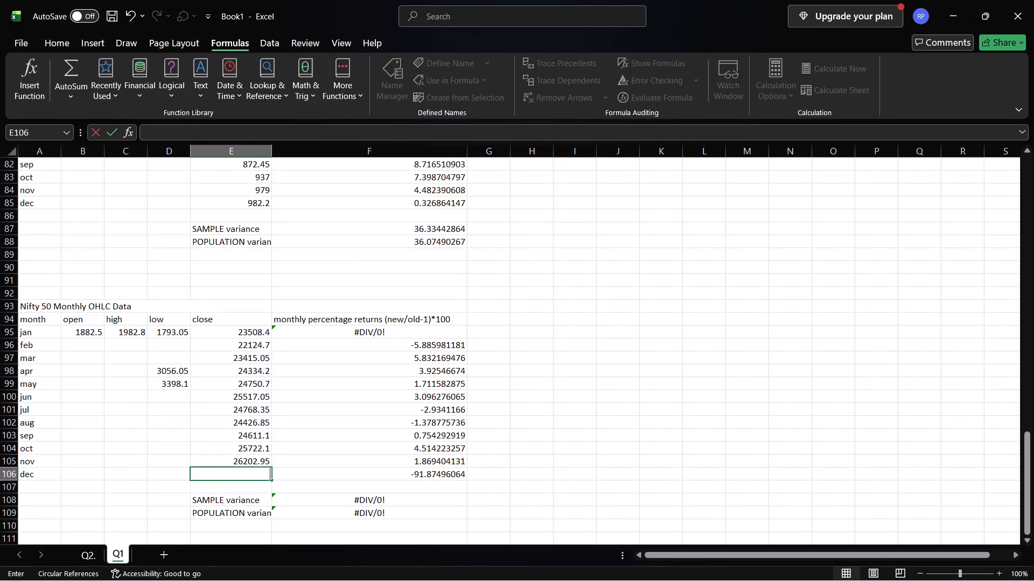
text(26129)
key(period)
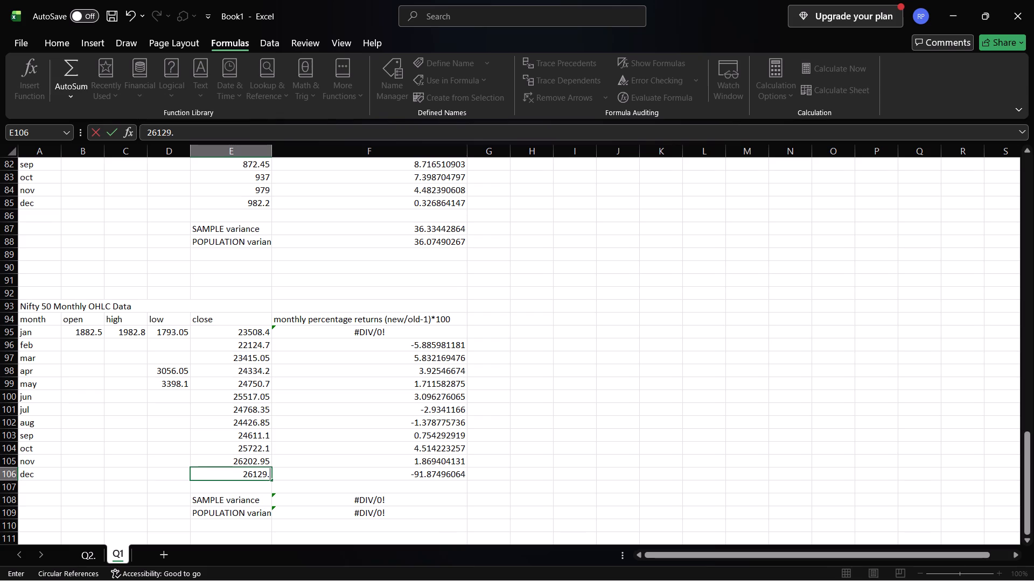
key(6)
key(Return)
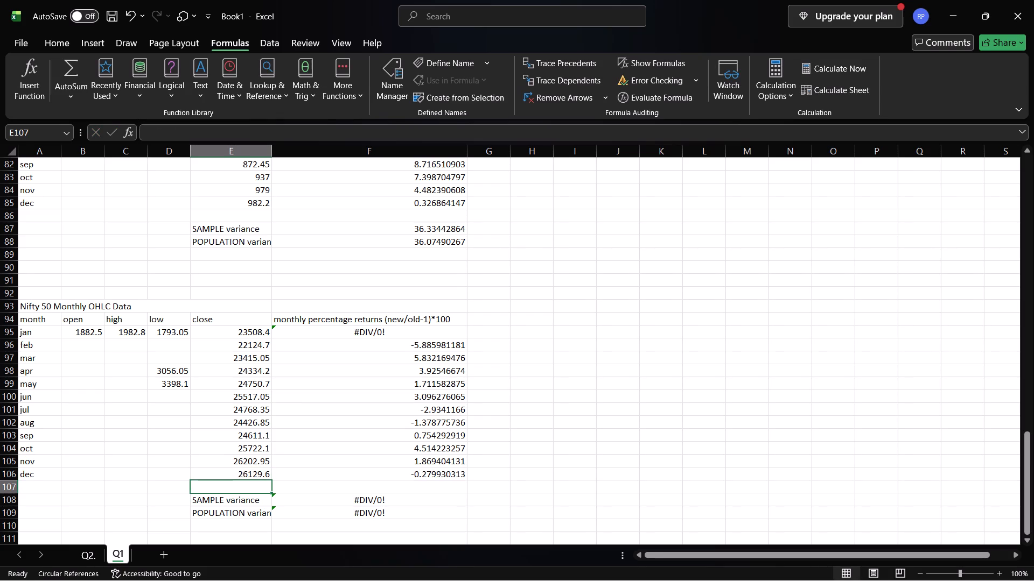
Correct Nifty 50's January return formula in F95 to =(E95/J7-1)*100, using the index's previous December close.
click(376, 331)
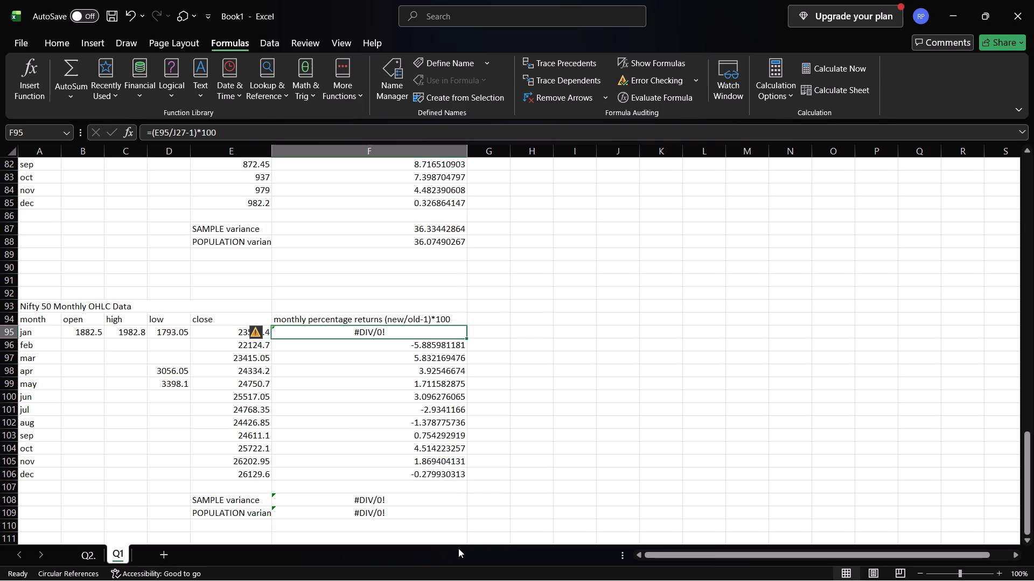
scroll(598, 408, up, 2)
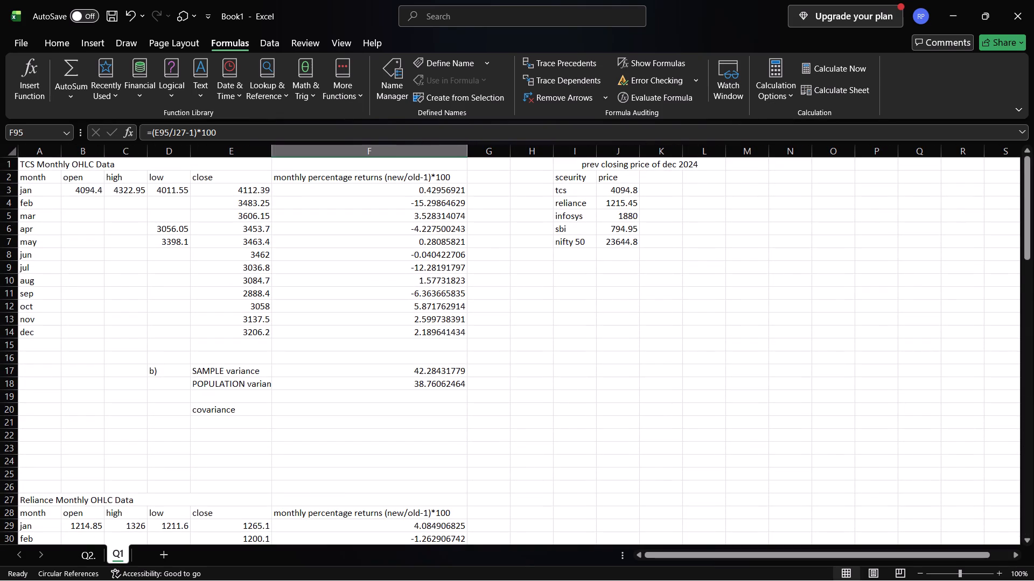
click(186, 131)
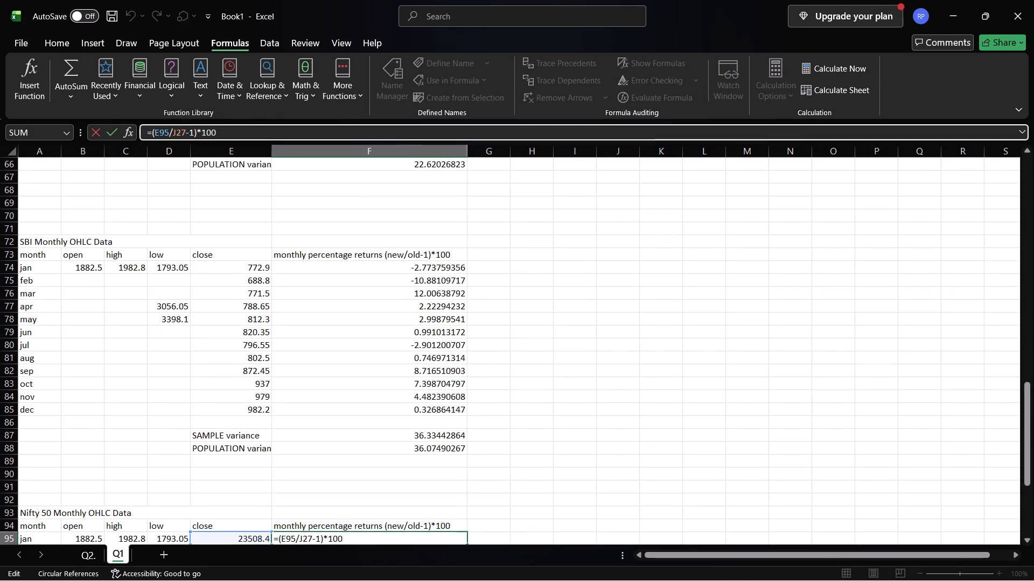
key(BackSpace)
key(BackSpace)
scroll(186, 131, up, 11)
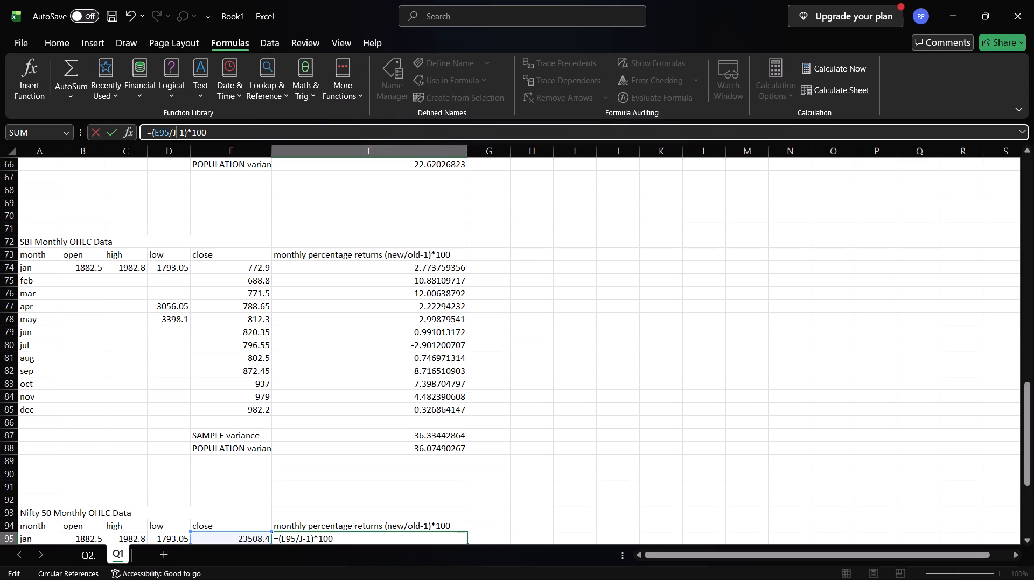
key(BackSpace)
scroll(221, 249, up, 2)
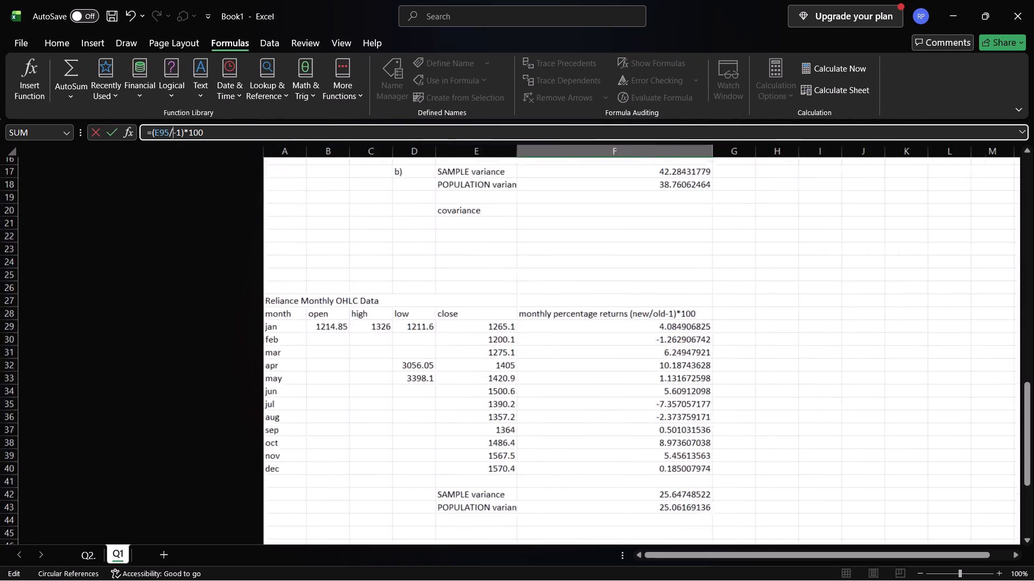
scroll(221, 249, left, 6)
scroll(660, 244, up, 1)
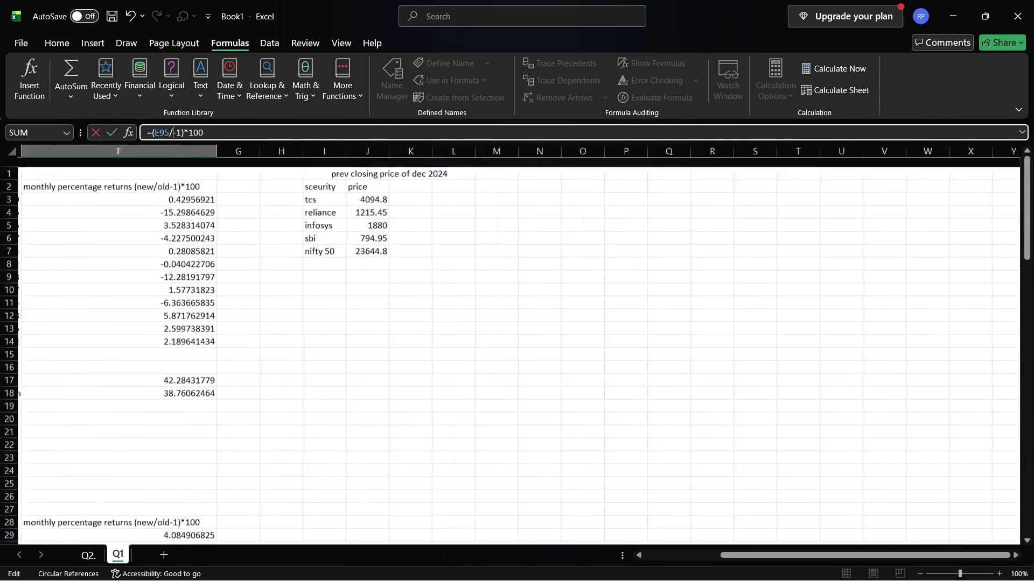
click(624, 240)
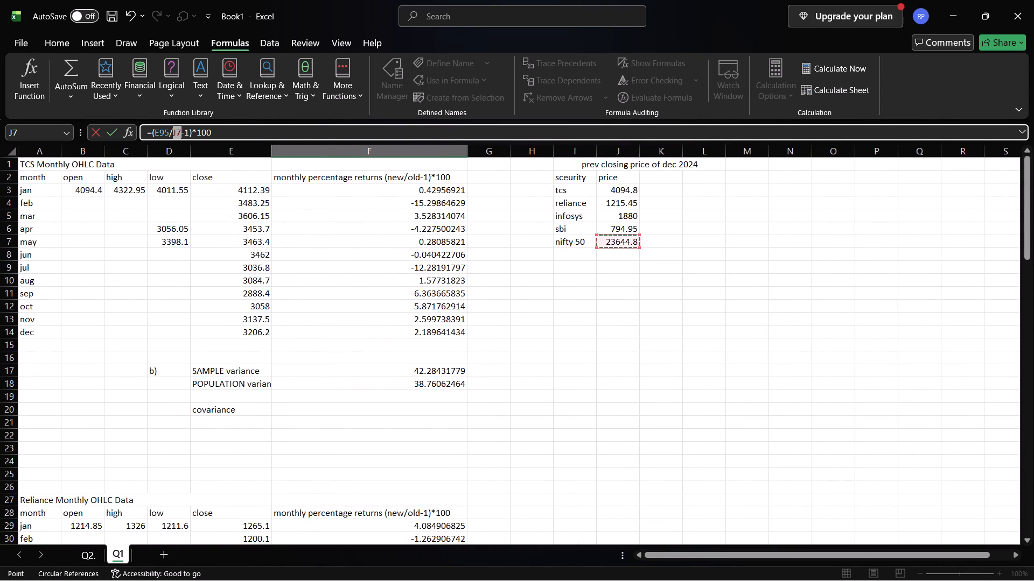
key(Return)
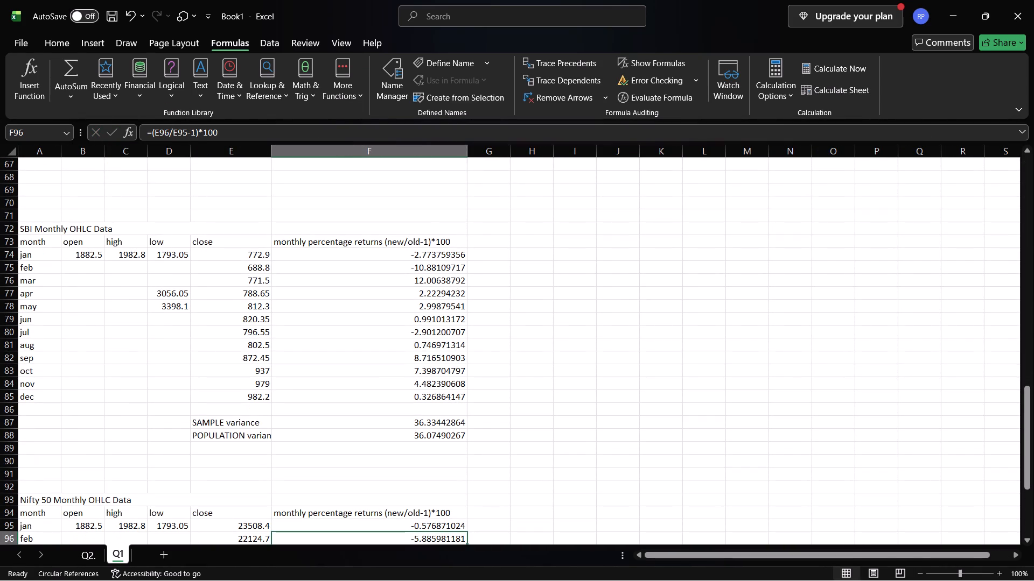
Review the SBI monthly return and sample variance formulas in column F and the Nifty 50 variance results.
click(459, 267)
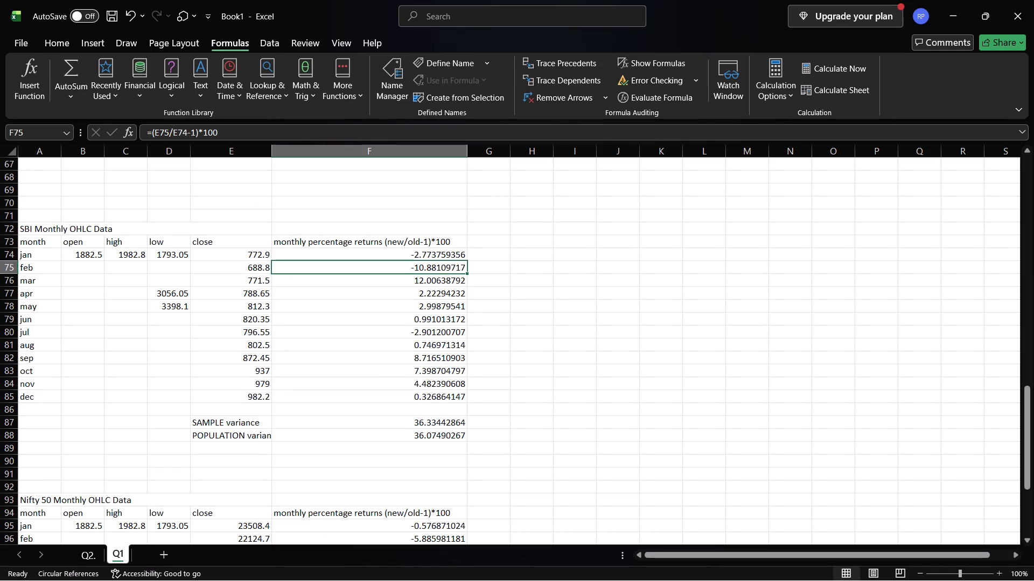
click(436, 280)
key(Down)
key(Down)
key(Down)
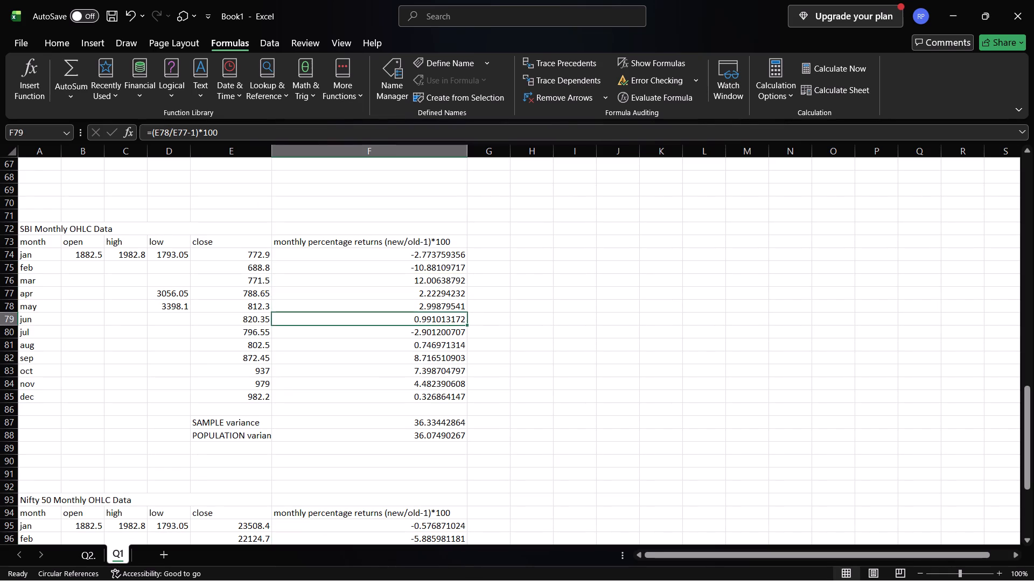
key(Down)
key(Down)
key(Down)
key(Down)
key(Down)
key(Down)
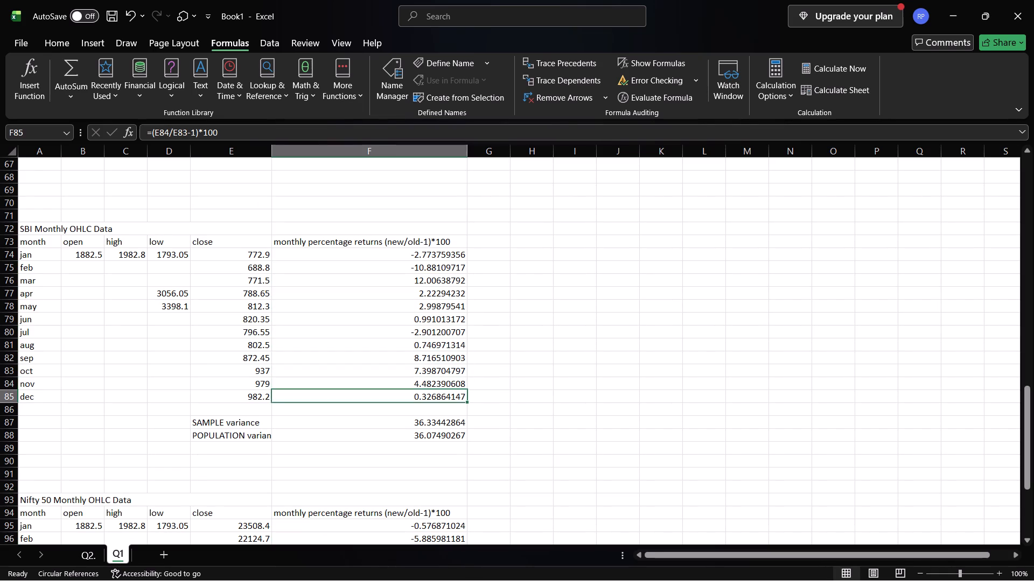
key(Down)
key(Down)
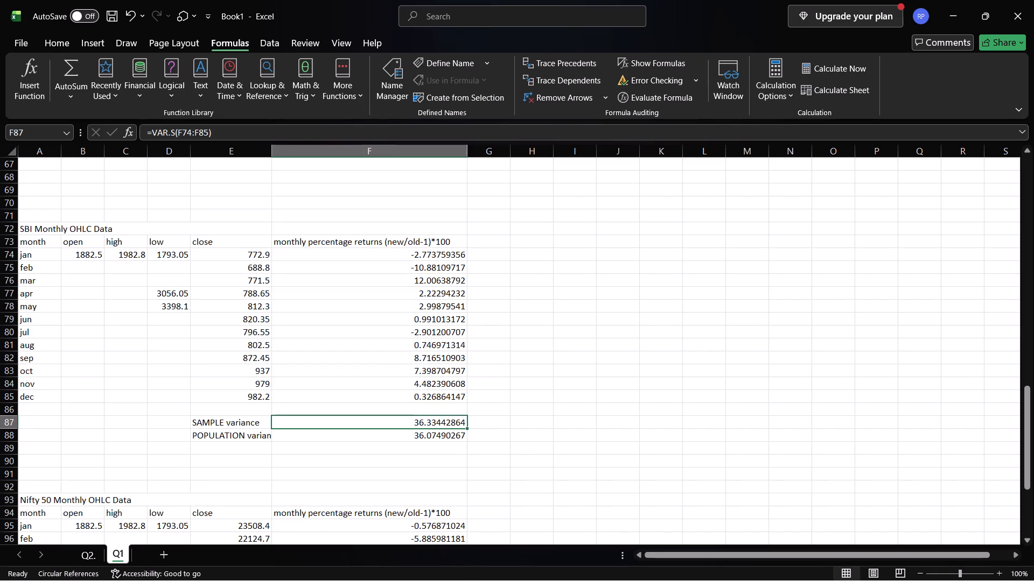
click(557, 325)
scroll(557, 325, down, 2)
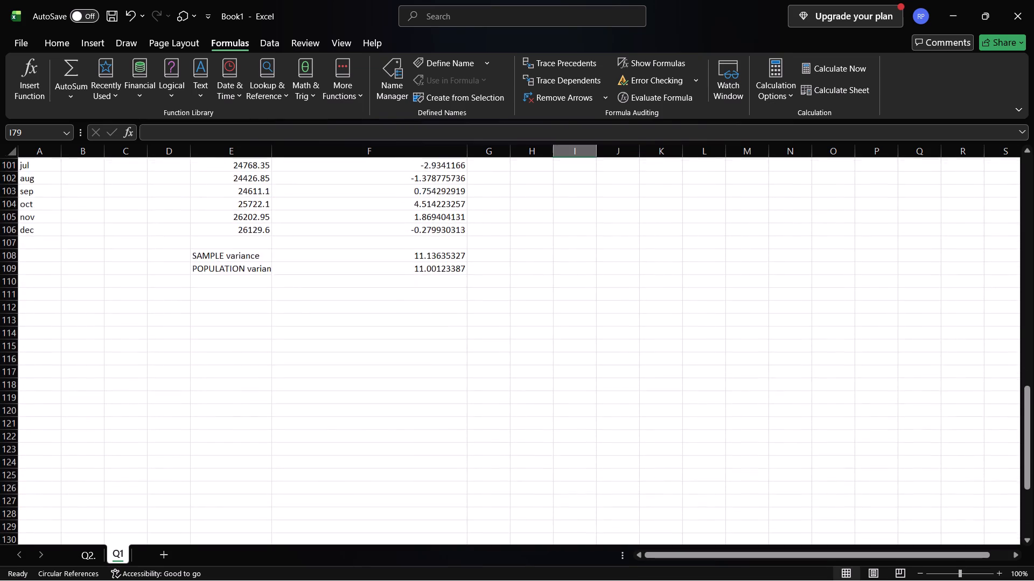
Label the TCS monthly returns column as part (a) in cell F1.
scroll(557, 325, up, 2)
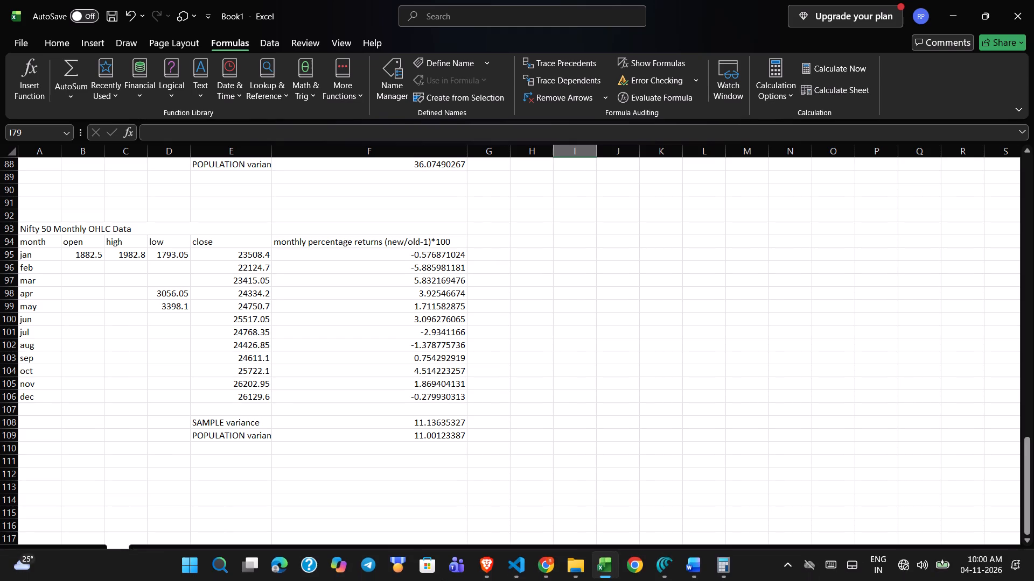
scroll(488, 356, up, 2)
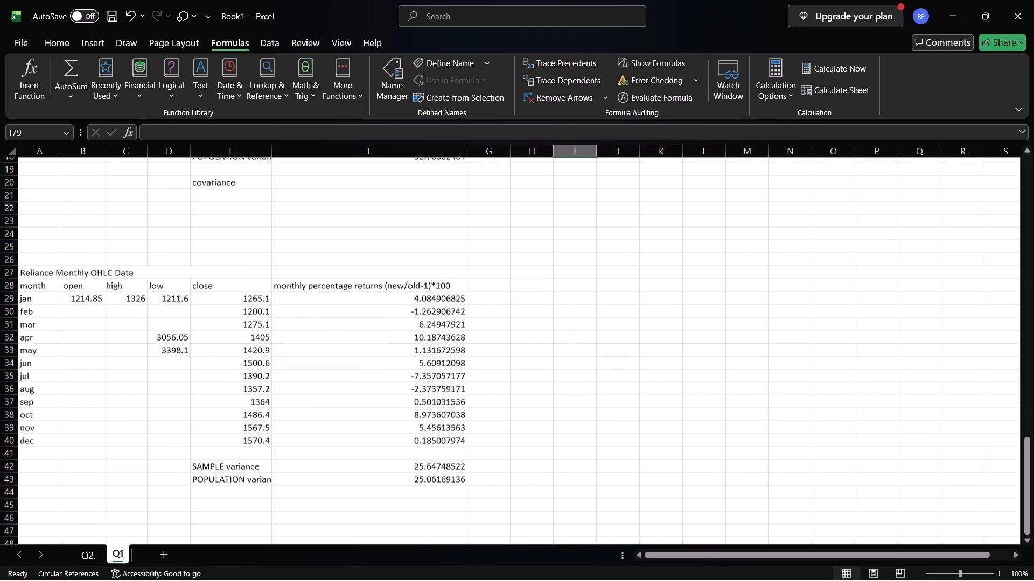
scroll(488, 356, up, 2)
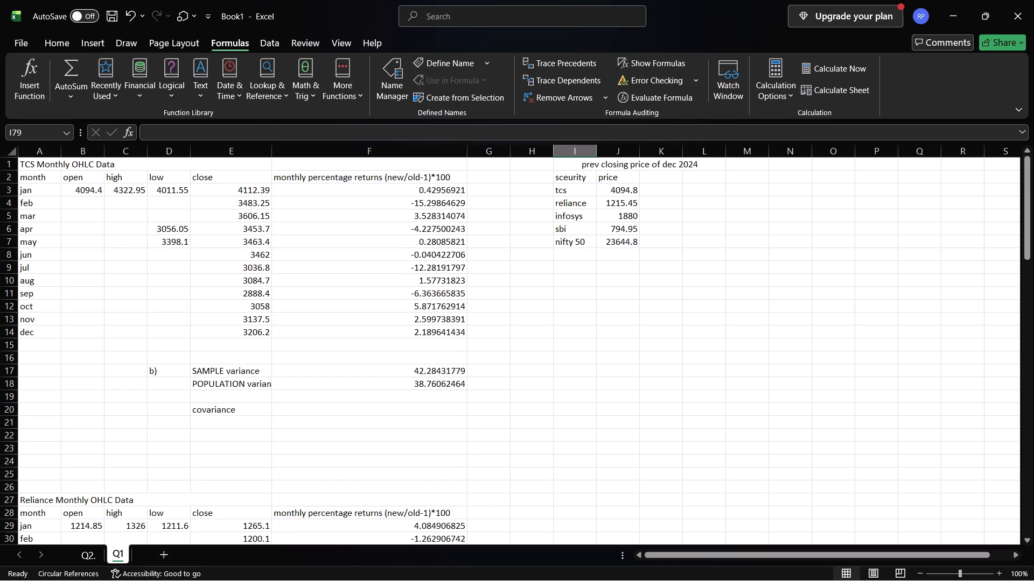
click(411, 162)
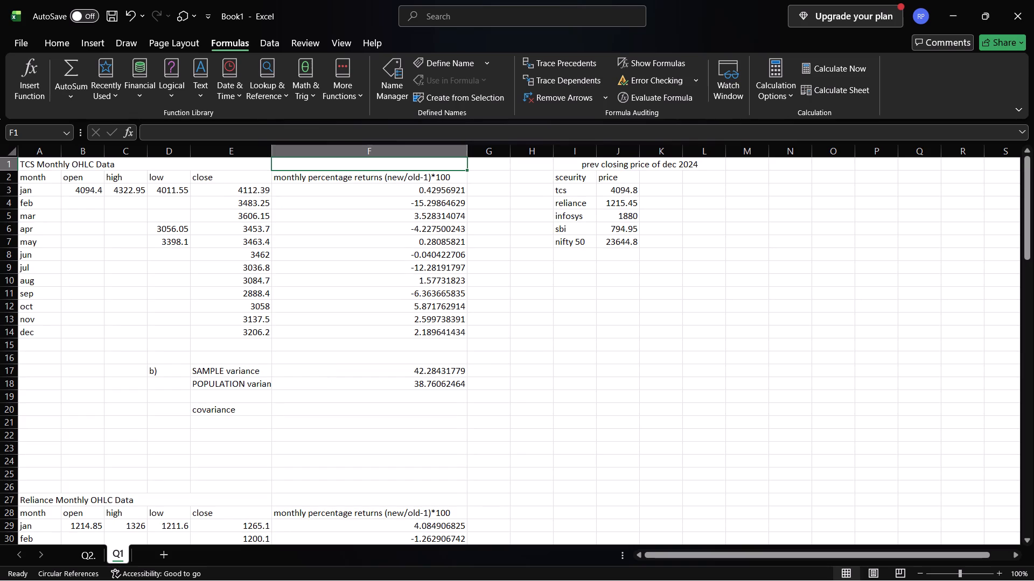
text((a)
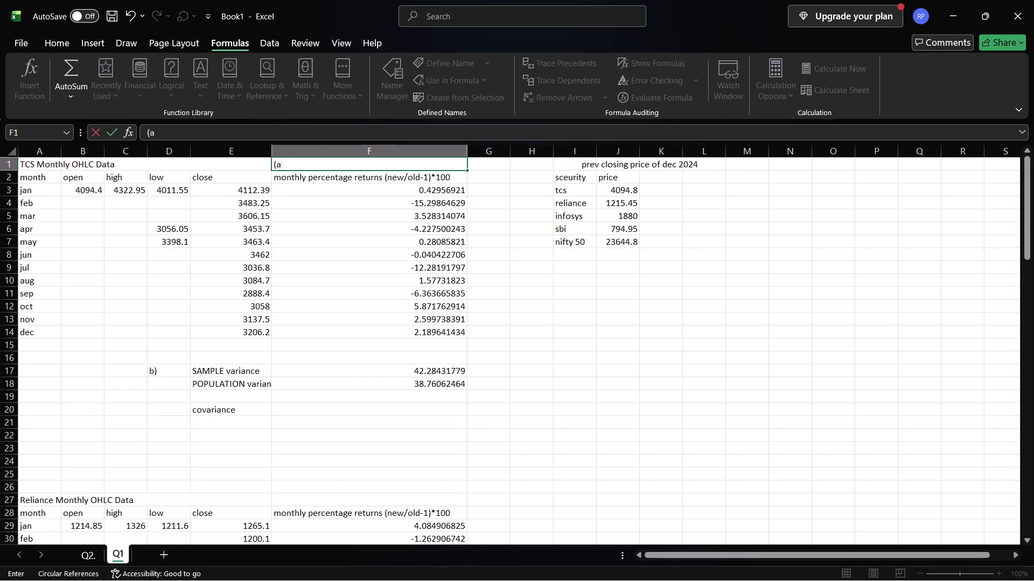
key(shift+parenright)
click(427, 349)
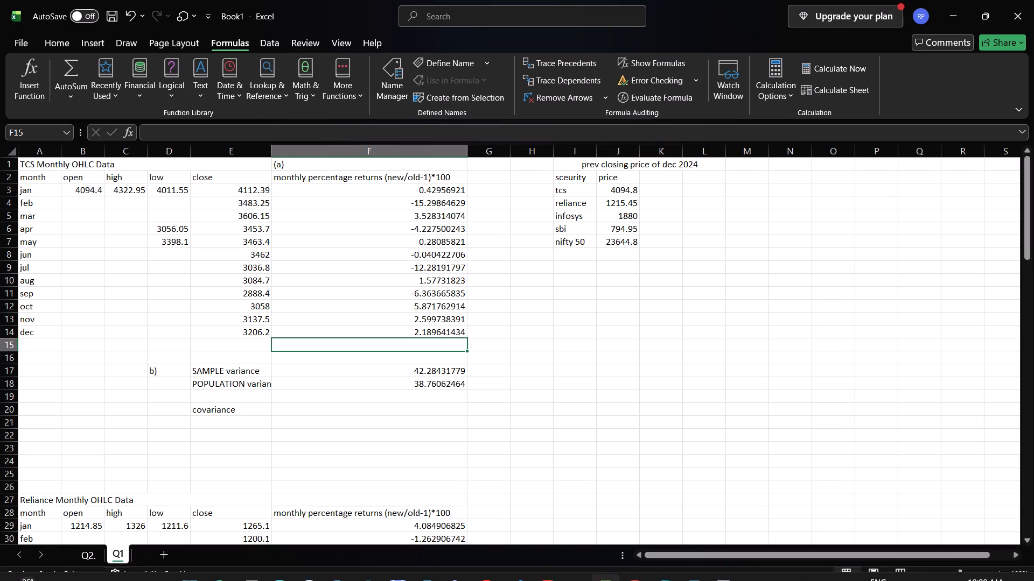
Add a new worksheet after Q1 and name it Q3.
click(164, 557)
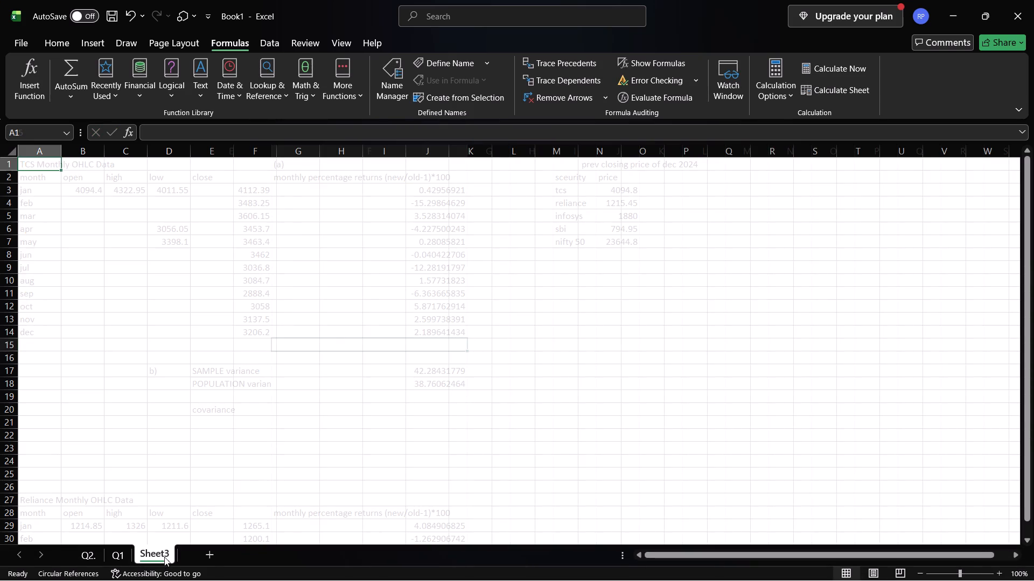
right_click(149, 551)
click(207, 393)
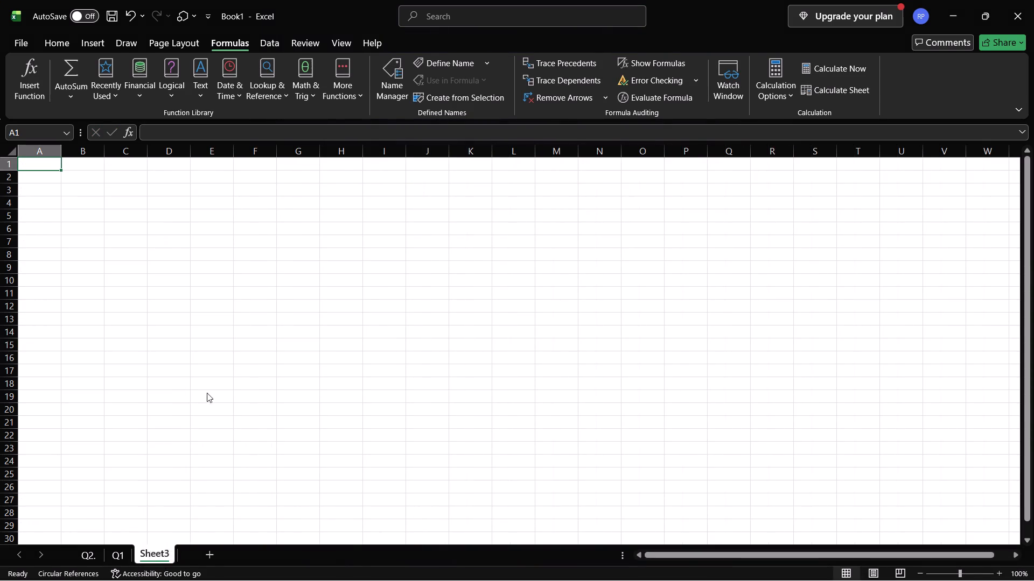
key(BackSpace)
key(q)
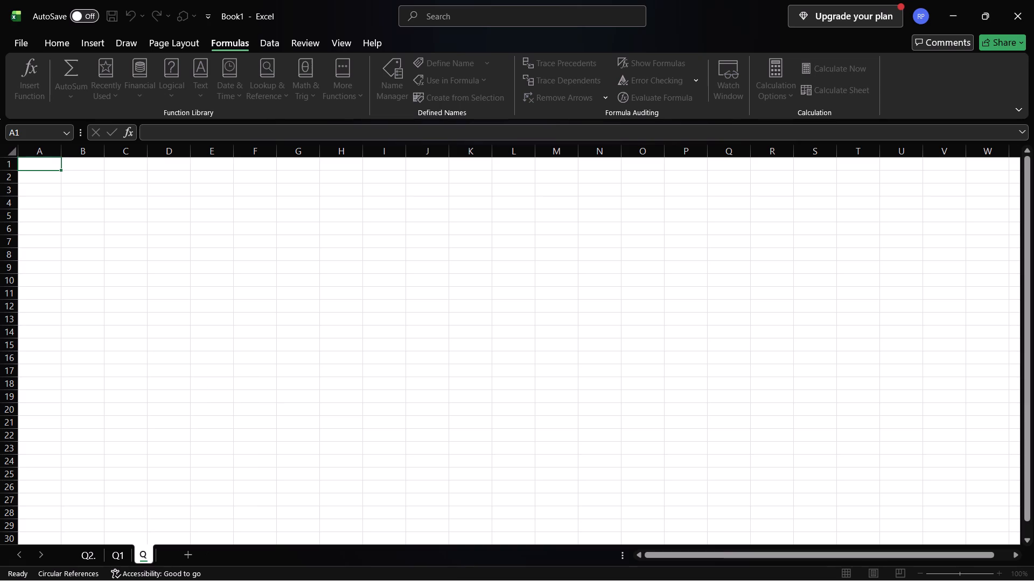
key(3)
key(Return)
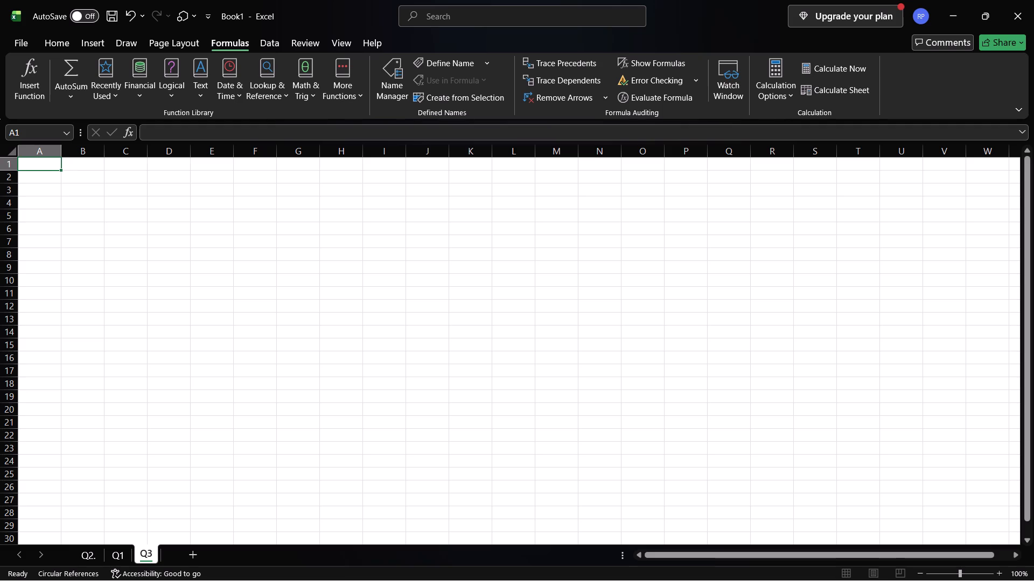
Switch to the Finance_Lab_Master workbook's A4 TCS SOLVED sheet and examine its indicator columns and the first RSI 14 formula in Q16.
scroll(207, 393, up, 2)
scroll(207, 393, down, 1)
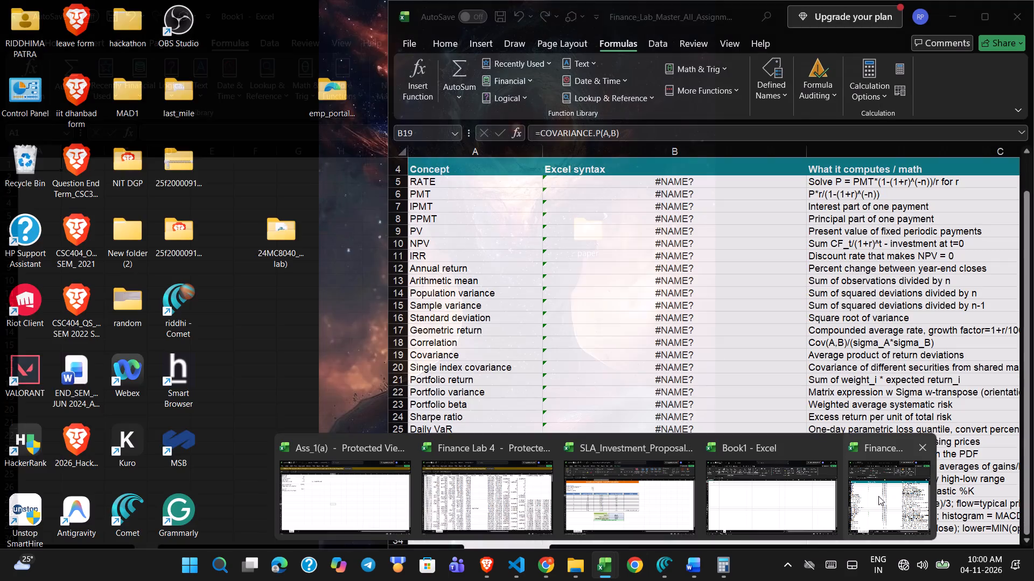
click(880, 497)
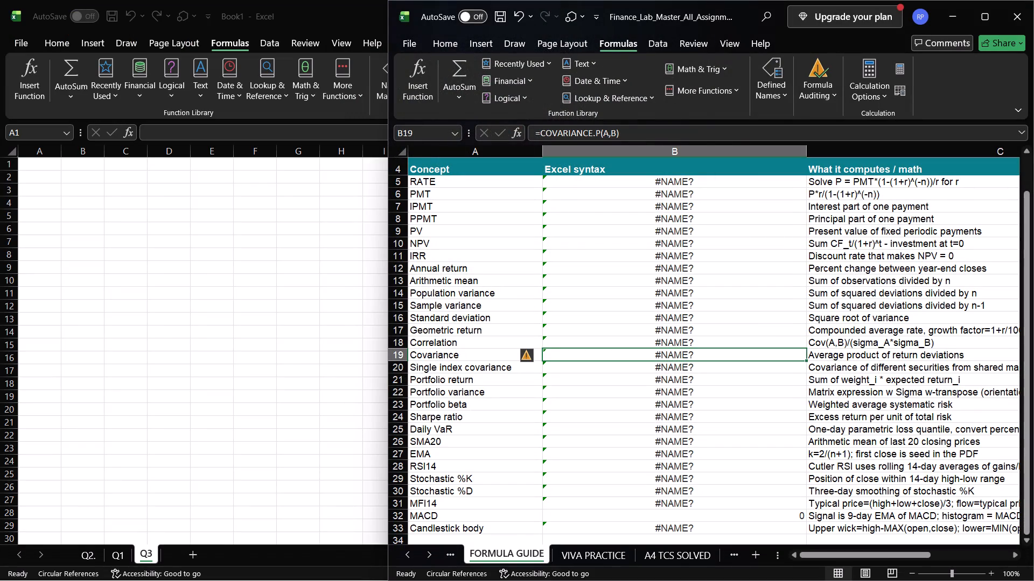
click(678, 561)
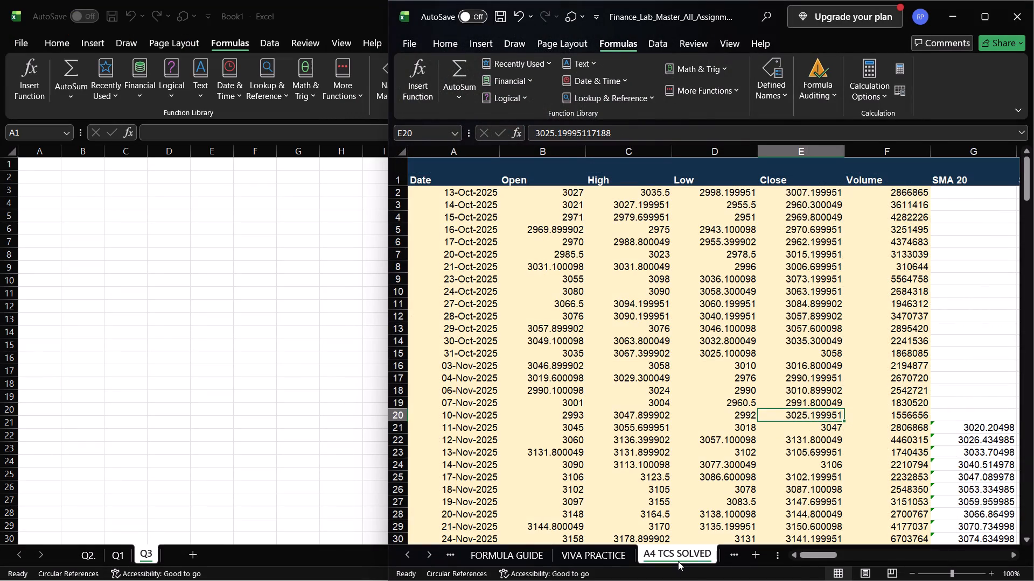
scroll(644, 472, left, 3)
scroll(644, 472, right, 4)
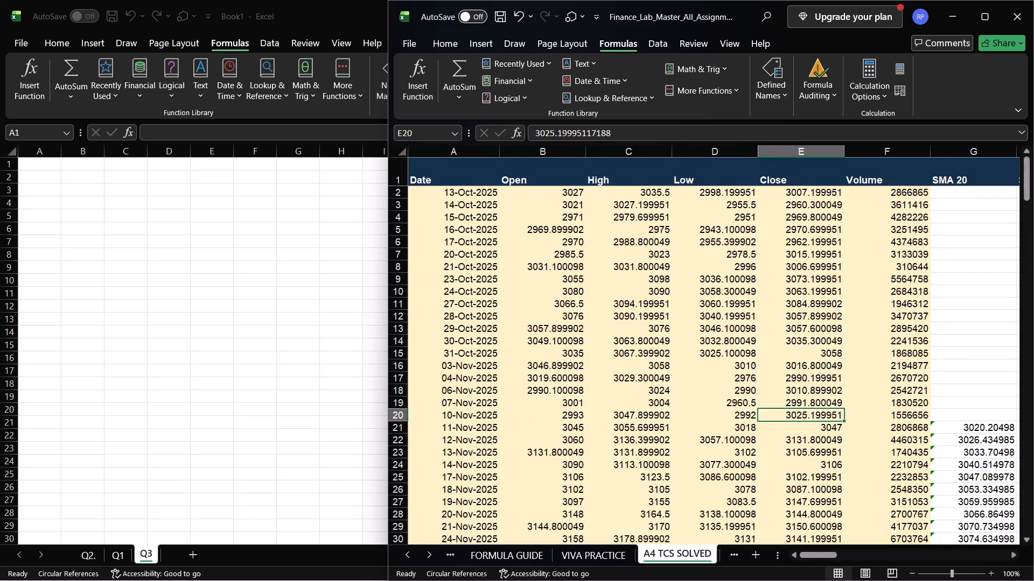
scroll(574, 423, left, 4)
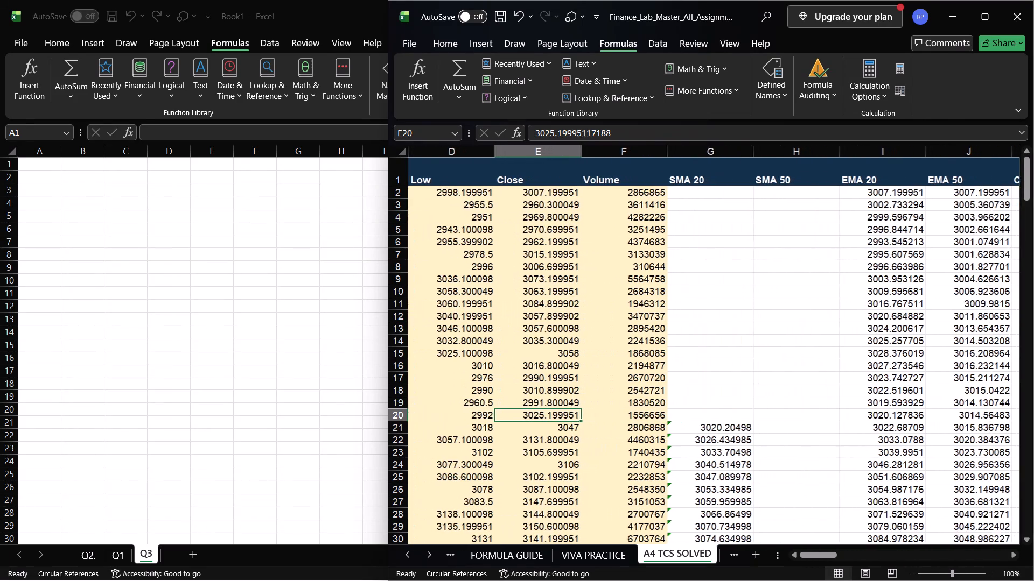
scroll(574, 423, left, 8)
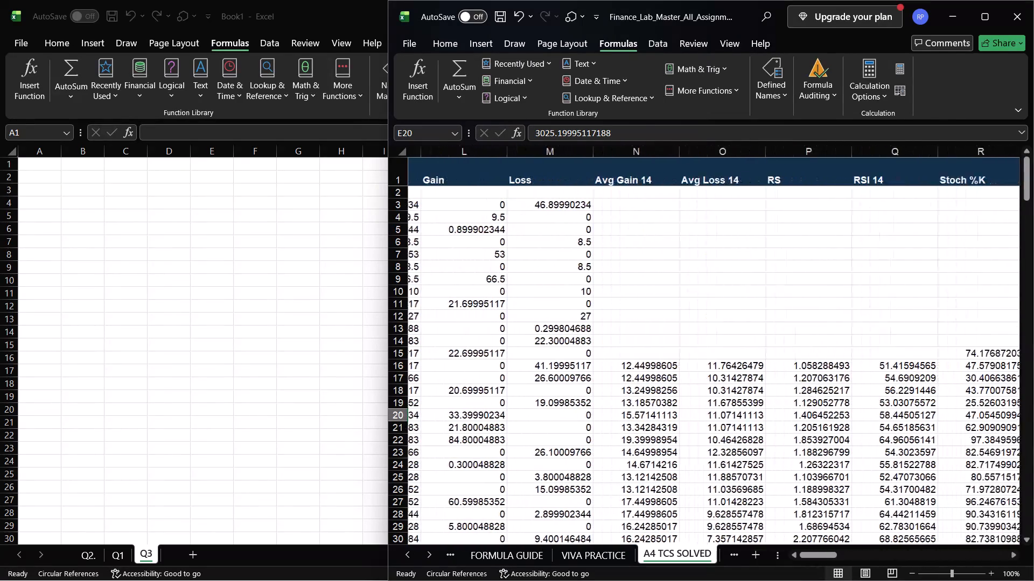
scroll(574, 423, left, 2)
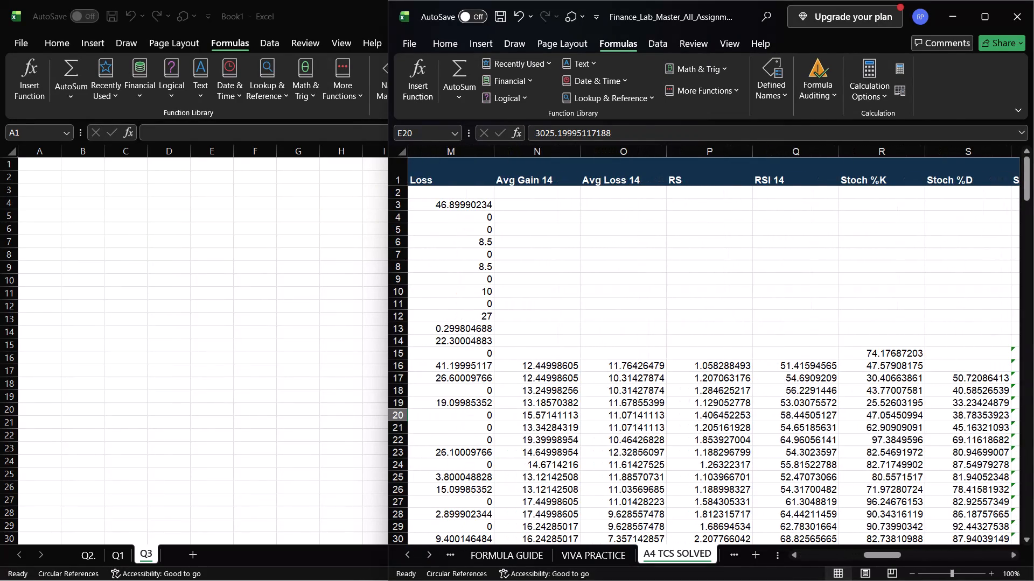
click(779, 189)
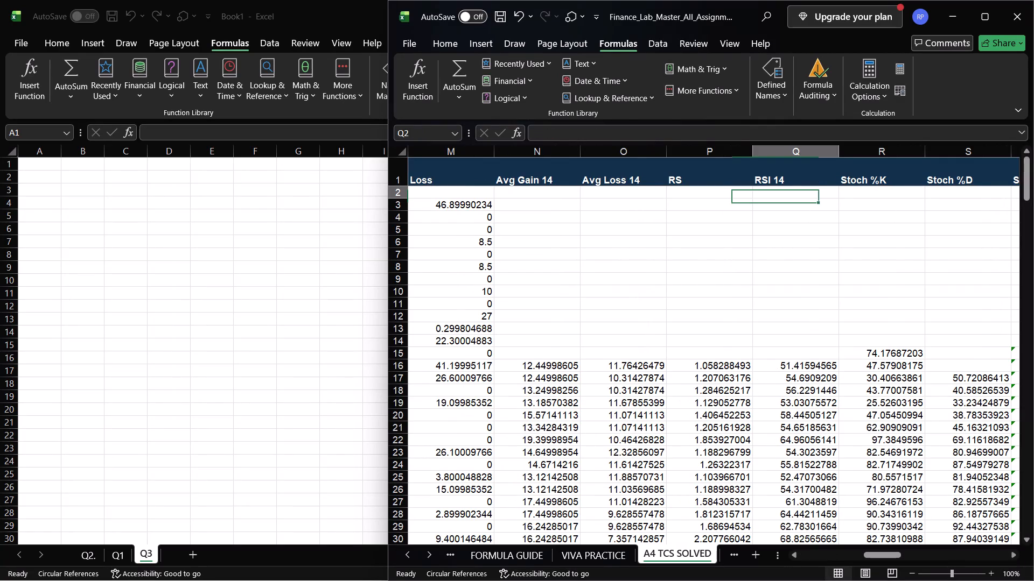
click(780, 369)
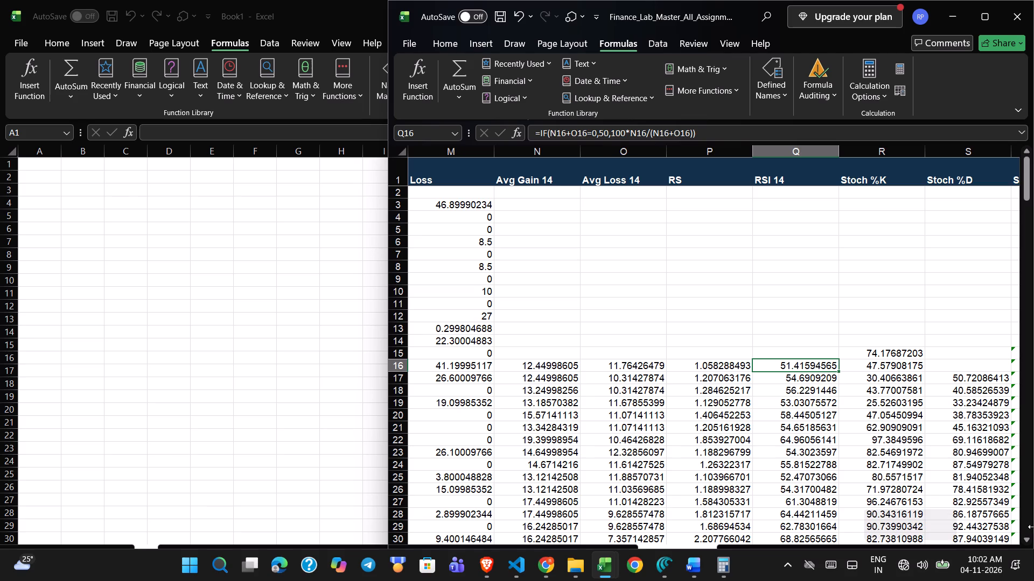
Maximize the reference workbook and review the TCS price, gain/loss and average columns alongside the RSI 14 formula in Q16.
scroll(625, 418, down, 1)
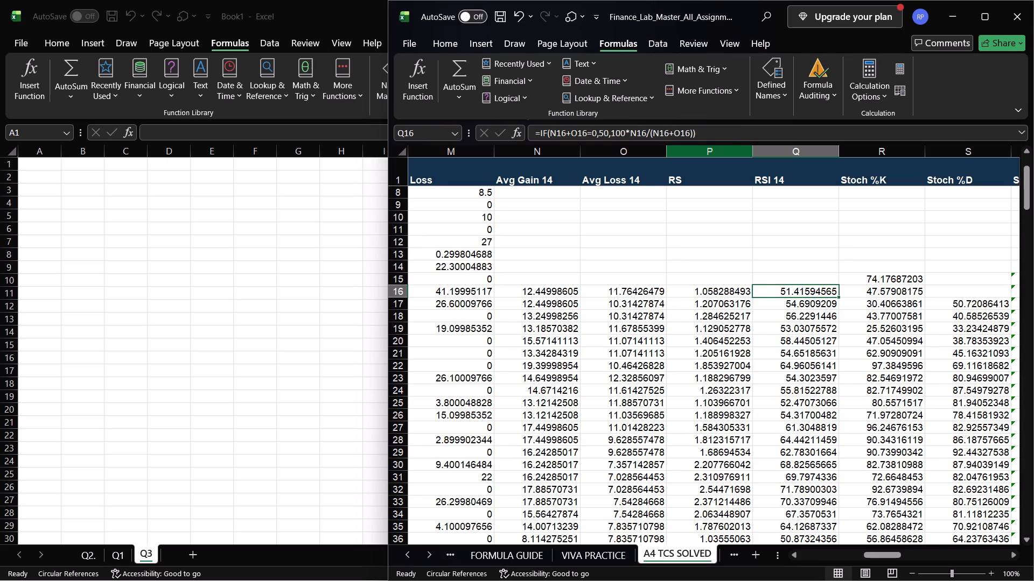
click(983, 20)
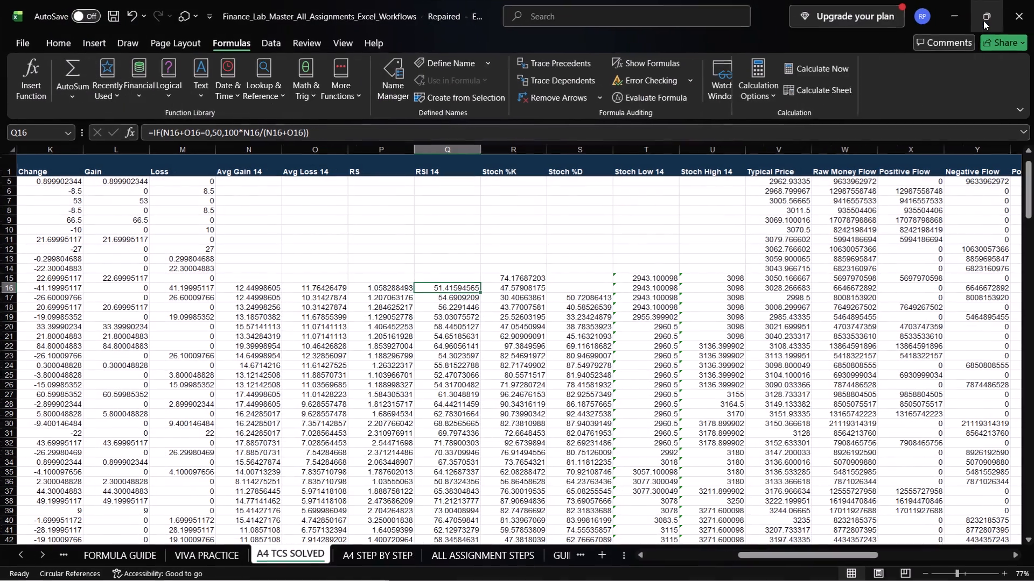
scroll(543, 253, right, 1)
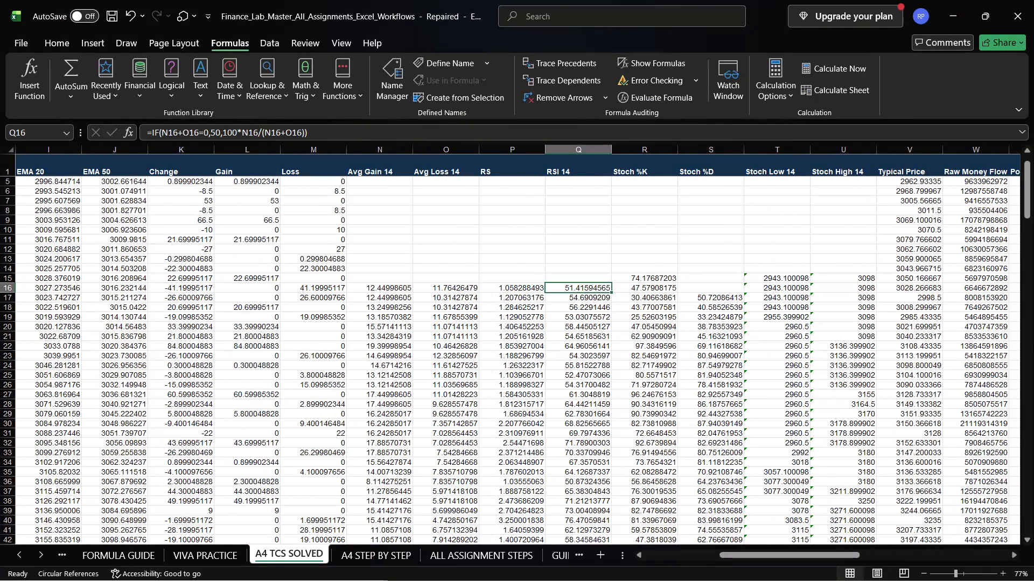
scroll(578, 295, right, 3)
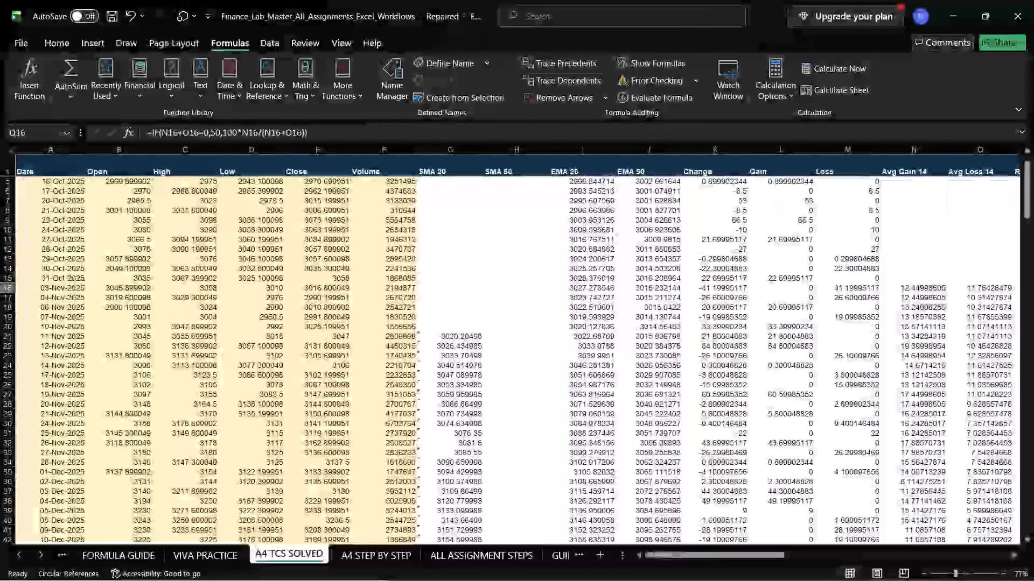
click(265, 172)
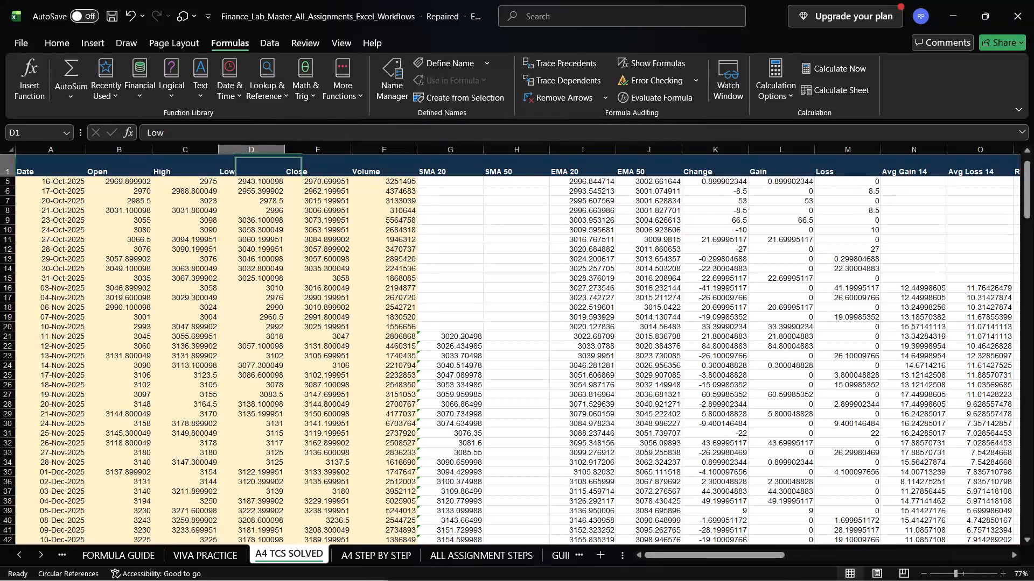
scroll(899, 272, left, 1)
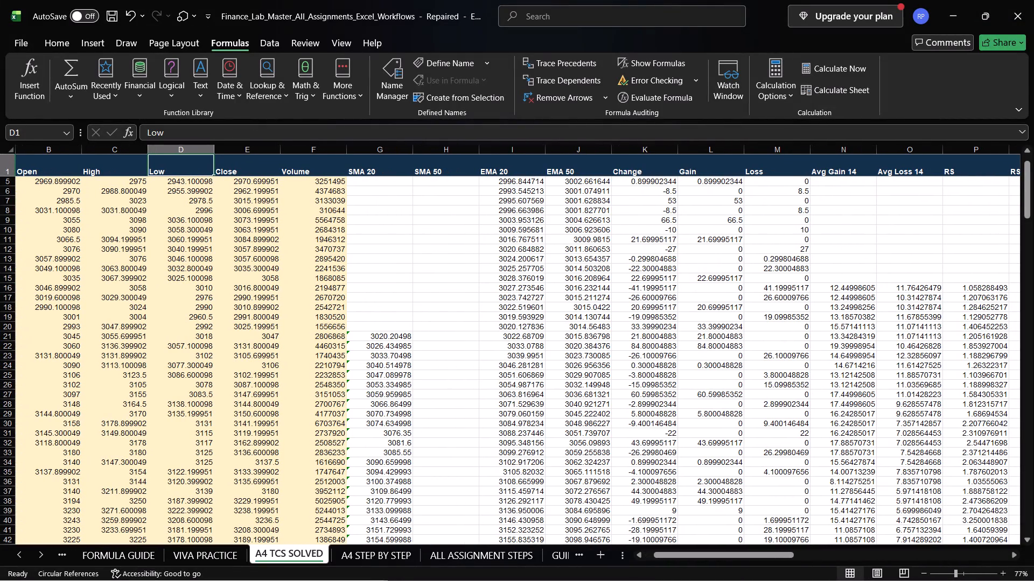
scroll(957, 286, left, 1)
click(954, 287)
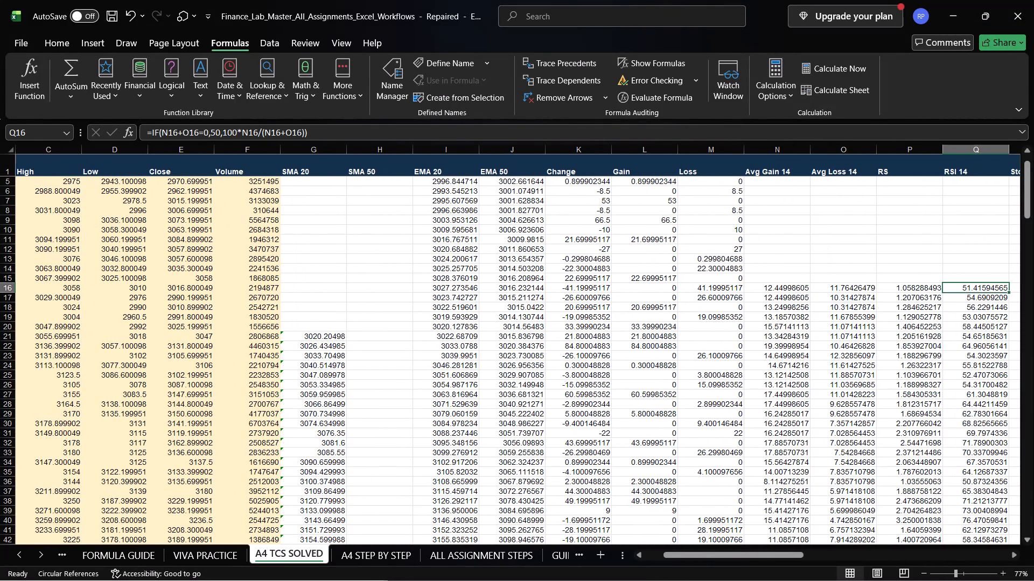